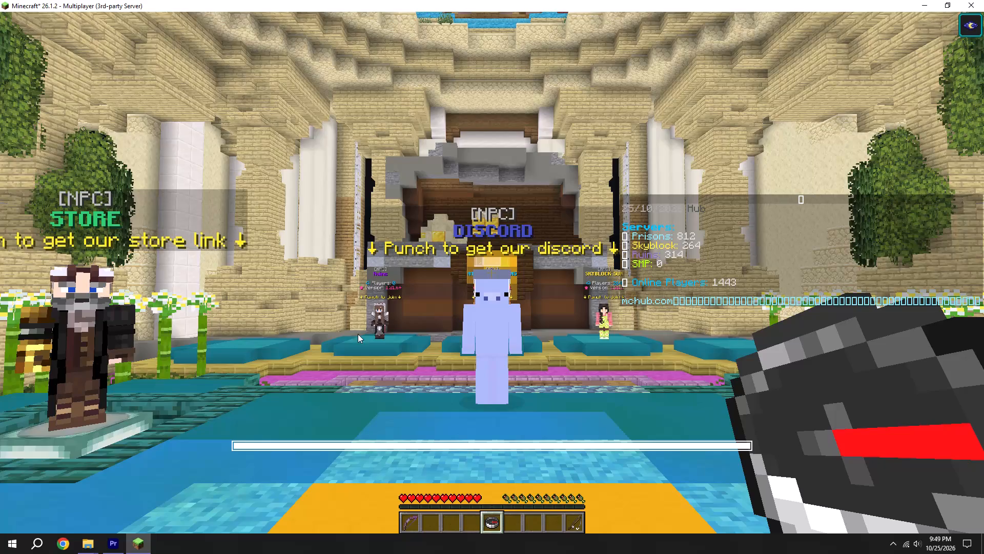
# Switch to Premiere Pro and show the worldddddd sequence from its start with the video tracks at reduced height.
pyautogui.click(117, 550)
pyautogui.hotkey('ctrl', 's')
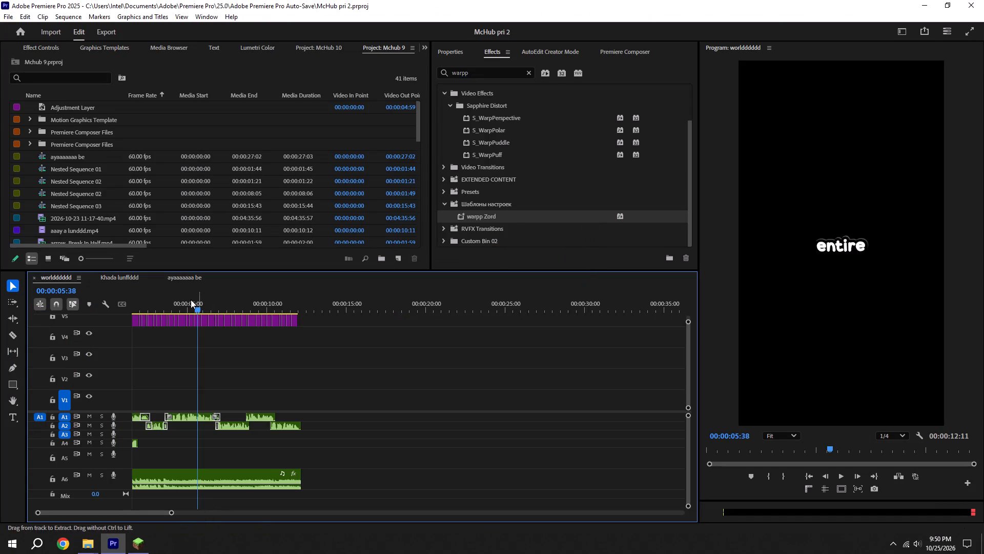
pyautogui.moveTo(187, 306); pyautogui.dragTo(1, 311)
pyautogui.keyDown('alt'); pyautogui.scroll(1, 186, 412); pyautogui.keyUp('alt')
pyautogui.keyDown('alt'); pyautogui.scroll(-5, 185, 411); pyautogui.keyUp('alt')
pyautogui.hotkey('ctrl', 's')
pyautogui.moveTo(200, 373); pyautogui.dragTo(235, 387)
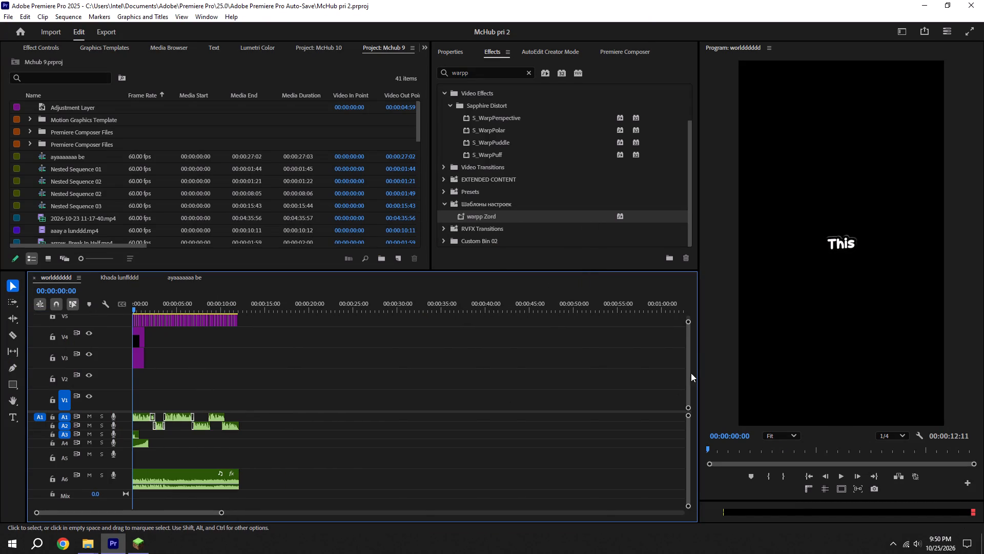
pyautogui.moveTo(688, 321); pyautogui.dragTo(724, 200)
pyautogui.hotkey('ctrl', 's')
# Play the opening of the worldddddd sequence to review its captions and voice-over.
pyautogui.click(810, 477)
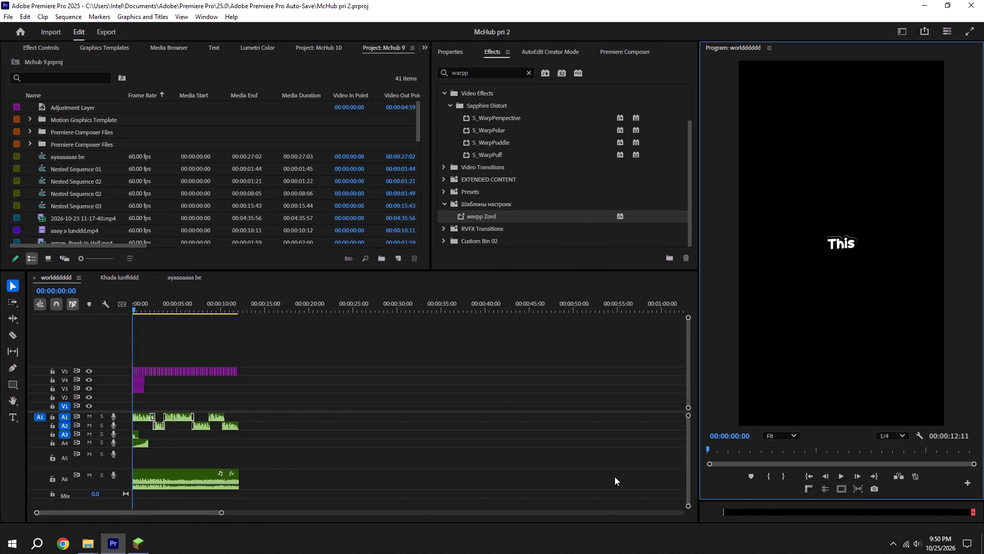
pyautogui.press('space')
pyautogui.keyDown('alt'); pyautogui.scroll(16, 214, 411); pyautogui.keyUp('alt')
pyautogui.hotkey('ctrl', 's')
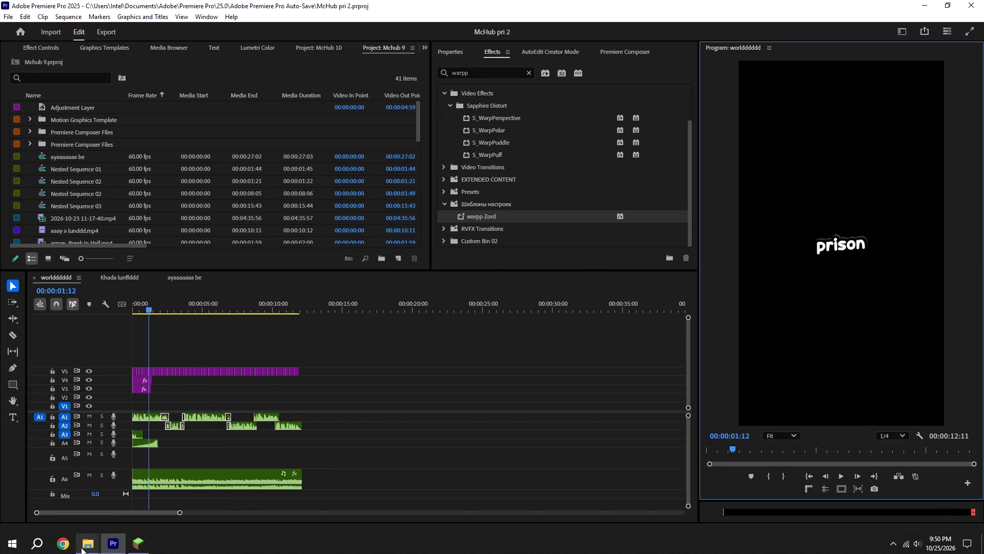
# Switch to File Explorer and add minhhh povv pri.mp4 from the paid one folder to track V1 of the worldddddd sequence.
pyautogui.click(75, 547)
pyautogui.click(84, 547)
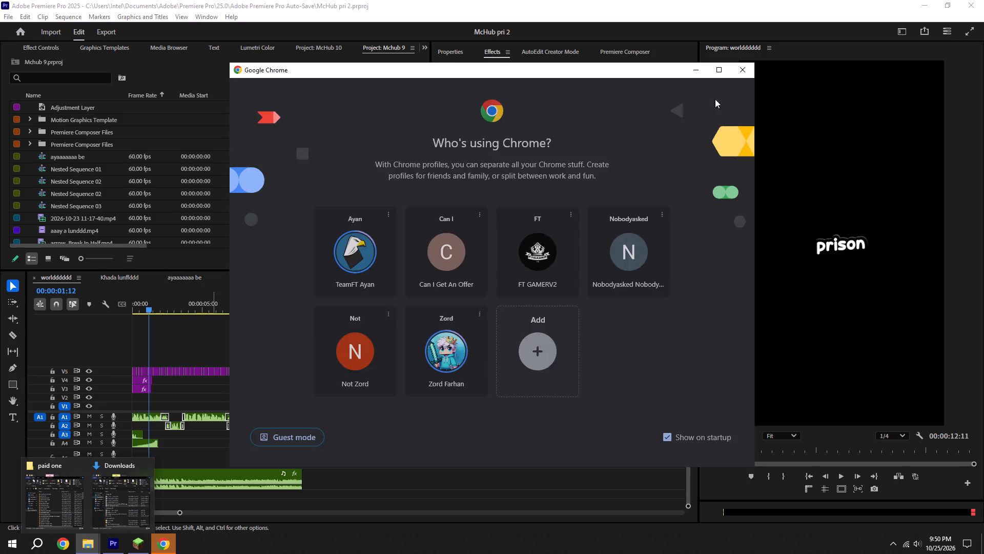
pyautogui.click(733, 70)
pyautogui.click(76, 539)
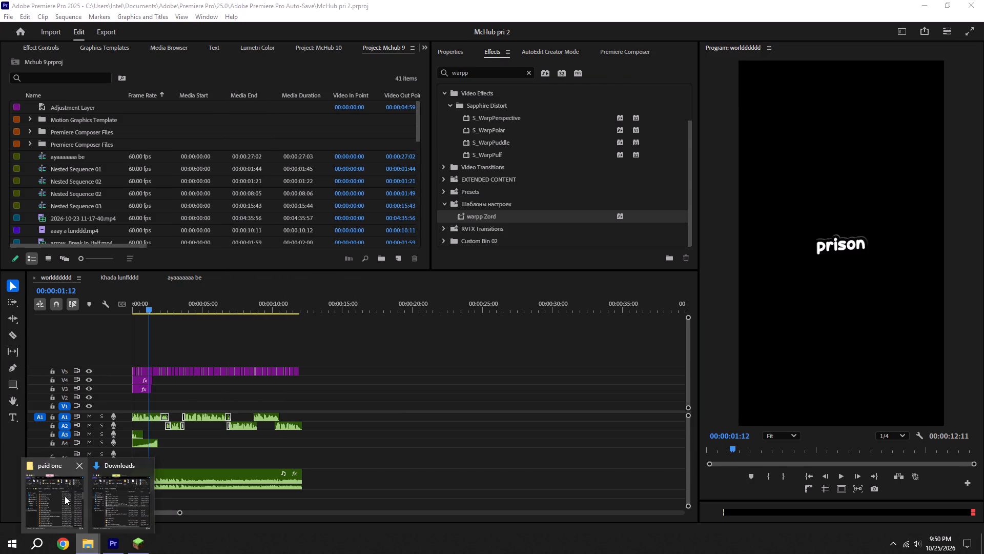
pyautogui.click(64, 496)
pyautogui.scroll(5, 447, 261)
pyautogui.moveTo(422, 194); pyautogui.dragTo(407, 194)
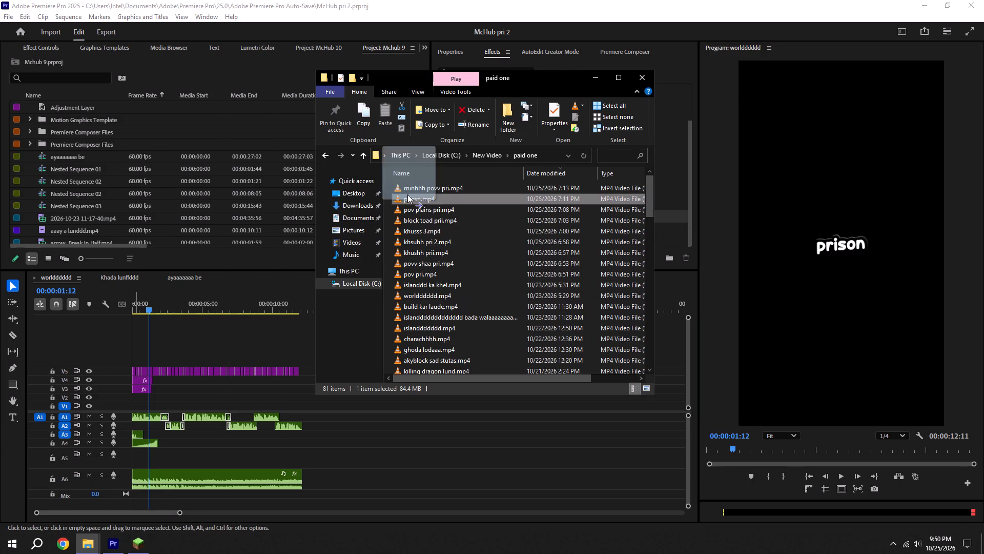
pyautogui.moveTo(407, 194); pyautogui.dragTo(401, 195)
pyautogui.moveTo(420, 182); pyautogui.dragTo(404, 185)
pyautogui.moveTo(433, 207); pyautogui.dragTo(424, 206)
pyautogui.moveTo(427, 190); pyautogui.dragTo(186, 405)
pyautogui.click(234, 388)
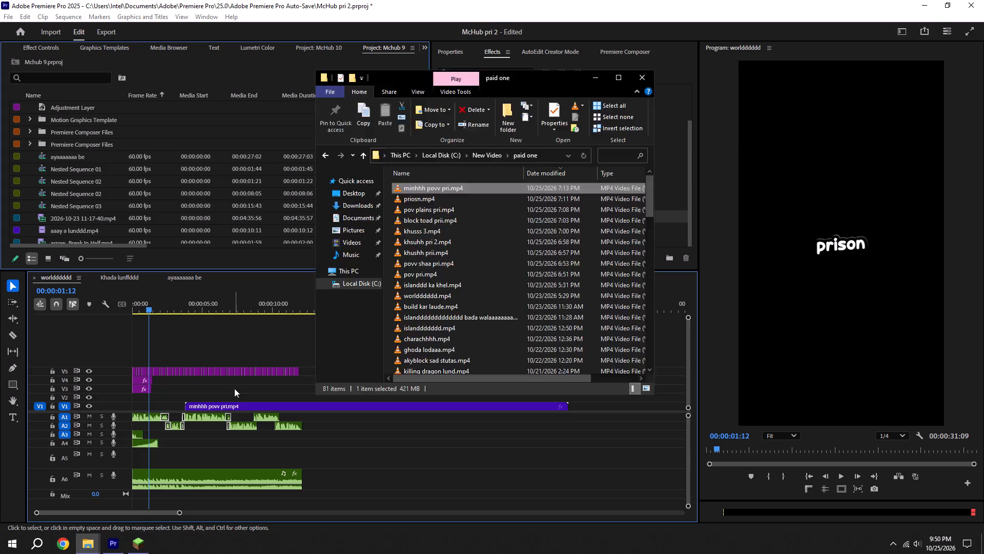
# Trim the beginning of the minhhh povv pri clip, move it to the sequence start on V1 and preview it.
pyautogui.moveTo(192, 410); pyautogui.dragTo(206, 407)
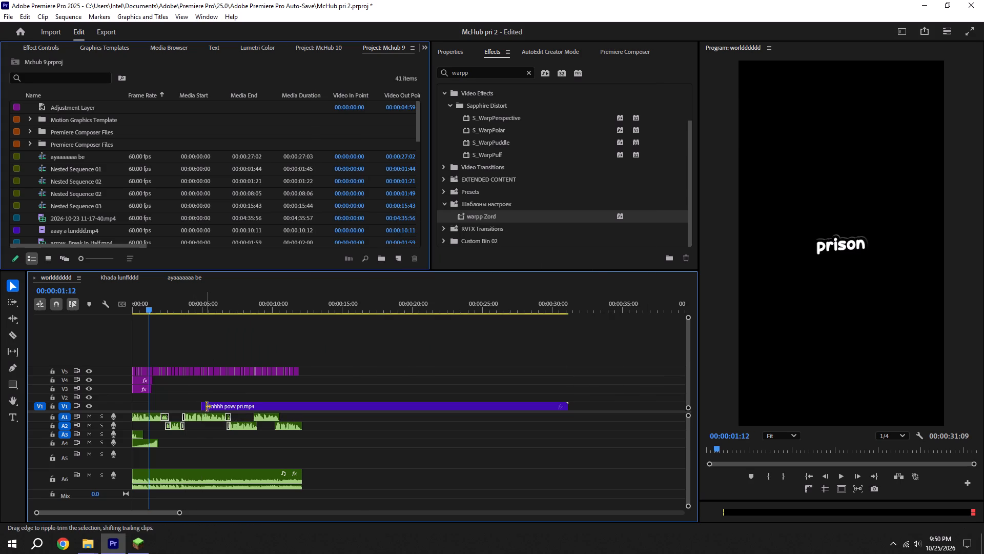
pyautogui.hotkey('ctrl', 's')
pyautogui.moveTo(235, 406); pyautogui.dragTo(151, 412)
pyautogui.moveTo(147, 302); pyautogui.dragTo(19, 309)
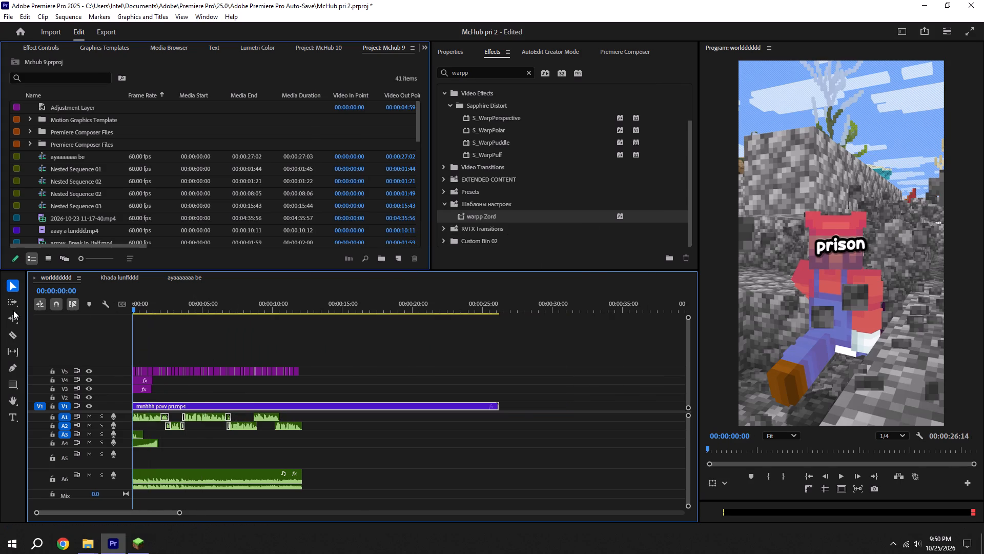
pyautogui.press('space')
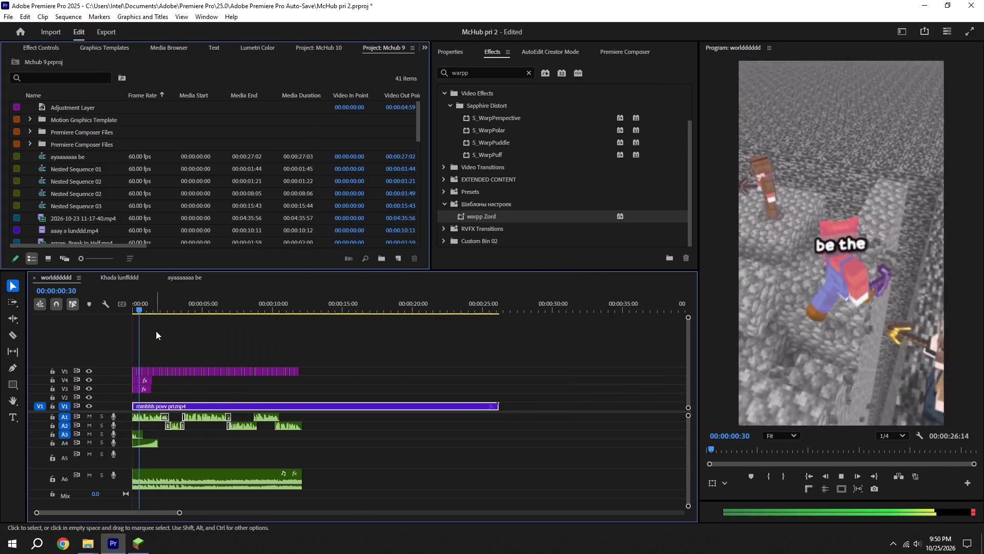
pyautogui.press('space')
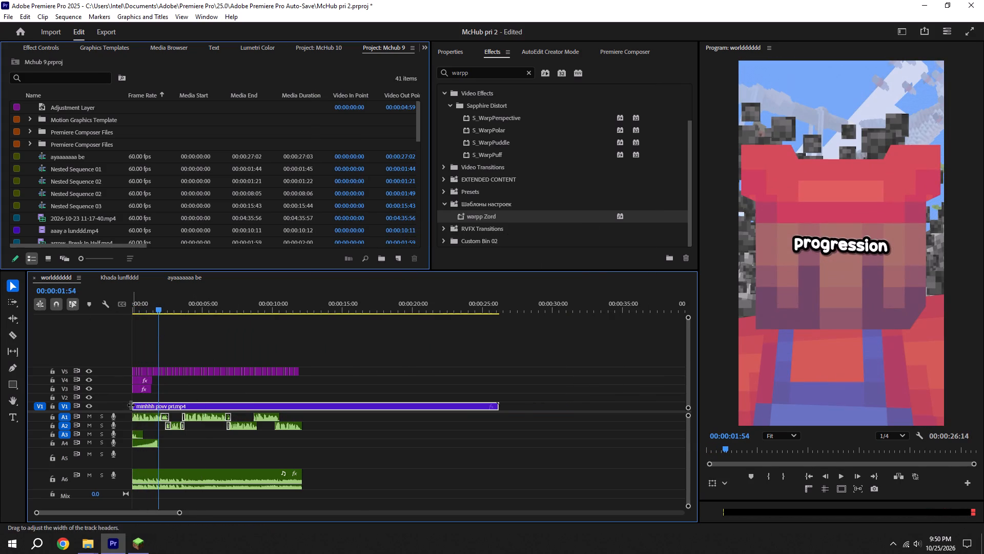
# Trim the minhhh povv pri clip's beginning further to leave about 00:00:22:26, realign it to the sequence start, preview and save.
pyautogui.moveTo(135, 407); pyautogui.dragTo(141, 407)
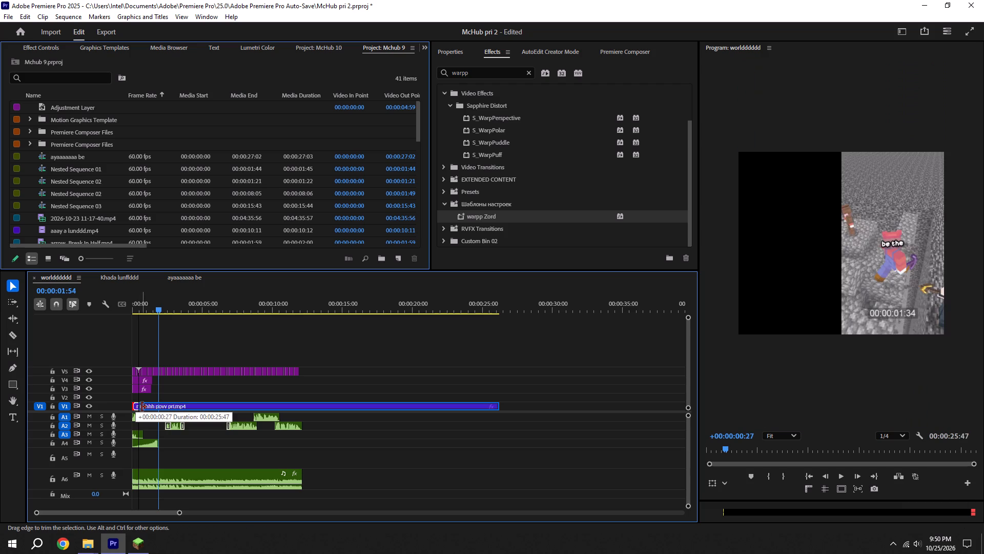
pyautogui.moveTo(141, 407); pyautogui.dragTo(189, 408)
pyautogui.hotkey('ctrl', 's')
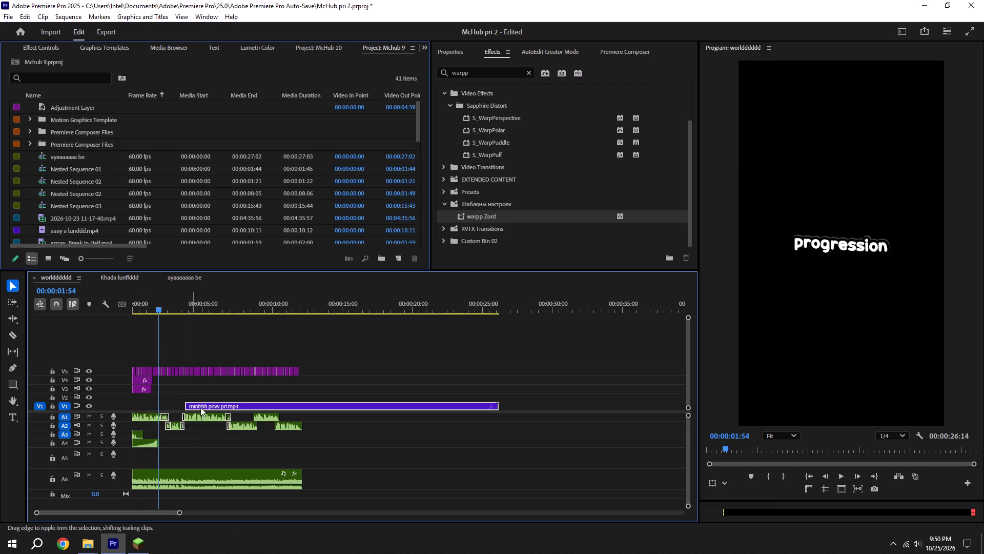
pyautogui.moveTo(217, 404); pyautogui.dragTo(147, 404)
pyautogui.moveTo(149, 309); pyautogui.dragTo(22, 309)
pyautogui.press('space')
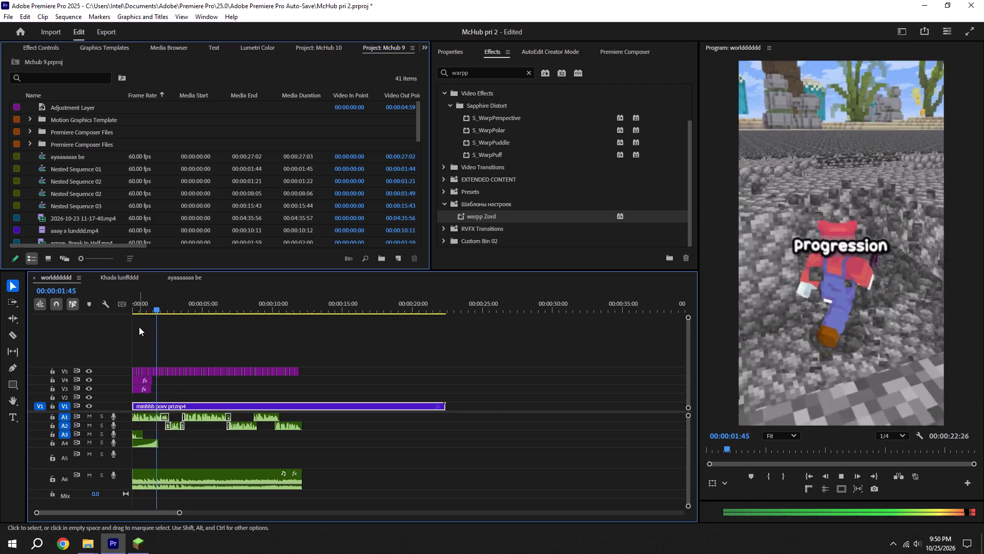
pyautogui.press('space')
pyautogui.hotkey('ctrl', 's')
# Split the minhhh povv pri clip at 00:00:01:57, where the caption "I've" begins, delete the remainder and save the project.
pyautogui.keyDown('alt'); pyautogui.scroll(17, 135, 369); pyautogui.keyUp('alt')
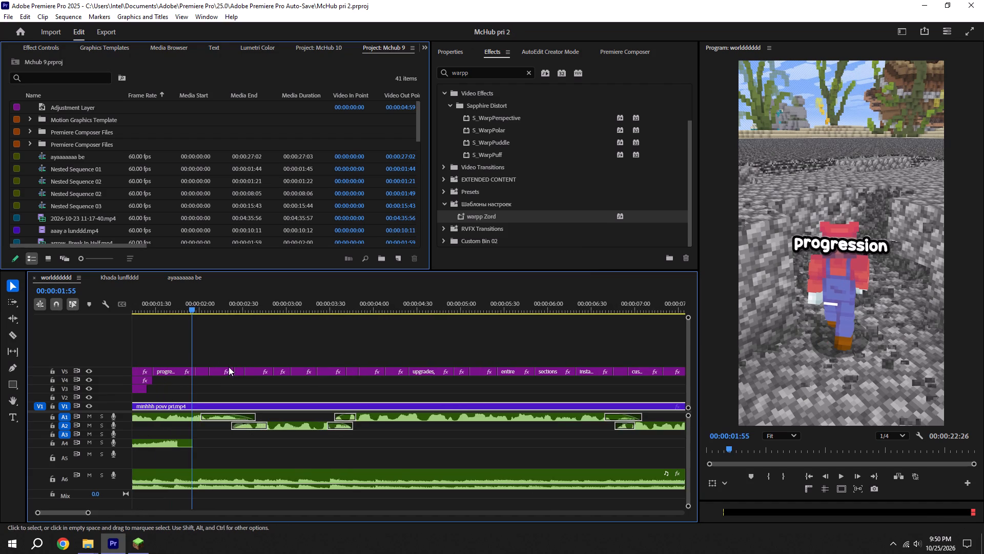
pyautogui.hotkey('ctrl', 's')
pyautogui.scroll(12, 198, 363)
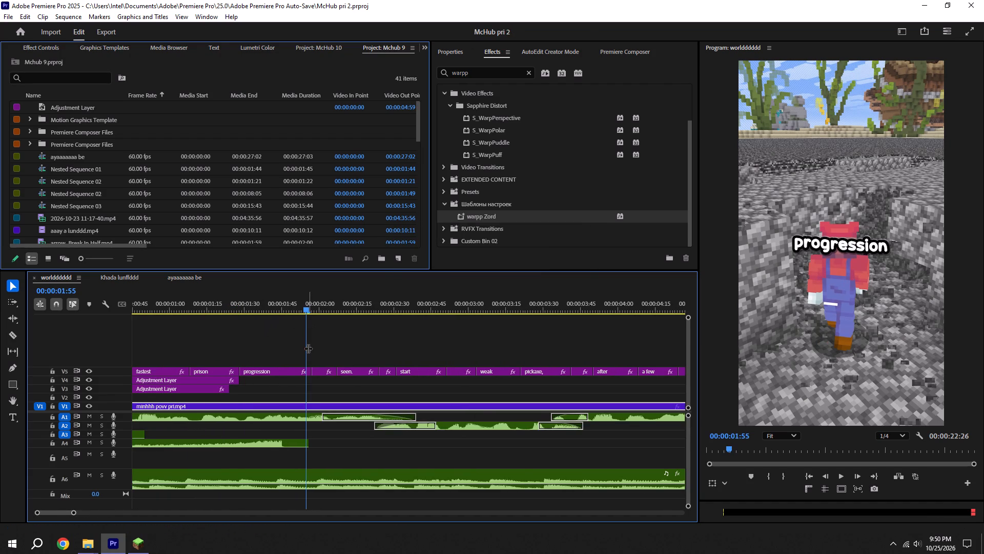
pyautogui.keyDown('alt'); pyautogui.scroll(4, 309, 349); pyautogui.keyUp('alt')
pyautogui.keyDown('shift'); pyautogui.click(315, 320); pyautogui.keyUp('shift')
pyautogui.keyDown('shift'); pyautogui.click(317, 311); pyautogui.keyUp('shift')
pyautogui.press('c')
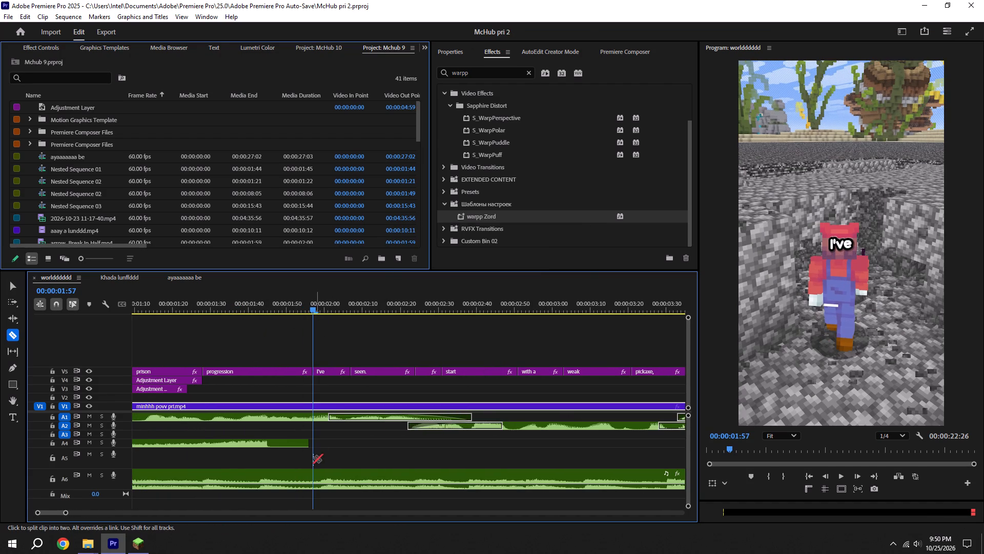
pyautogui.click(313, 406)
pyautogui.press('v')
pyautogui.click(356, 404)
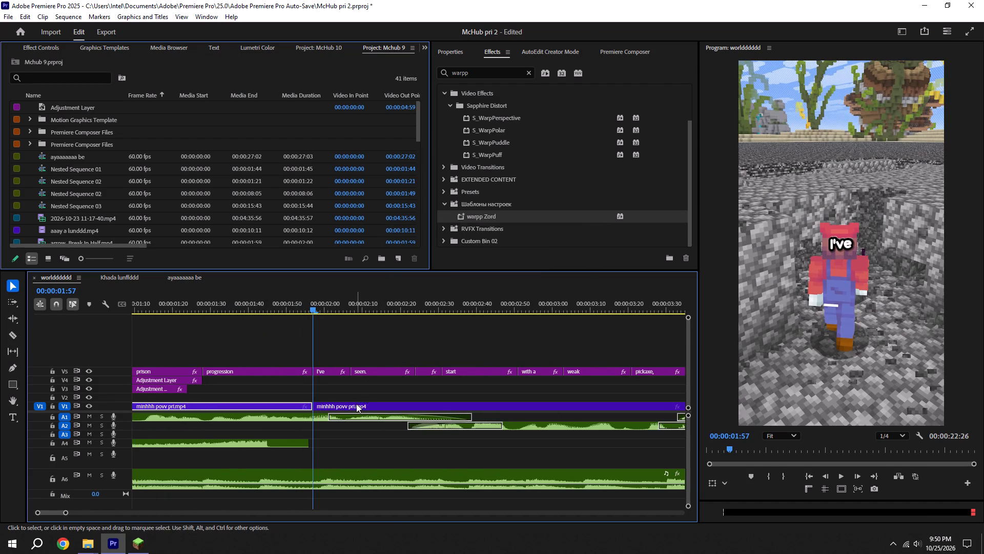
pyautogui.press('BackSpace')
pyautogui.hotkey('ctrl', 's')
pyautogui.keyDown('alt'); pyautogui.scroll(-4, 355, 403); pyautogui.keyUp('alt')
pyautogui.hotkey('ctrl', 's')
pyautogui.keyDown('alt'); pyautogui.scroll(-6, 351, 405); pyautogui.keyUp('alt')
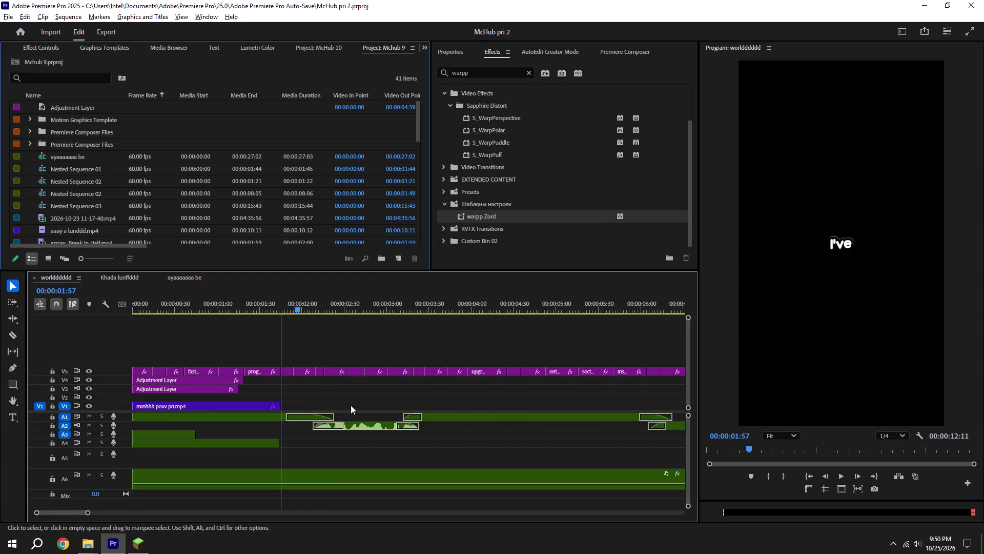
pyautogui.hotkey('ctrl', 's')
pyautogui.scroll(-3, 351, 405)
# Switch to File Explorer and add khusss 3.mp4 from the paid one folder to track V3, just past 00:00:02:00.
pyautogui.click(81, 542)
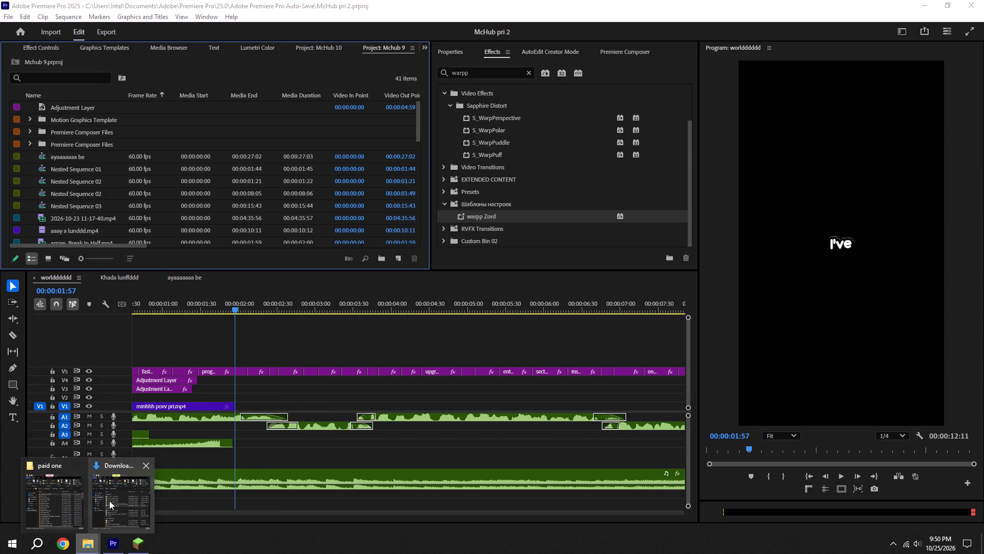
pyautogui.click(42, 487)
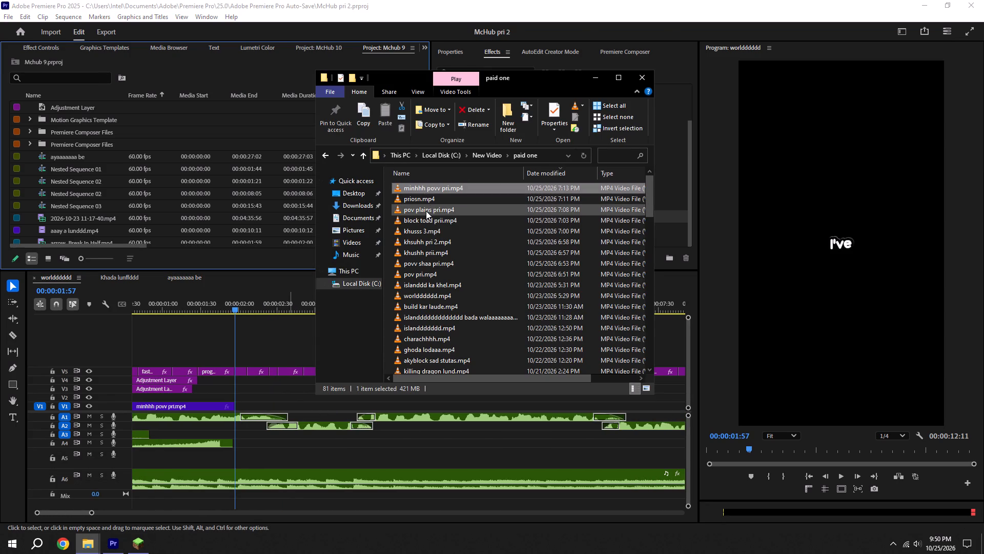
pyautogui.moveTo(426, 211); pyautogui.dragTo(401, 293)
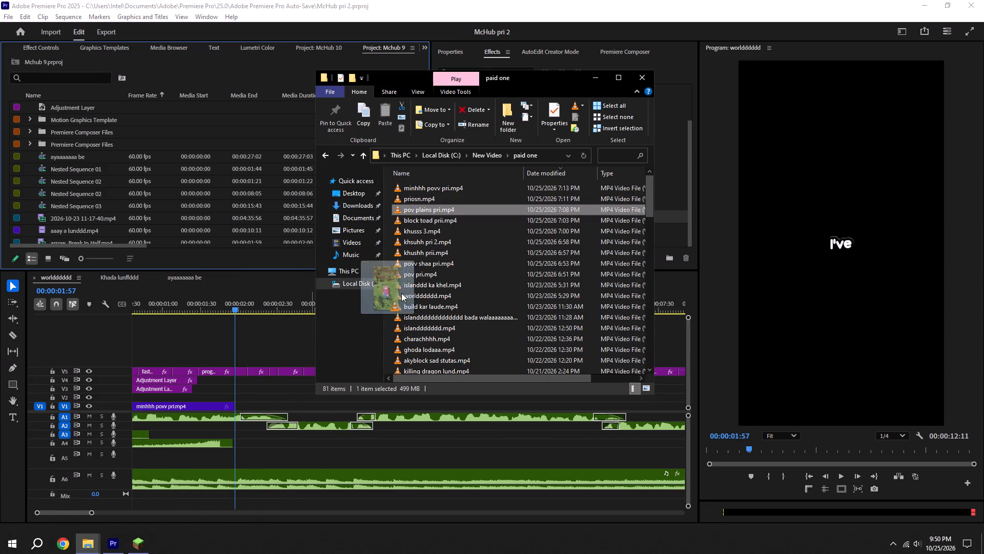
pyautogui.moveTo(401, 293); pyautogui.dragTo(436, 216)
pyautogui.moveTo(430, 221); pyautogui.dragTo(417, 221)
pyautogui.moveTo(419, 230); pyautogui.dragTo(411, 230)
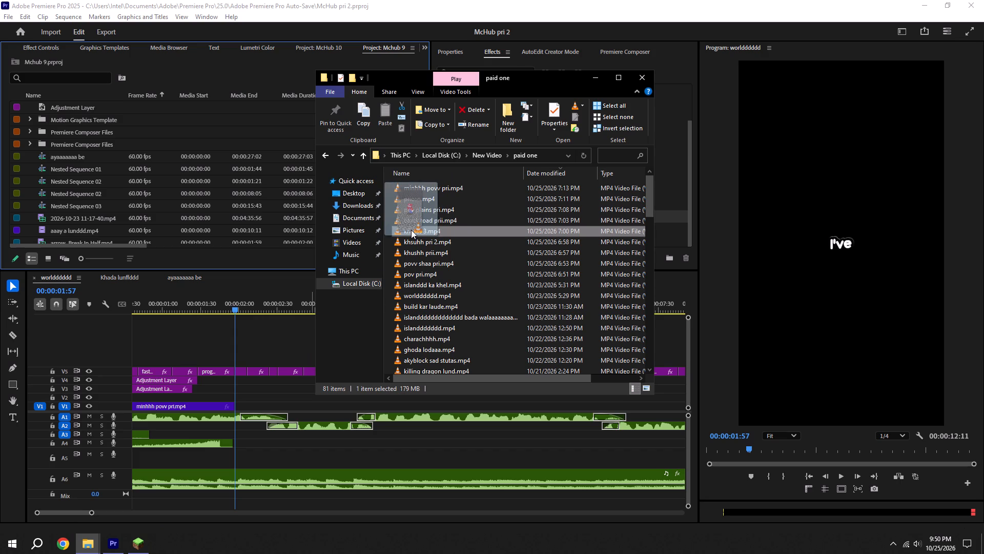
pyautogui.moveTo(411, 230); pyautogui.dragTo(292, 425)
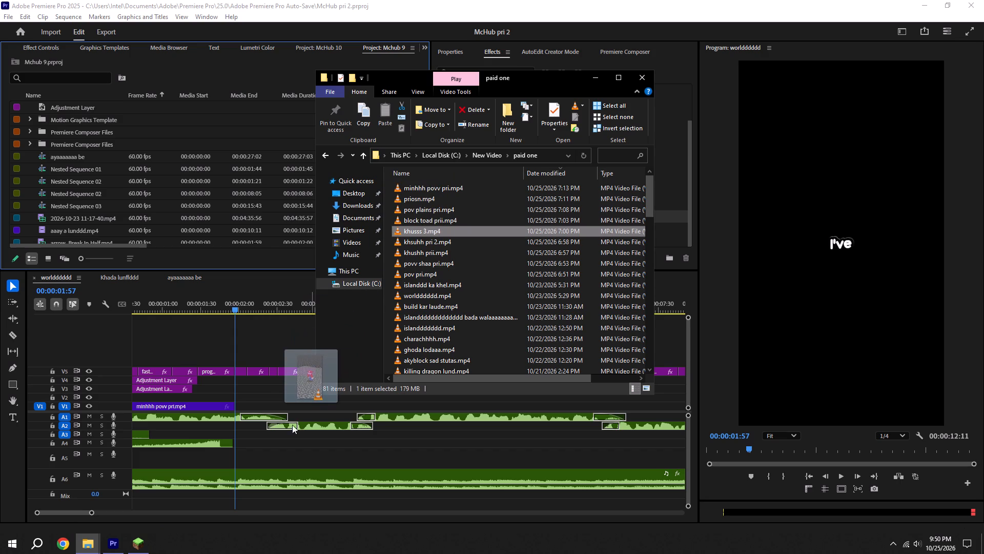
pyautogui.moveTo(292, 425); pyautogui.dragTo(252, 392)
pyautogui.click(261, 393)
# Trim the beginning of the khusss 3 clip, place it on V1 directly after the minhhh povv pri clip and preview it.
pyautogui.moveTo(252, 391); pyautogui.dragTo(294, 391)
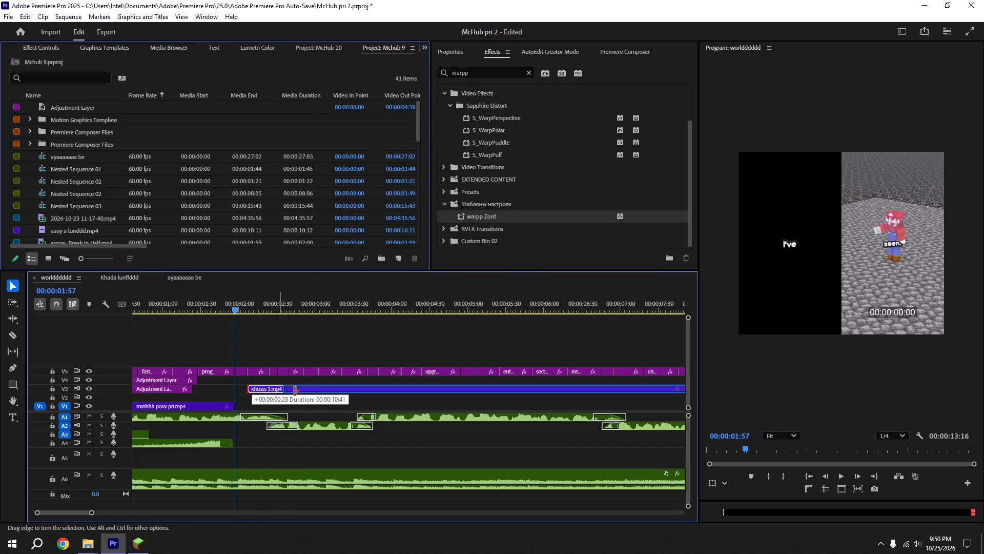
pyautogui.moveTo(294, 391); pyautogui.dragTo(307, 392)
pyautogui.moveTo(321, 394); pyautogui.dragTo(313, 395)
pyautogui.moveTo(320, 390); pyautogui.dragTo(258, 409)
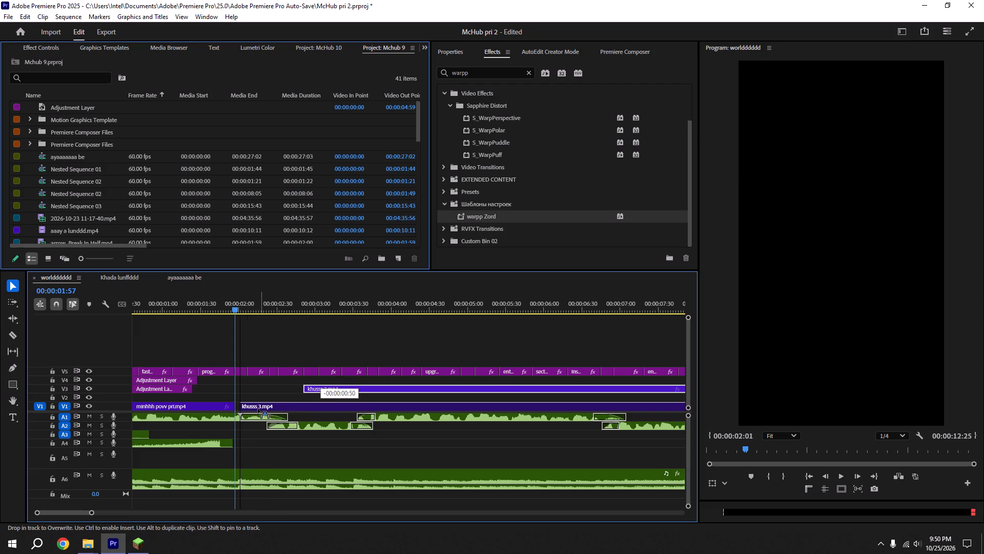
pyautogui.moveTo(258, 409); pyautogui.dragTo(253, 409)
pyautogui.click(266, 376)
pyautogui.press('space')
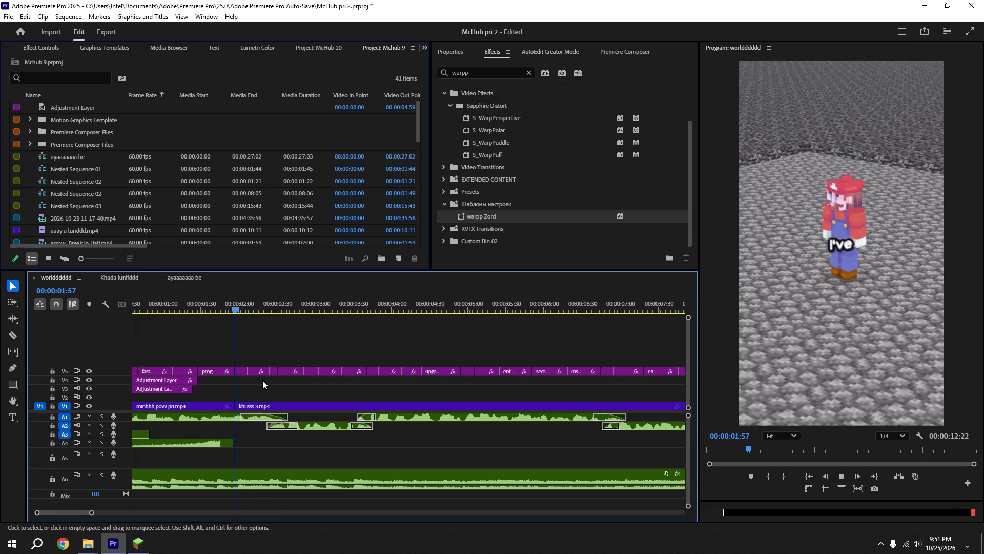
pyautogui.press('space')
# Split the khusss 3 clip at 00:00:02:24, where the caption "You" begins, delete the remainder and save the project.
pyautogui.keyDown('alt'); pyautogui.scroll(5, 294, 381); pyautogui.keyUp('alt')
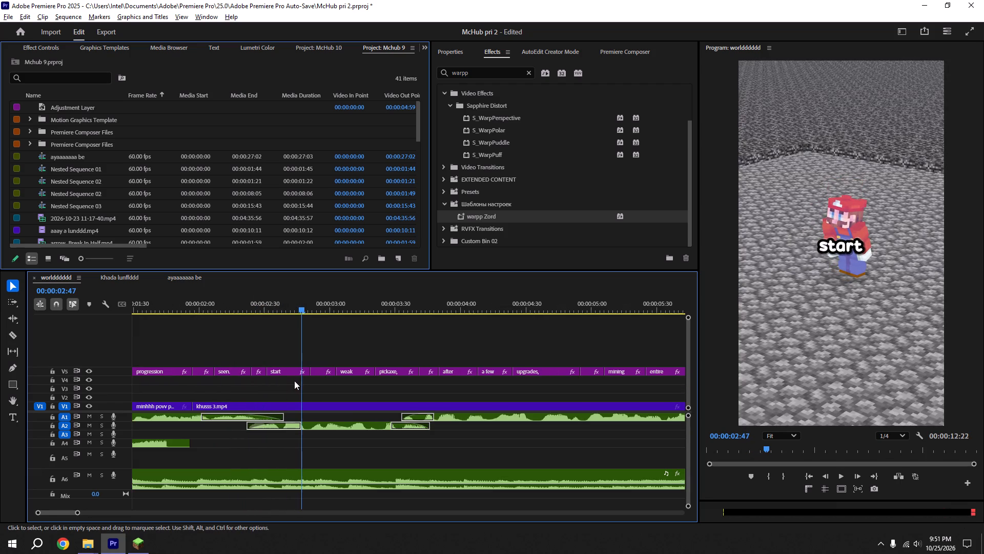
pyautogui.hotkey('ctrl', 's')
pyautogui.keyDown('alt'); pyautogui.scroll(5, 260, 341); pyautogui.keyUp('alt')
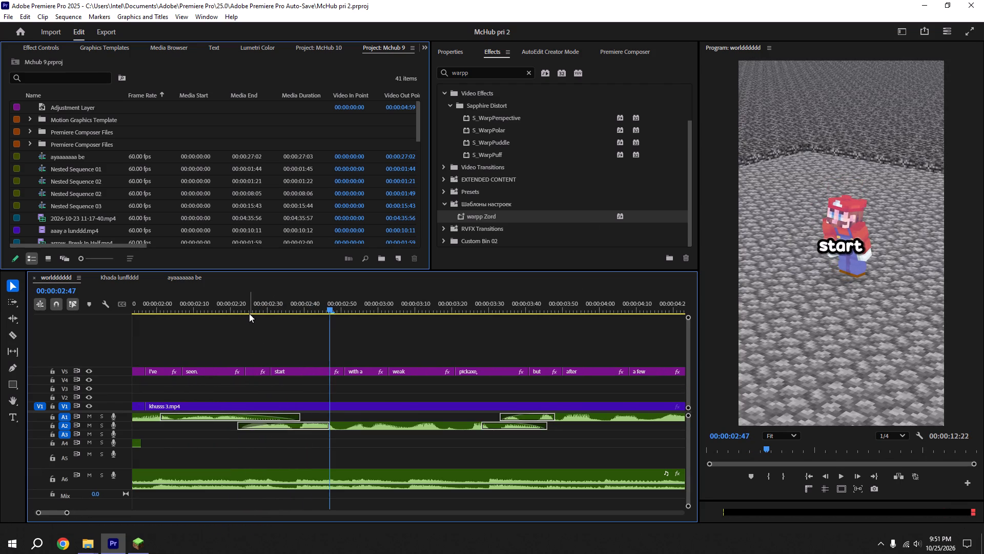
pyautogui.keyDown('shift'); pyautogui.click(249, 309); pyautogui.keyUp('shift')
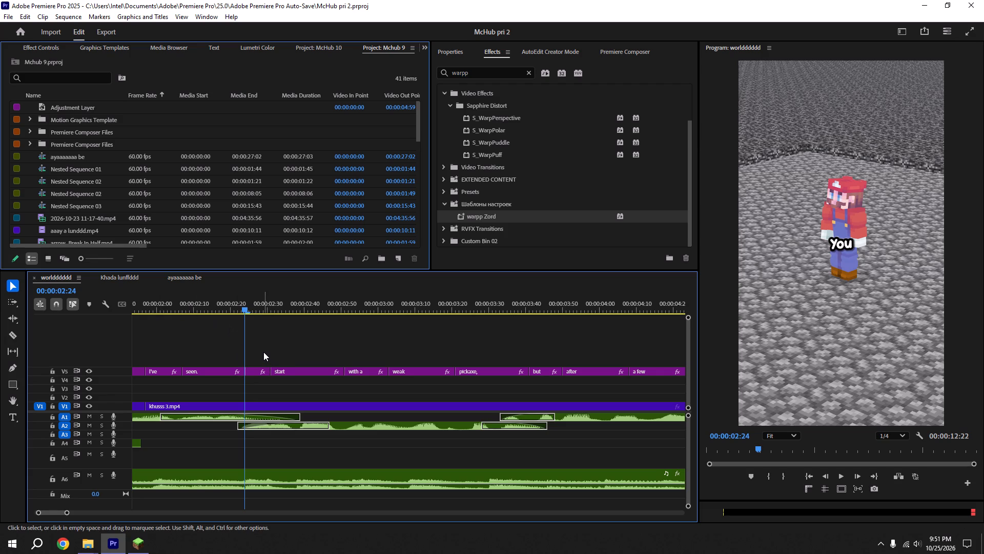
pyautogui.press('c')
pyautogui.click(245, 404)
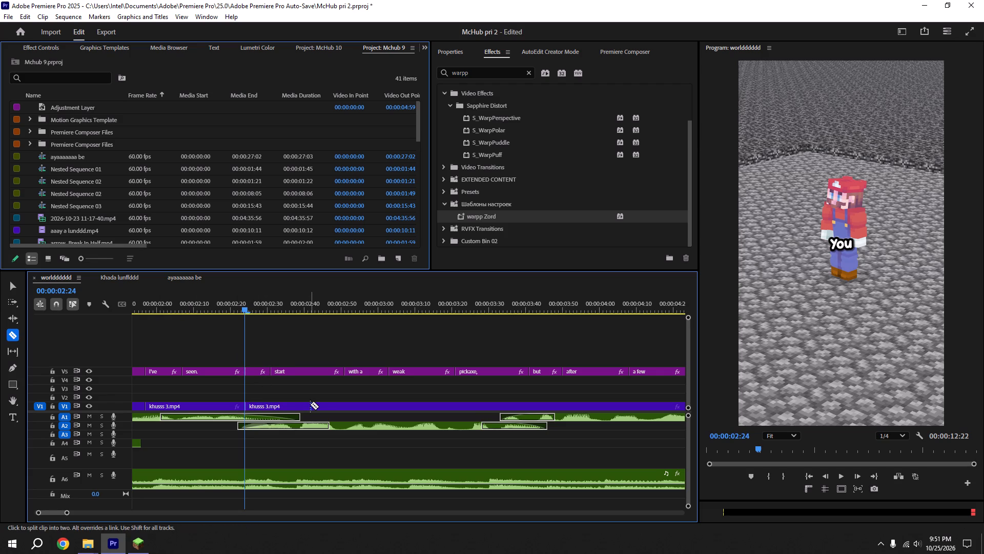
pyautogui.press('v')
pyautogui.click(313, 411)
pyautogui.click(338, 412)
pyautogui.click(355, 410)
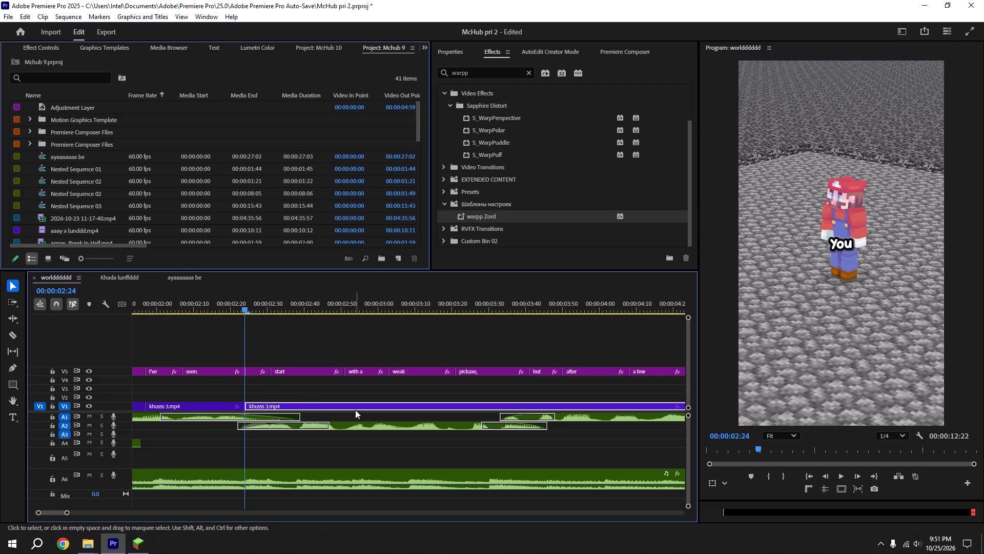
pyautogui.press('BackSpace')
pyautogui.hotkey('ctrl', 's')
# Extend the khusss 3 clip's end to about 00:00:02:51, where the "start" caption ends, and save the project.
pyautogui.moveTo(251, 404); pyautogui.dragTo(347, 404)
pyautogui.hotkey('ctrl', 's')
pyautogui.keyDown('alt'); pyautogui.scroll(-5, 350, 404); pyautogui.keyUp('alt')
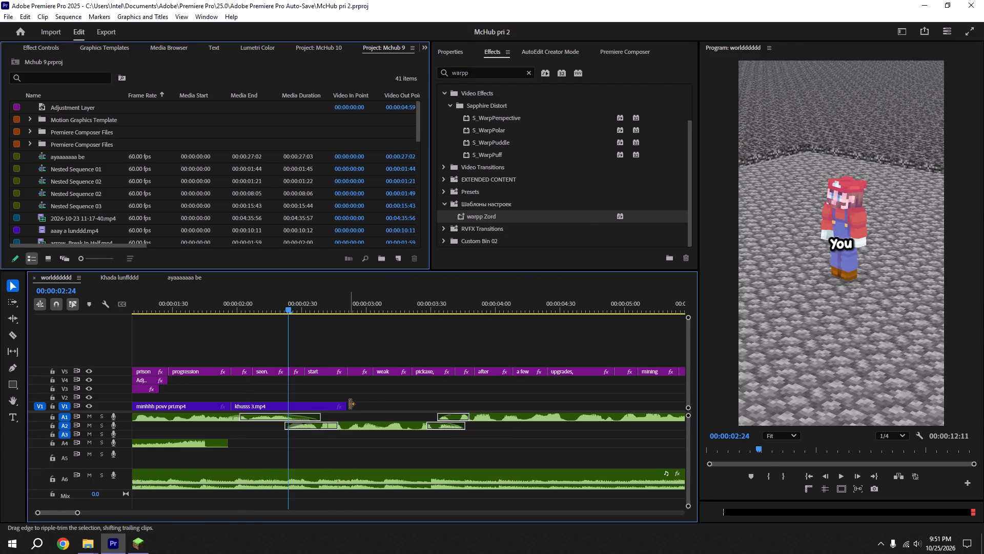
pyautogui.hotkey('ctrl', 's')
# Play back the opening and the transition into the khusss 3 clip to check the cuts against the captions.
pyautogui.keyDown('shift'); pyautogui.click(227, 305); pyautogui.keyUp('shift')
pyautogui.press('space')
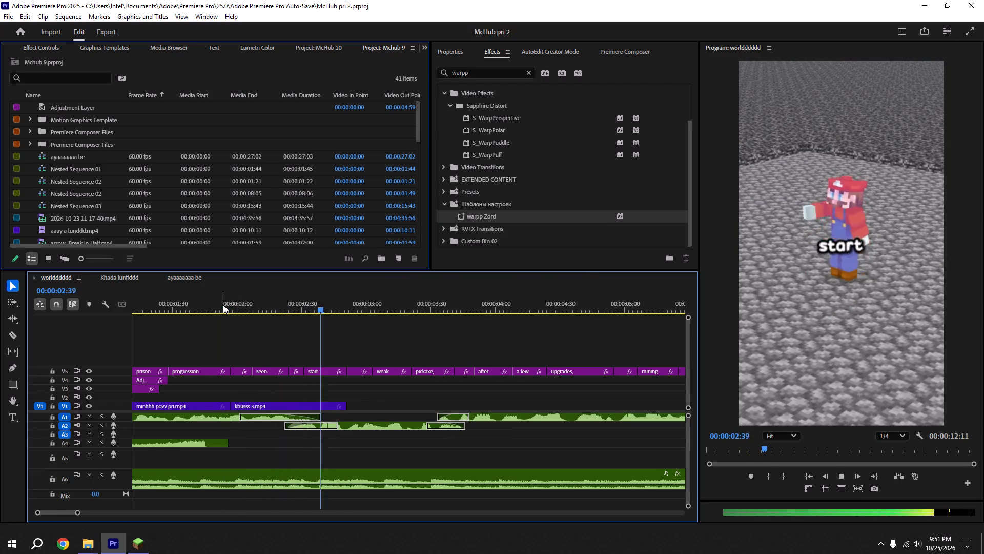
pyautogui.press('space')
pyautogui.hotkey('ctrl', 's')
pyautogui.keyDown('shift'); pyautogui.moveTo(222, 304); pyautogui.dragTo(195, 304); pyautogui.keyUp('shift')
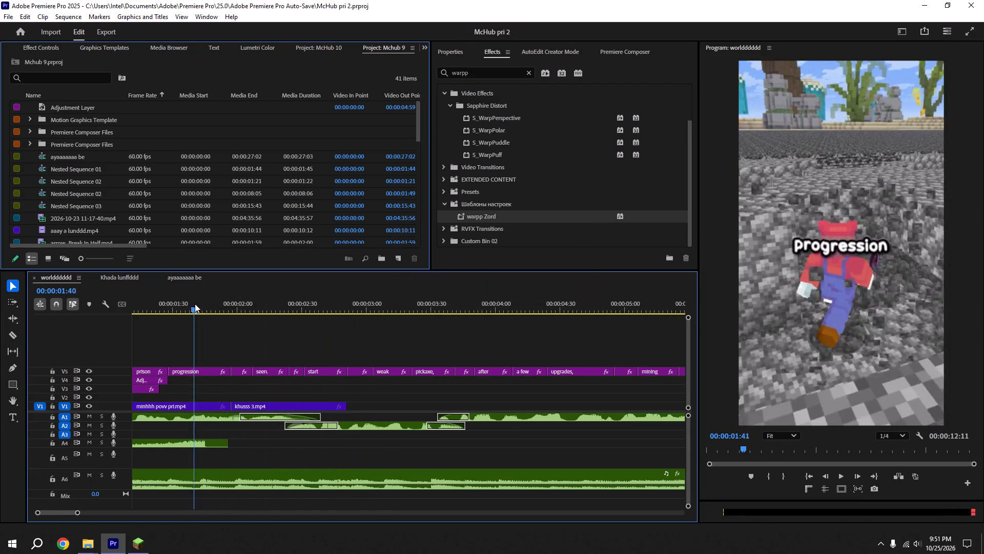
pyautogui.keyDown('shift'); pyautogui.moveTo(195, 304); pyautogui.dragTo(172, 304); pyautogui.keyUp('shift')
pyautogui.keyDown('alt'); pyautogui.scroll(-6, 174, 304); pyautogui.keyUp('alt')
pyautogui.scroll(5, 190, 342)
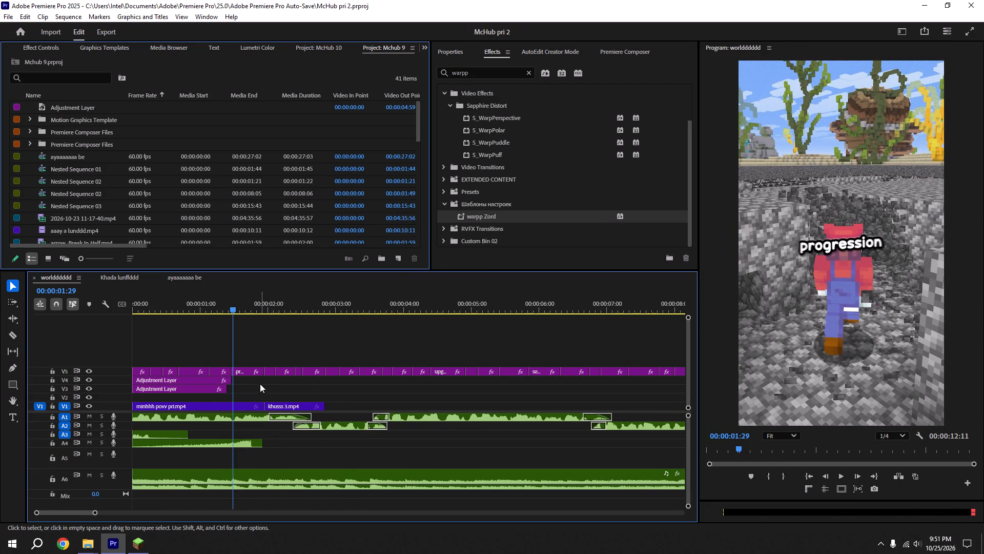
pyautogui.scroll(5, 272, 389)
pyautogui.keyDown('shift'); pyautogui.moveTo(227, 311); pyautogui.dragTo(228, 310); pyautogui.keyUp('shift')
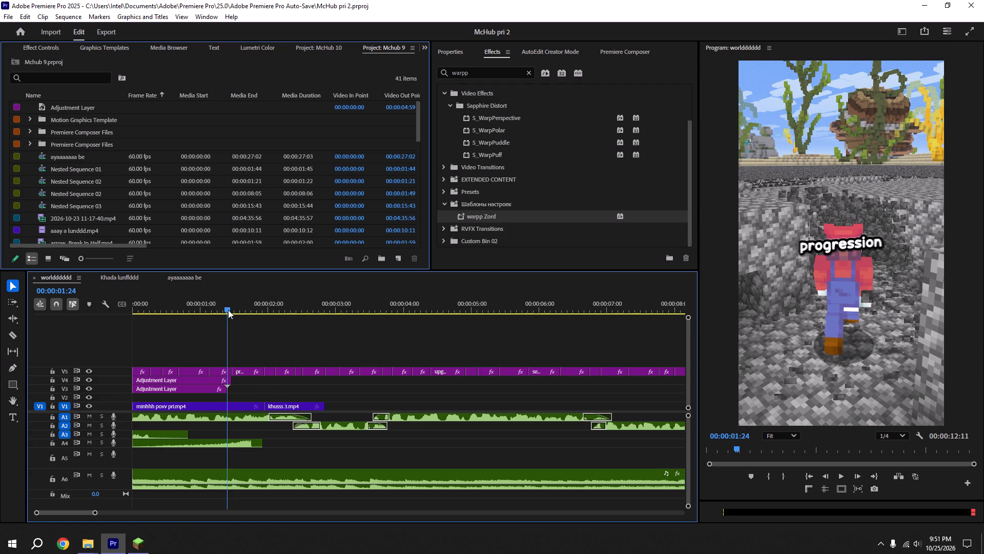
pyautogui.keyDown('shift'); pyautogui.moveTo(228, 310); pyautogui.dragTo(232, 310); pyautogui.keyUp('shift')
pyautogui.moveTo(217, 305); pyautogui.dragTo(38, 305)
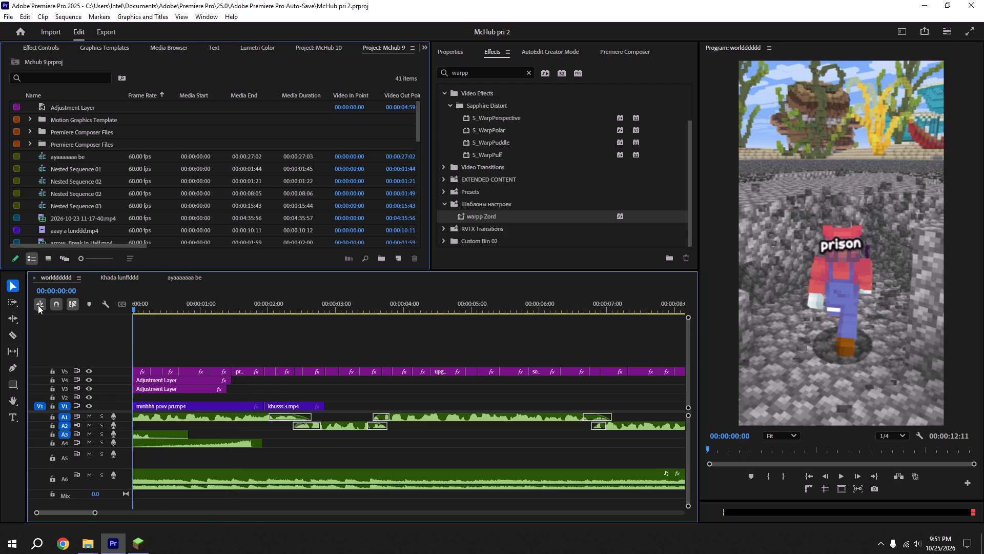
pyautogui.moveTo(38, 305); pyautogui.dragTo(43, 305)
pyautogui.press('space')
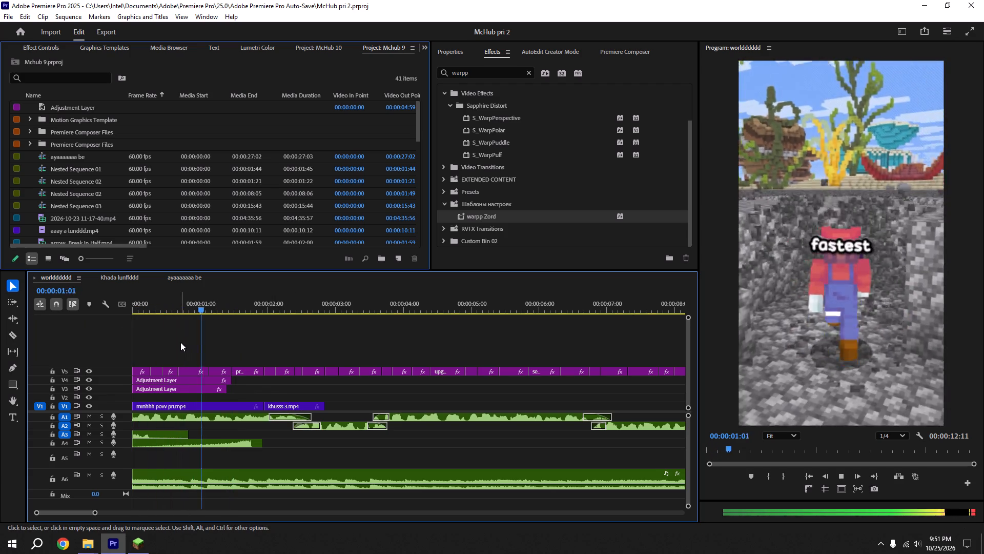
pyautogui.press('space')
# Move the "I've" caption on V5 to start at 00:00:01:53, extend its end to meet the "seen." caption, and save the project.
pyautogui.keyDown('alt'); pyautogui.scroll(5, 265, 423); pyautogui.keyUp('alt')
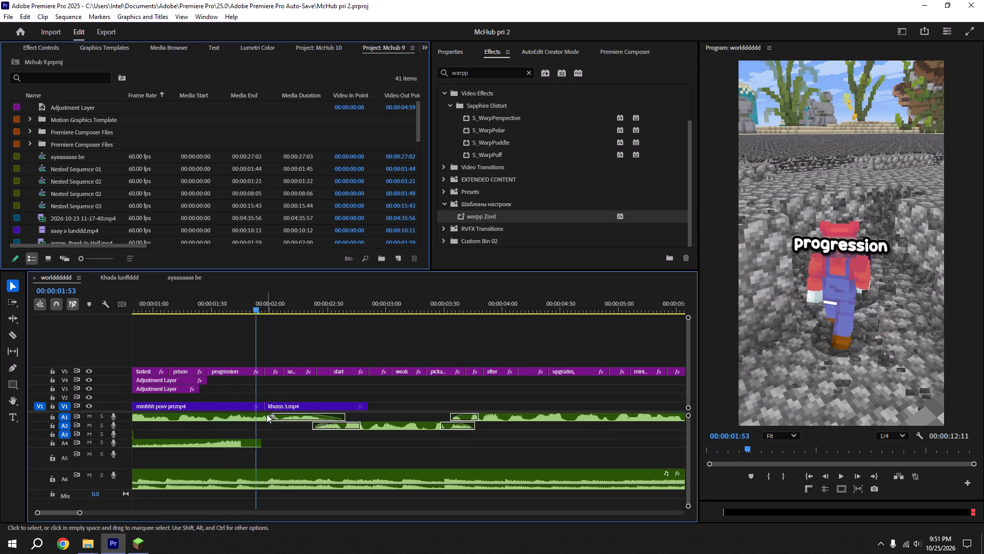
pyautogui.press('space')
pyautogui.press('space')
pyautogui.keyDown('shift'); pyautogui.moveTo(251, 305); pyautogui.dragTo(258, 304); pyautogui.keyUp('shift')
pyautogui.press('space')
pyautogui.press('space')
pyautogui.moveTo(258, 304); pyautogui.dragTo(253, 304)
pyautogui.keyDown('alt'); pyautogui.scroll(10, 255, 375); pyautogui.keyUp('alt')
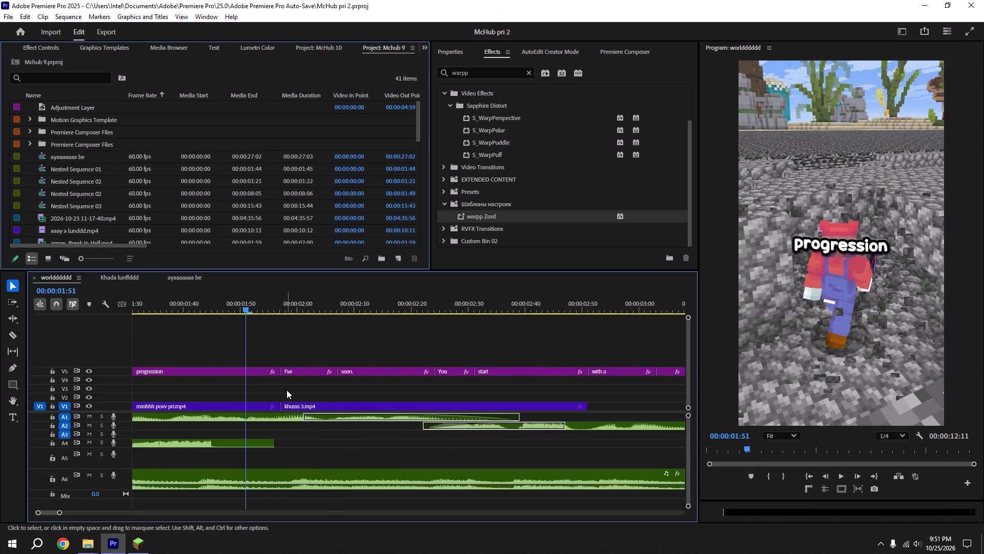
pyautogui.press('space')
pyautogui.press('space')
pyautogui.click(260, 305)
pyautogui.press('space')
pyautogui.press('space')
pyautogui.click(260, 305)
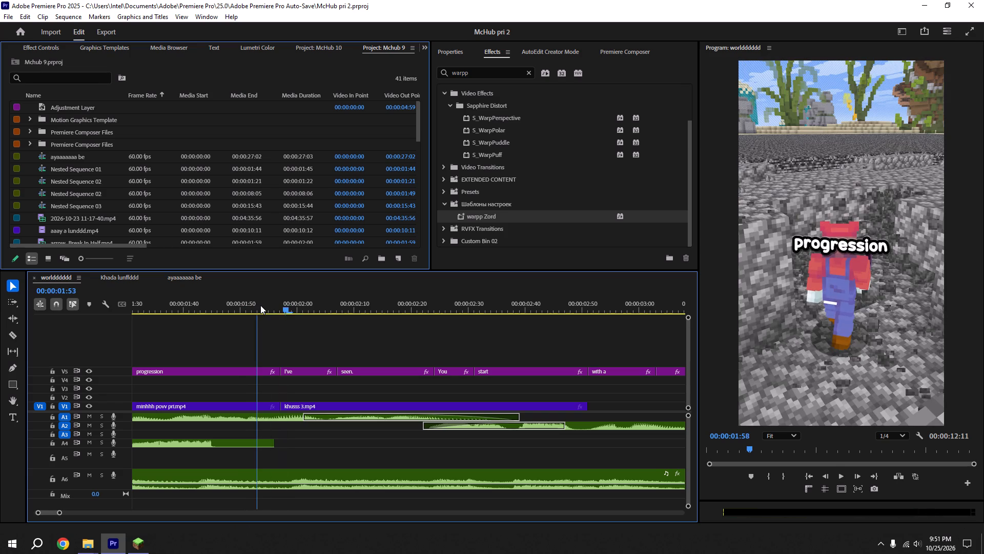
pyautogui.moveTo(303, 370); pyautogui.dragTo(283, 369)
pyautogui.moveTo(312, 369); pyautogui.dragTo(429, 375)
pyautogui.hotkey('ctrl', 's')
pyautogui.press('space')
pyautogui.press('space')
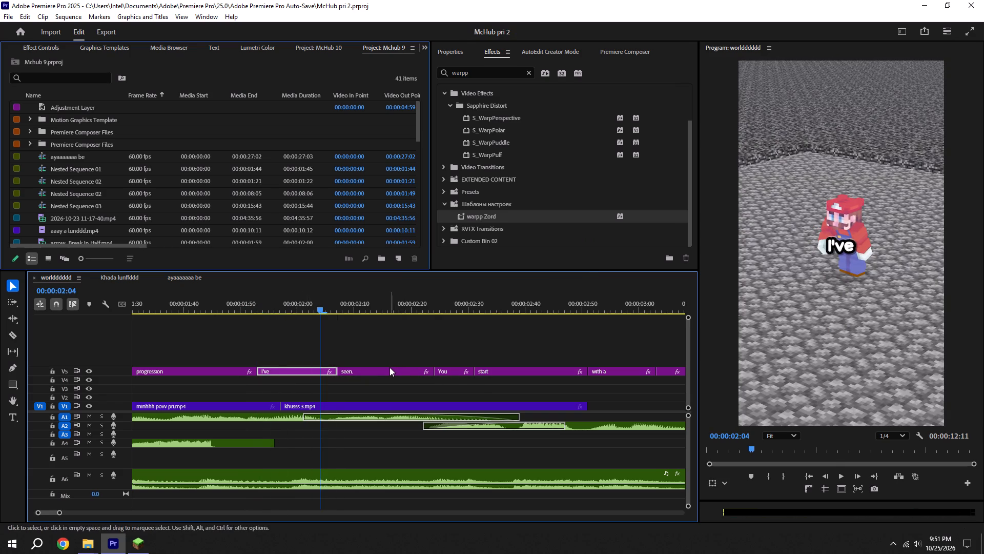
# Move the khusss 3 clip on V1 earlier to start at 00:00:01:53 with the "I've" caption, preview it and save the project.
pyautogui.press('space')
pyautogui.press('space')
pyautogui.keyDown('shift'); pyautogui.moveTo(248, 303); pyautogui.dragTo(254, 303); pyautogui.keyUp('shift')
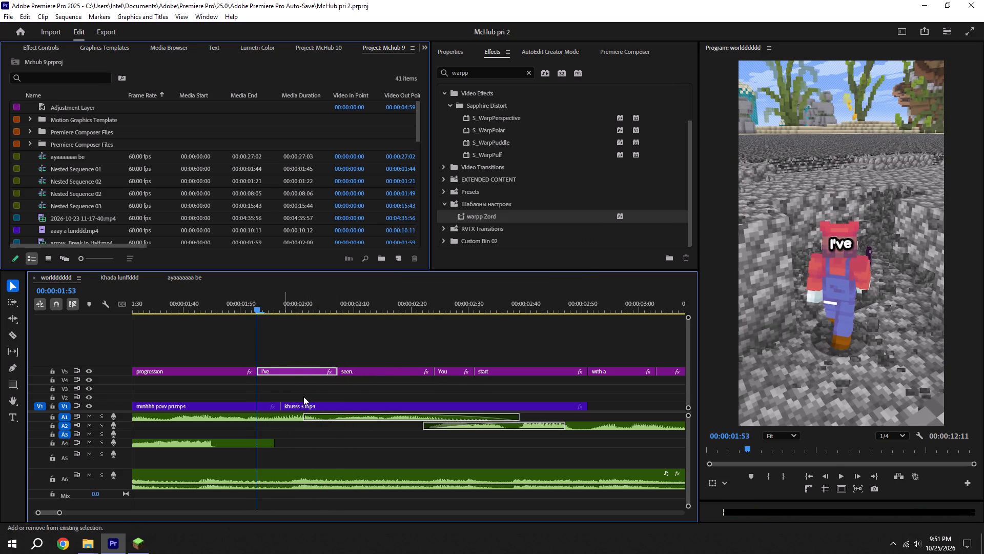
pyautogui.moveTo(310, 405); pyautogui.dragTo(291, 405)
pyautogui.press('space')
pyautogui.keyDown('alt'); pyautogui.scroll(-6, 291, 405); pyautogui.keyUp('alt')
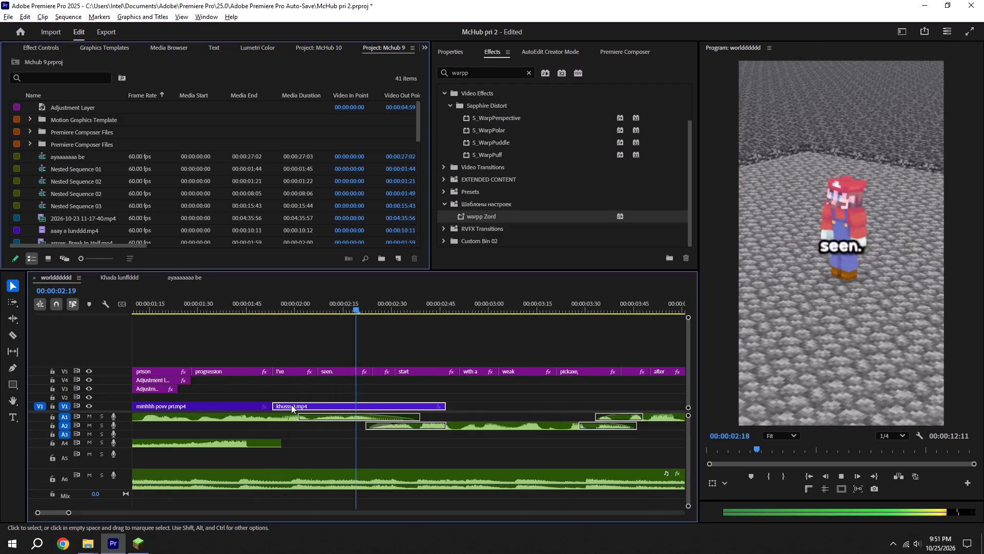
pyautogui.keyDown('alt'); pyautogui.scroll(-5, 291, 405); pyautogui.keyUp('alt')
pyautogui.hotkey('ctrl', 's')
# Replay the opening, shift the rising audio clip on A4 later to start at about 00:00:00:15, and save the project.
pyautogui.moveTo(241, 301); pyautogui.dragTo(17, 309)
pyautogui.press('space')
pyautogui.scroll(-5, 221, 362)
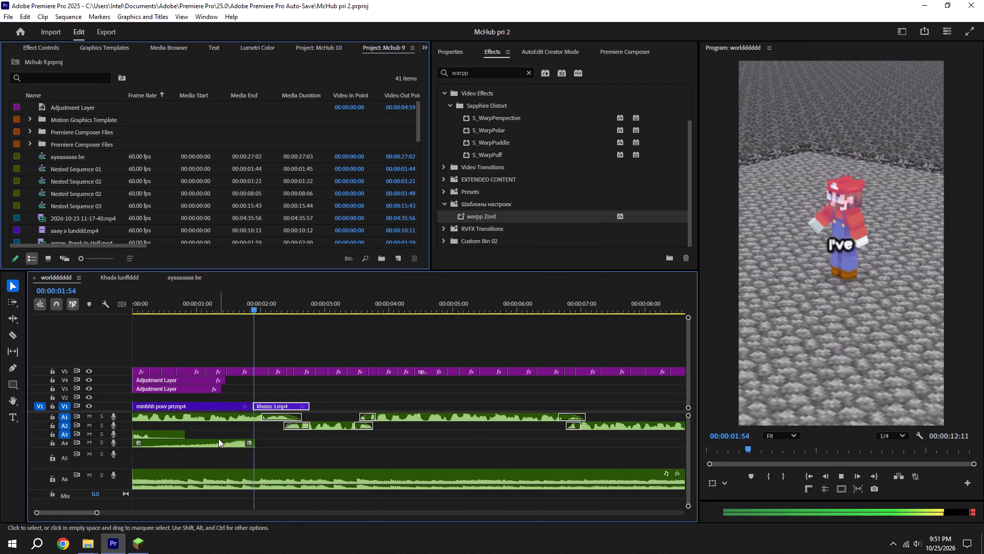
pyautogui.press('space')
pyautogui.moveTo(218, 439); pyautogui.dragTo(233, 439)
pyautogui.moveTo(225, 443); pyautogui.dragTo(249, 441)
pyautogui.hotkey('ctrl', 's')
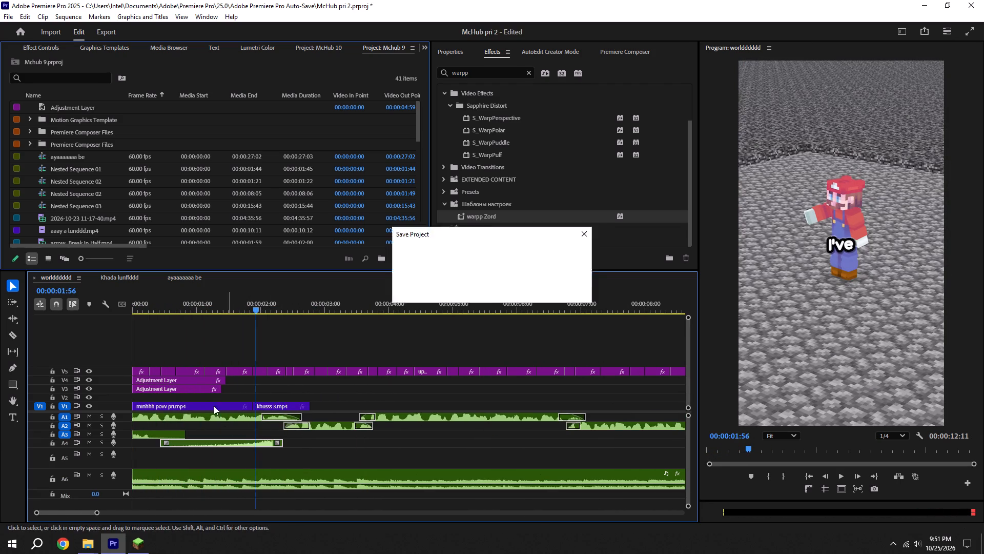
pyautogui.moveTo(215, 289); pyautogui.dragTo(50, 289)
pyautogui.moveTo(190, 292); pyautogui.dragTo(40, 309)
pyautogui.press('space')
pyautogui.moveTo(250, 441); pyautogui.dragTo(248, 441)
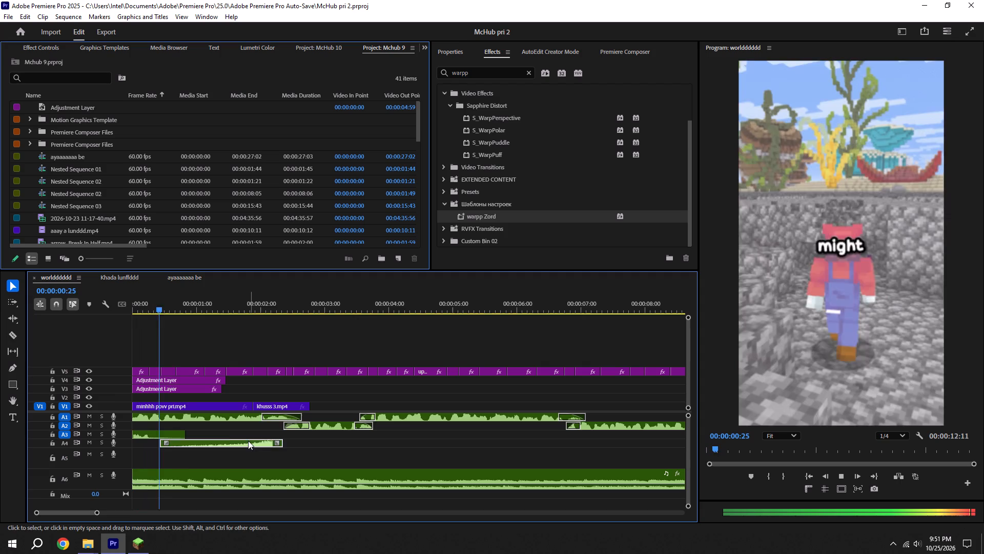
pyautogui.moveTo(248, 441); pyautogui.dragTo(242, 441)
pyautogui.hotkey('ctrl', 's')
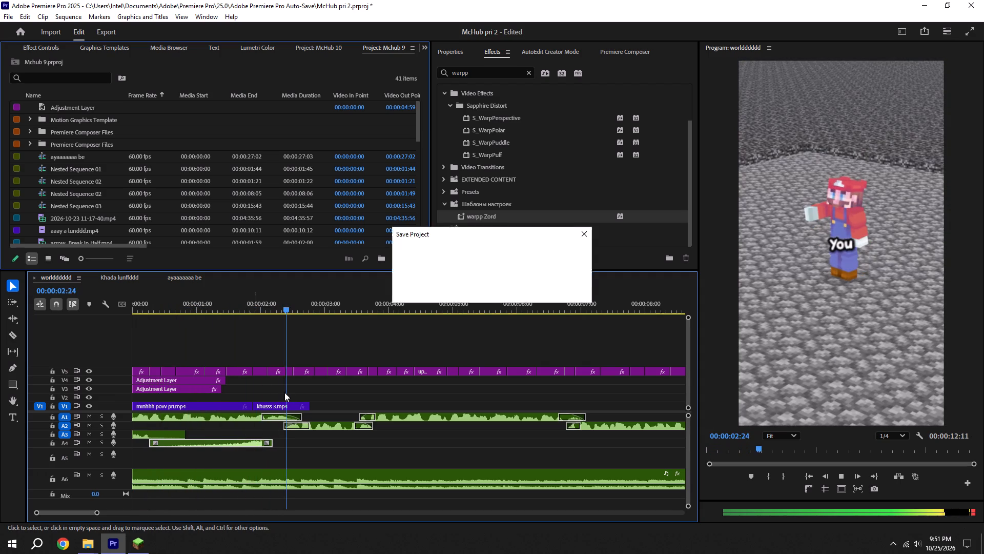
pyautogui.keyDown('shift'); pyautogui.moveTo(262, 304); pyautogui.dragTo(251, 303); pyautogui.keyUp('shift')
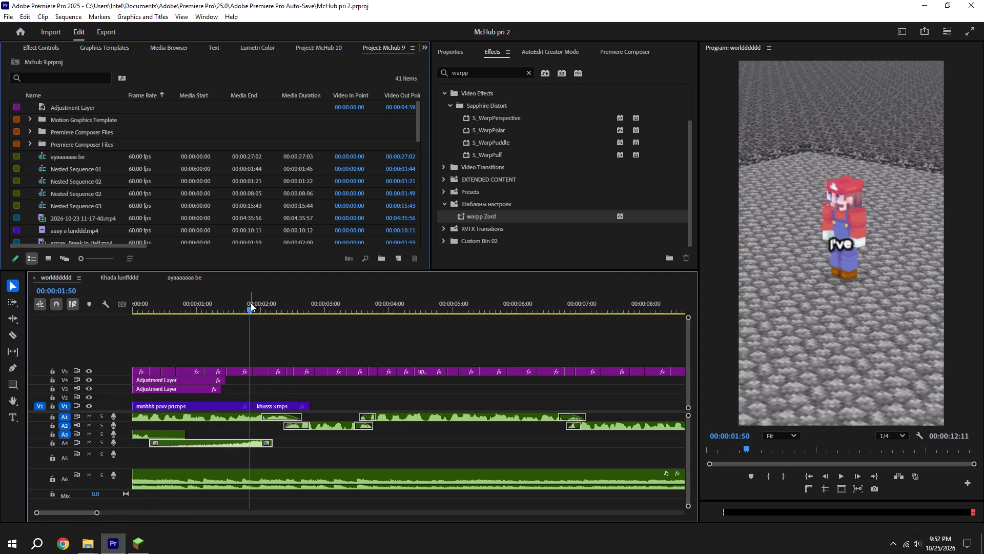
pyautogui.press('space')
pyautogui.hotkey('ctrl', 's')
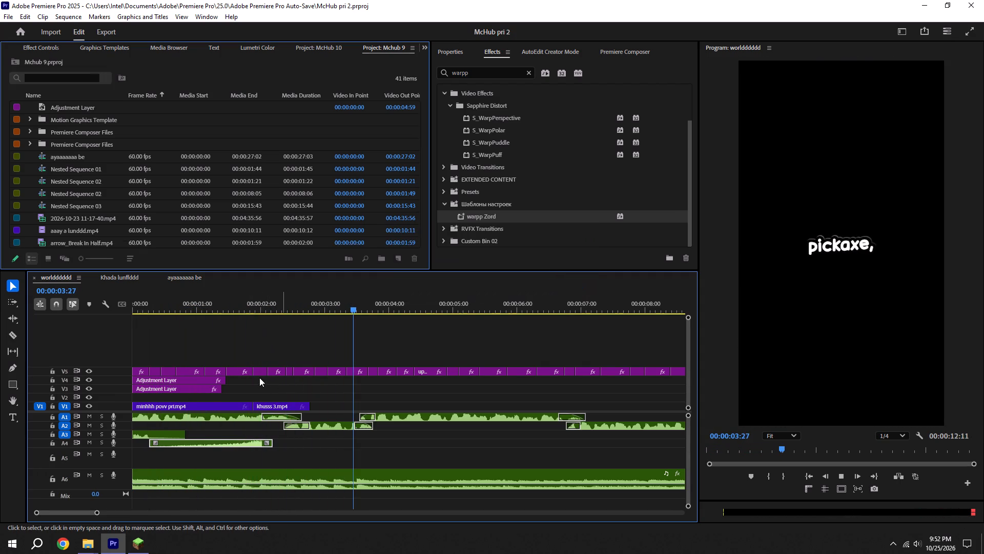
# Trim the end of the khusss 3 clip back to 00:00:02:24, where the "You" caption begins, preview the cut and save the project.
pyautogui.keyDown('shift'); pyautogui.click(310, 314); pyautogui.keyUp('shift')
pyautogui.click(311, 402)
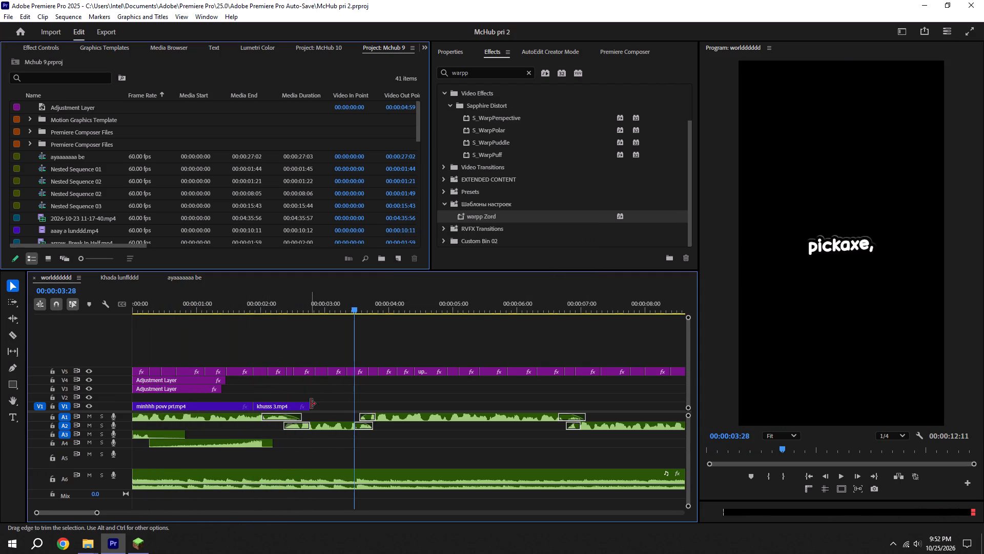
pyautogui.moveTo(311, 404); pyautogui.dragTo(297, 402)
pyautogui.keyDown('alt'); pyautogui.scroll(10, 291, 399); pyautogui.keyUp('alt')
pyautogui.hotkey('ctrl', 's')
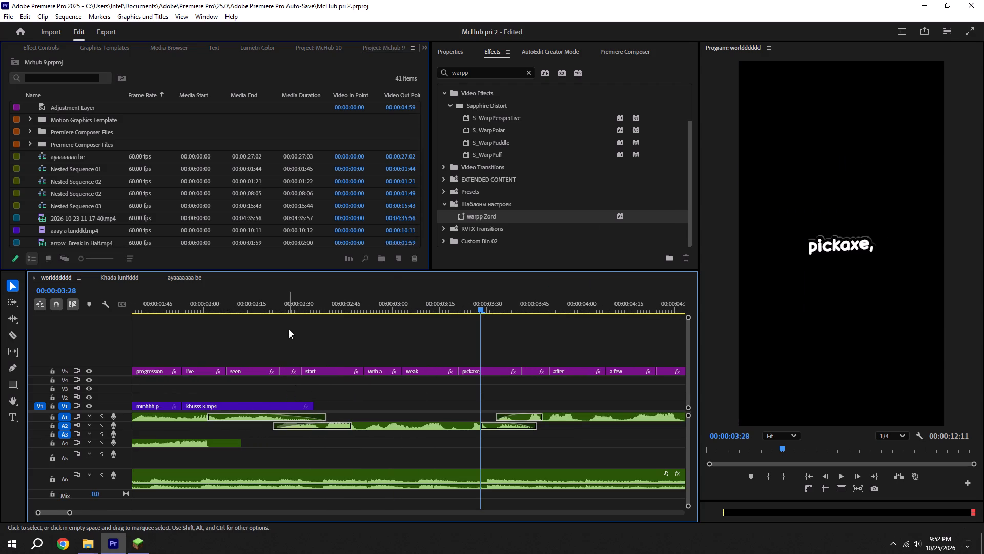
pyautogui.keyDown('shift'); pyautogui.click(271, 291); pyautogui.keyUp('shift')
pyautogui.keyDown('shift'); pyautogui.moveTo(274, 308); pyautogui.dragTo(279, 310); pyautogui.keyUp('shift')
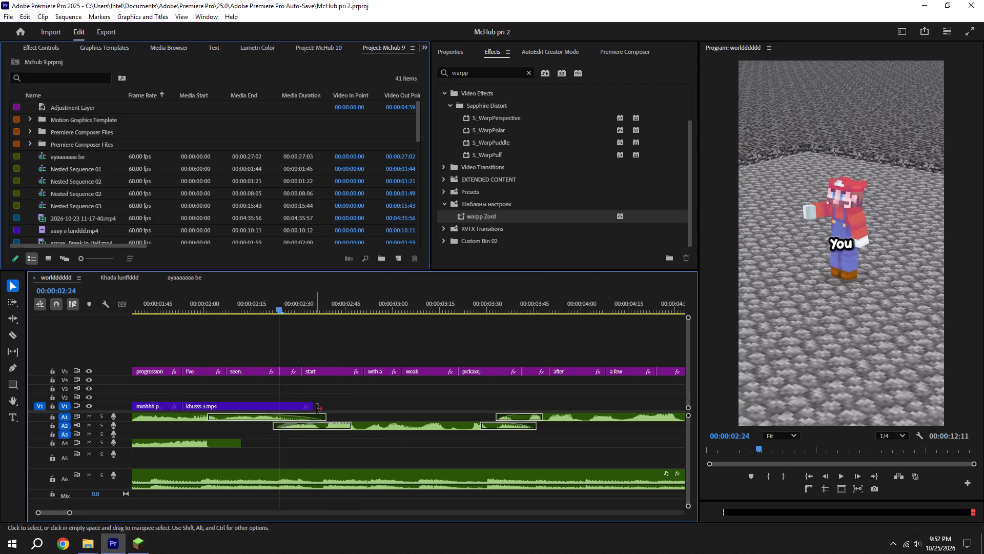
pyautogui.moveTo(314, 406); pyautogui.dragTo(281, 402)
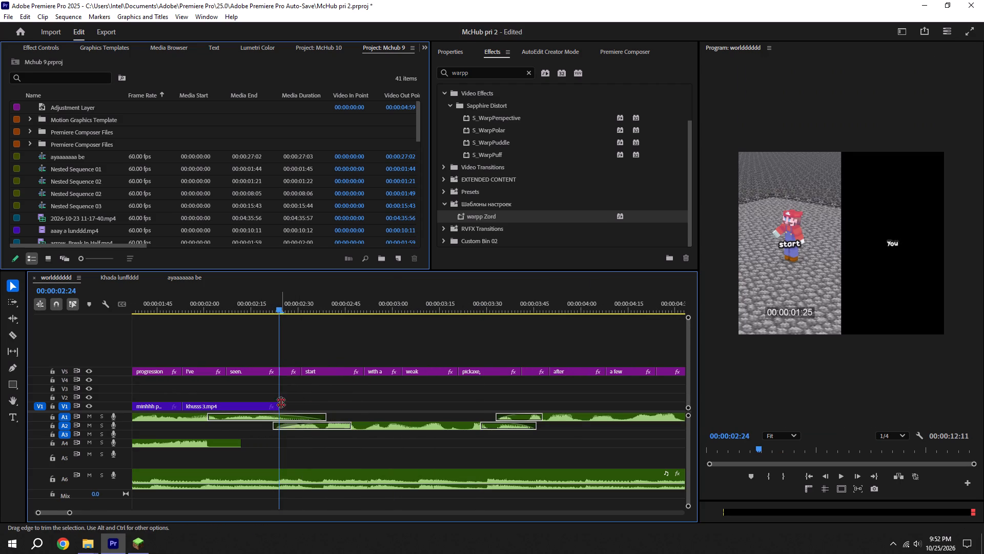
pyautogui.hotkey('ctrl', 's')
pyautogui.keyDown('shift'); pyautogui.click(179, 306); pyautogui.keyUp('shift')
pyautogui.press('space')
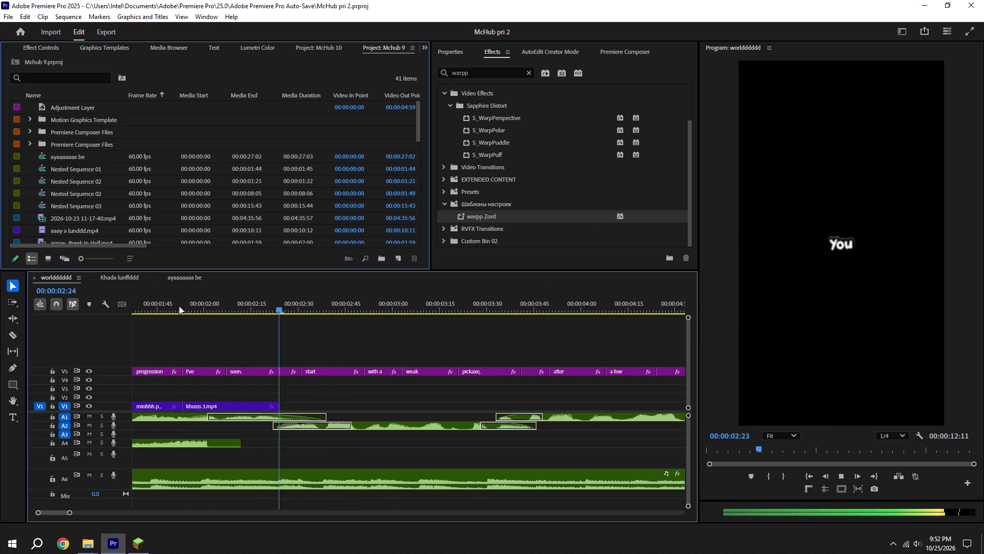
pyautogui.hotkey('ctrl', 's')
# Play the sequence from the beginning and past the end of the khusss 3 clip to review the timing.
pyautogui.keyDown('alt'); pyautogui.scroll(-6, 276, 331); pyautogui.keyUp('alt')
pyautogui.keyDown('alt'); pyautogui.scroll(-7, 201, 334); pyautogui.keyUp('alt')
pyautogui.moveTo(198, 297); pyautogui.dragTo(27, 316)
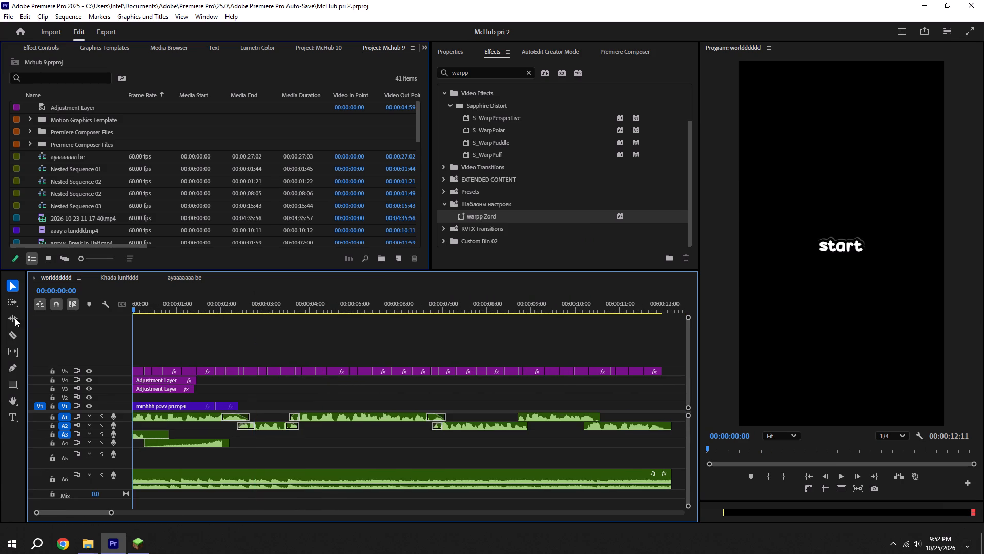
pyautogui.press('space')
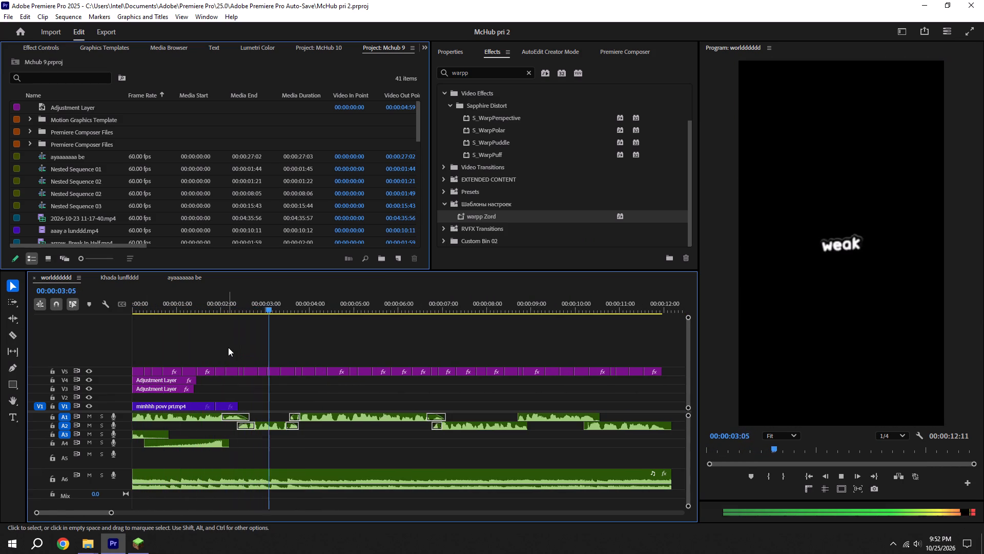
pyautogui.keyDown('shift'); pyautogui.click(237, 322); pyautogui.keyUp('shift')
pyautogui.keyDown('shift'); pyautogui.moveTo(229, 302); pyautogui.dragTo(235, 302); pyautogui.keyUp('shift')
pyautogui.hotkey('ctrl', 's')
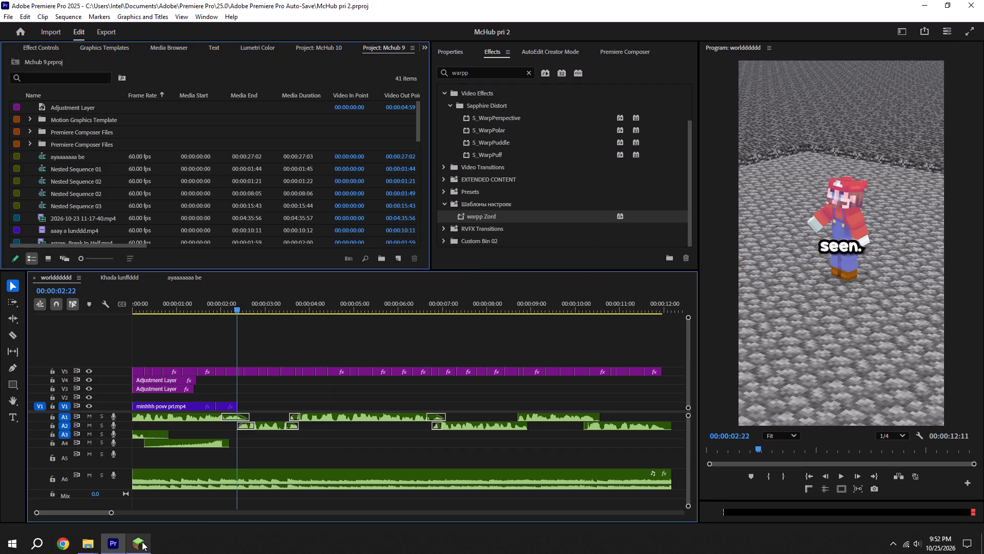
pyautogui.press('space')
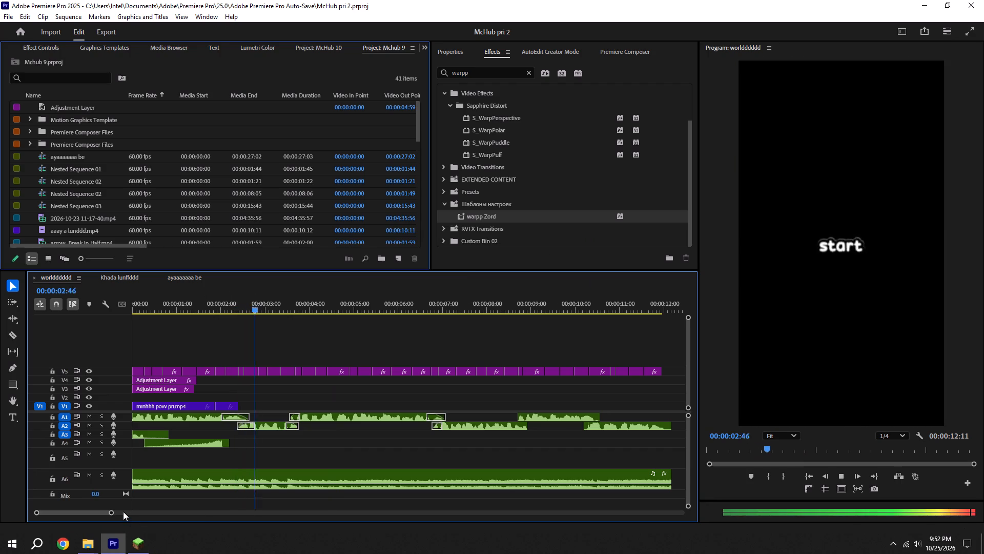
pyautogui.press('space')
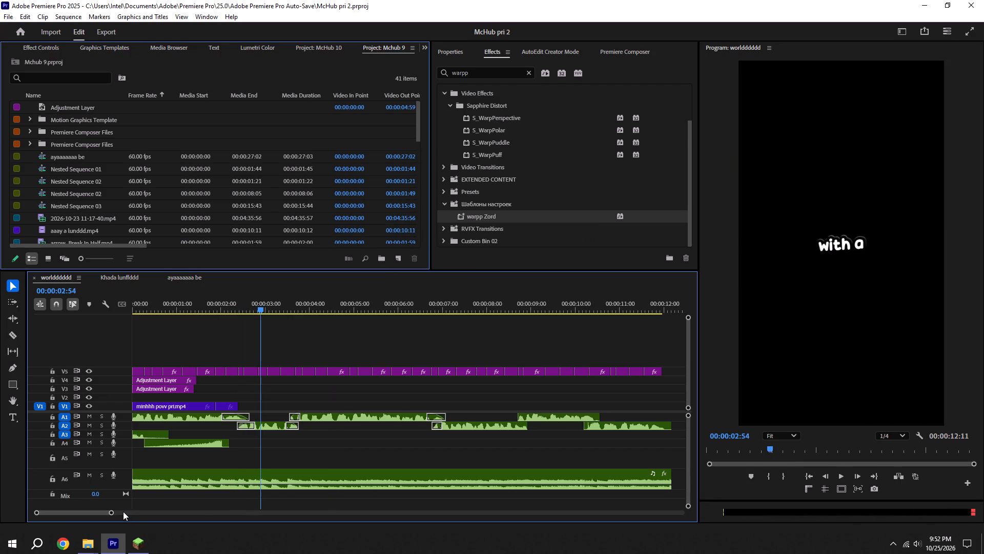
pyautogui.hotkey('ctrl', 's')
# Park the playhead at 00:00:02:24, switch to File Explorer and add pov pri.mp4 from the paid one folder to V1 at about 00:00:03:00.
pyautogui.keyDown('shift'); pyautogui.moveTo(250, 310); pyautogui.dragTo(248, 306); pyautogui.keyUp('shift')
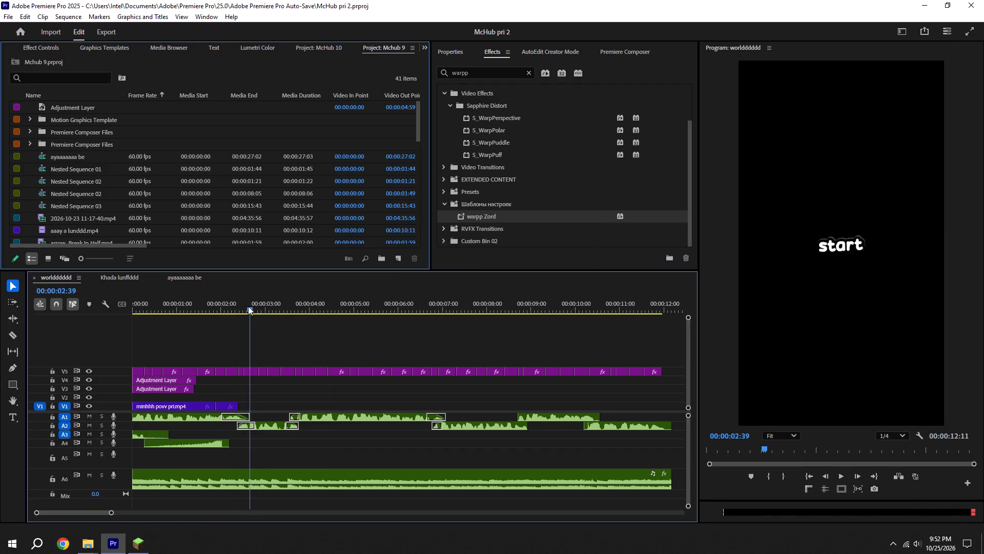
pyautogui.keyDown('shift'); pyautogui.moveTo(248, 306); pyautogui.dragTo(240, 302); pyautogui.keyUp('shift')
pyautogui.click(88, 551)
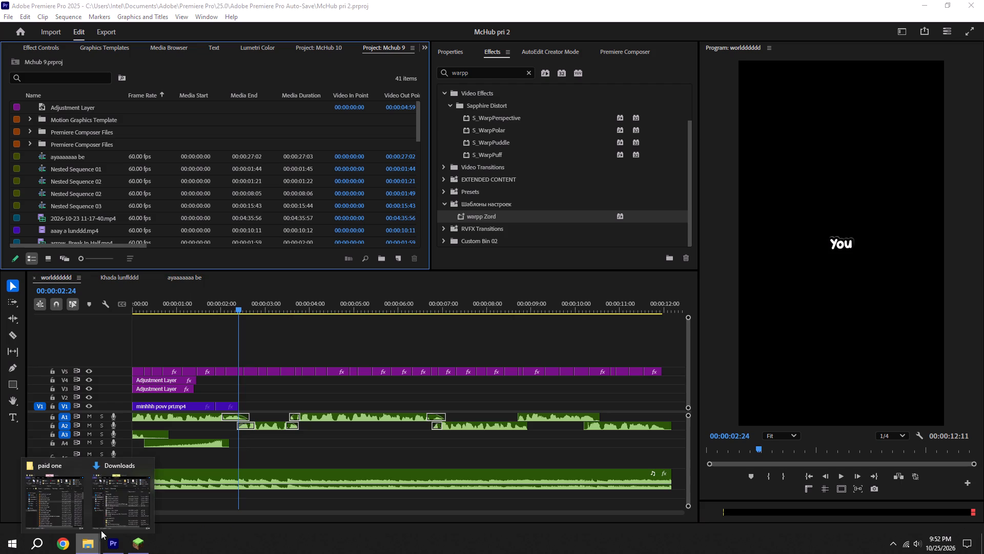
pyautogui.click(35, 498)
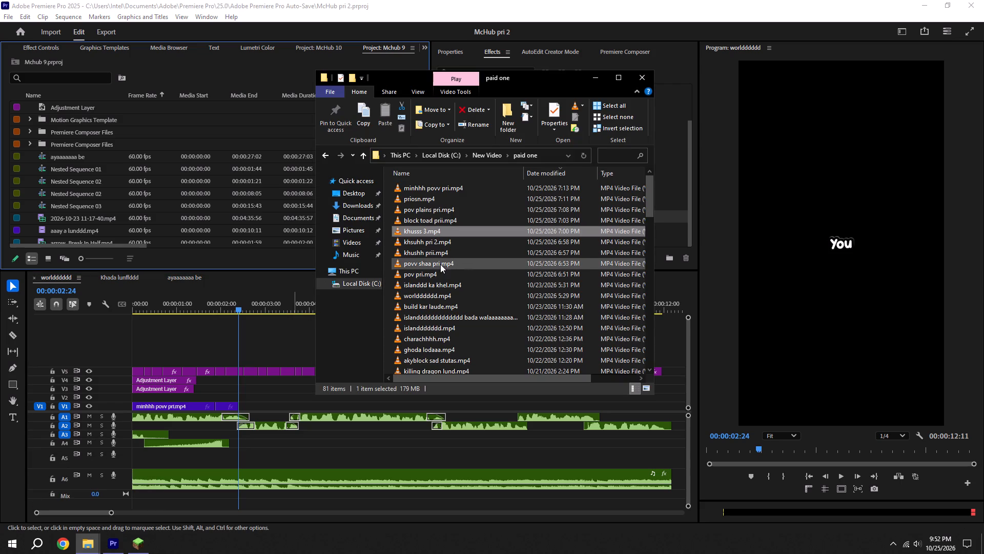
pyautogui.moveTo(440, 264); pyautogui.dragTo(350, 379)
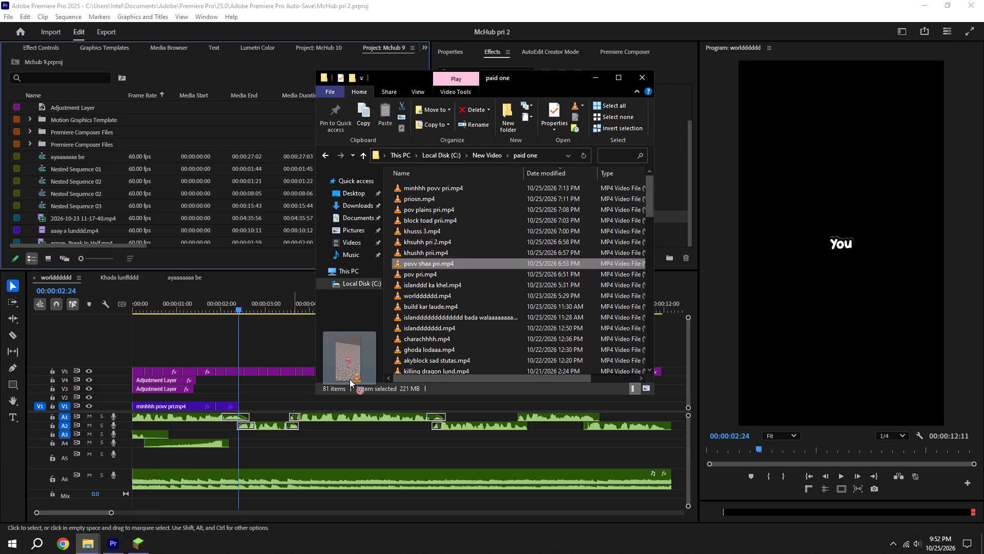
pyautogui.moveTo(350, 379); pyautogui.dragTo(454, 270)
pyautogui.moveTo(417, 278); pyautogui.dragTo(268, 404)
pyautogui.click(268, 404)
# Trim the pov pri clip's beginning to about 00:00:04:37, place it directly after khusss 3 at 00:00:02:24 and preview it.
pyautogui.moveTo(269, 404); pyautogui.dragTo(338, 406)
pyautogui.hotkey('ctrl', 's')
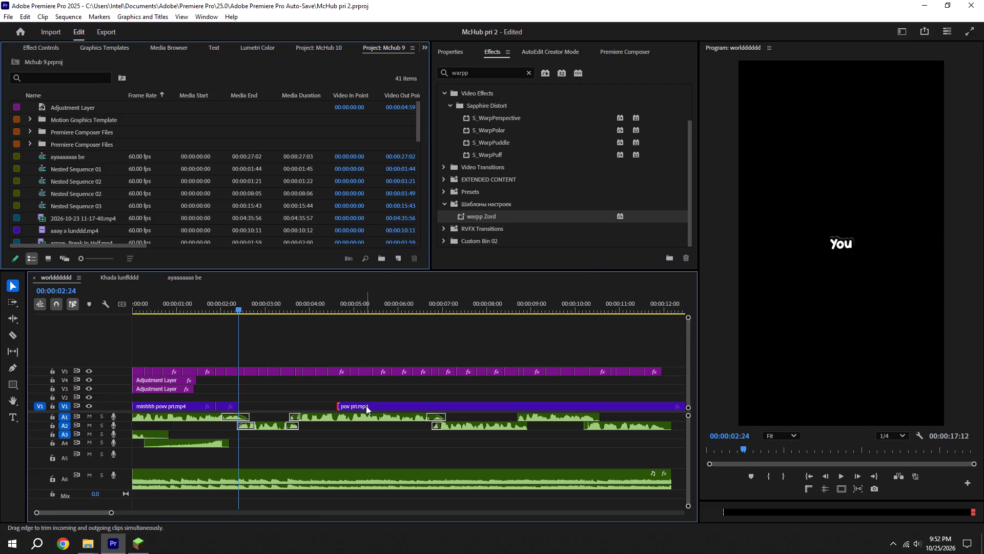
pyautogui.moveTo(366, 406); pyautogui.dragTo(269, 405)
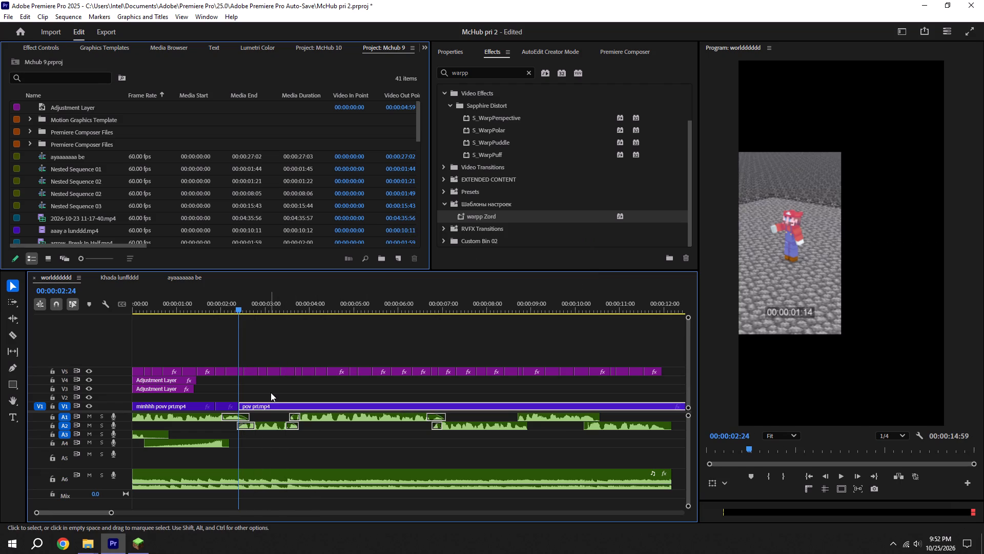
pyautogui.click(271, 392)
pyautogui.press('space')
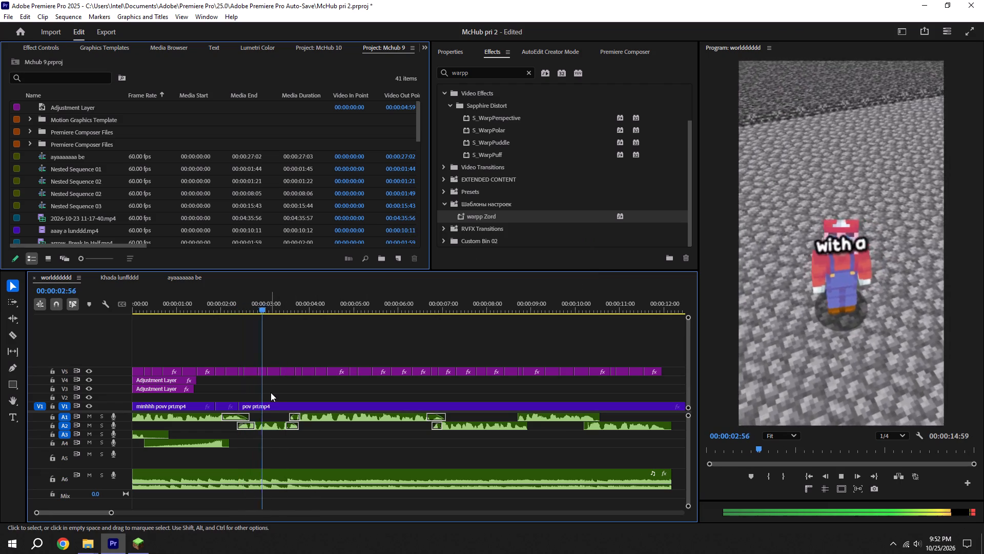
# Split the pov pri clip on V1 at 00:00:03:03, where the "weak" caption begins, delete the remainder and save the project.
pyautogui.press('space')
pyautogui.keyDown('alt'); pyautogui.scroll(11, 302, 394); pyautogui.keyUp('alt')
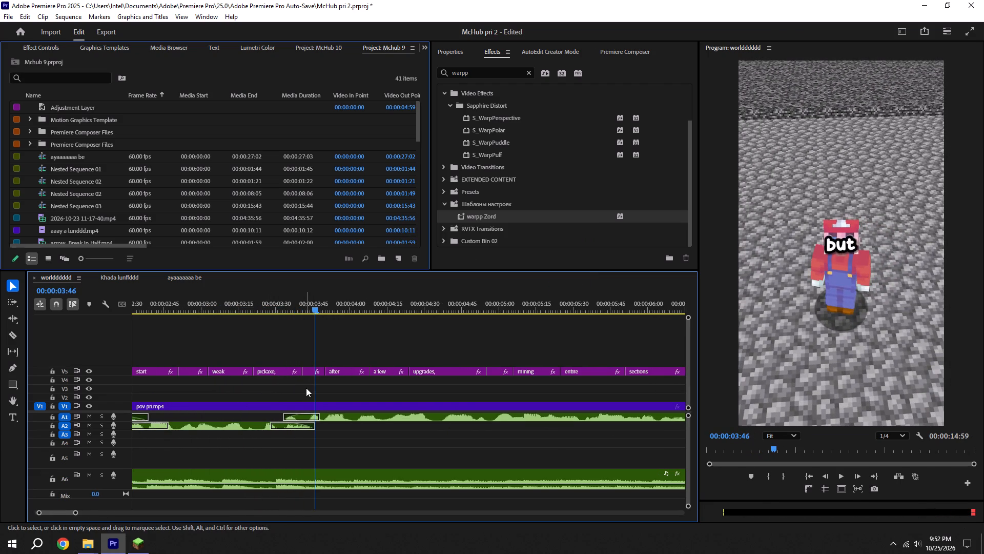
pyautogui.hotkey('ctrl', 's')
pyautogui.keyDown('shift'); pyautogui.moveTo(260, 306); pyautogui.dragTo(254, 306); pyautogui.keyUp('shift')
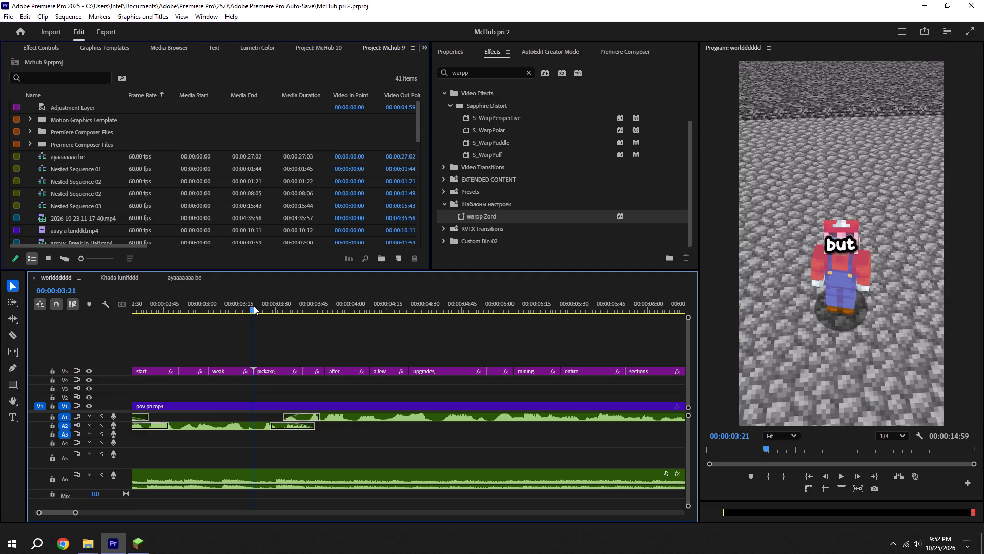
pyautogui.keyDown('shift'); pyautogui.moveTo(254, 306); pyautogui.dragTo(213, 310); pyautogui.keyUp('shift')
pyautogui.scroll(8, 208, 385)
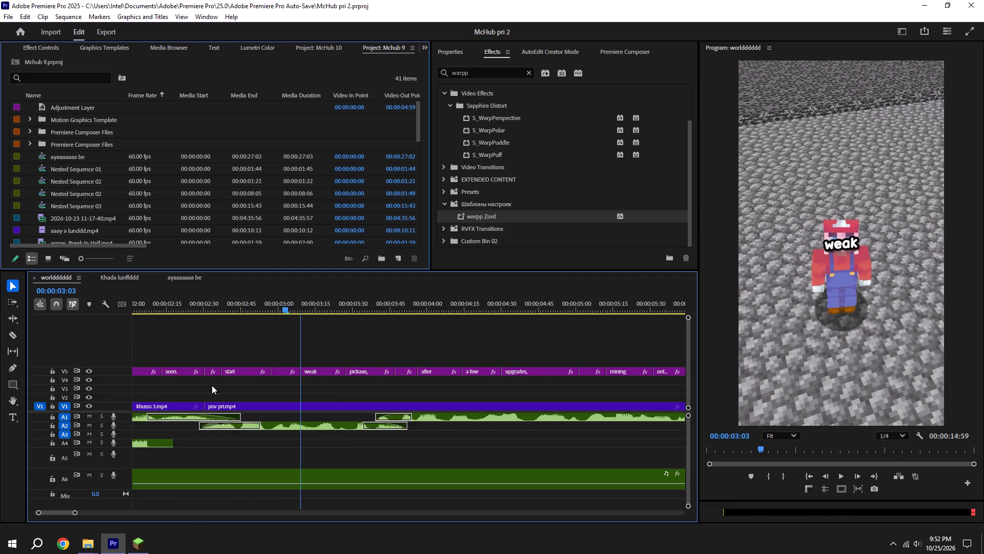
pyautogui.scroll(1, 212, 385)
pyautogui.press('c')
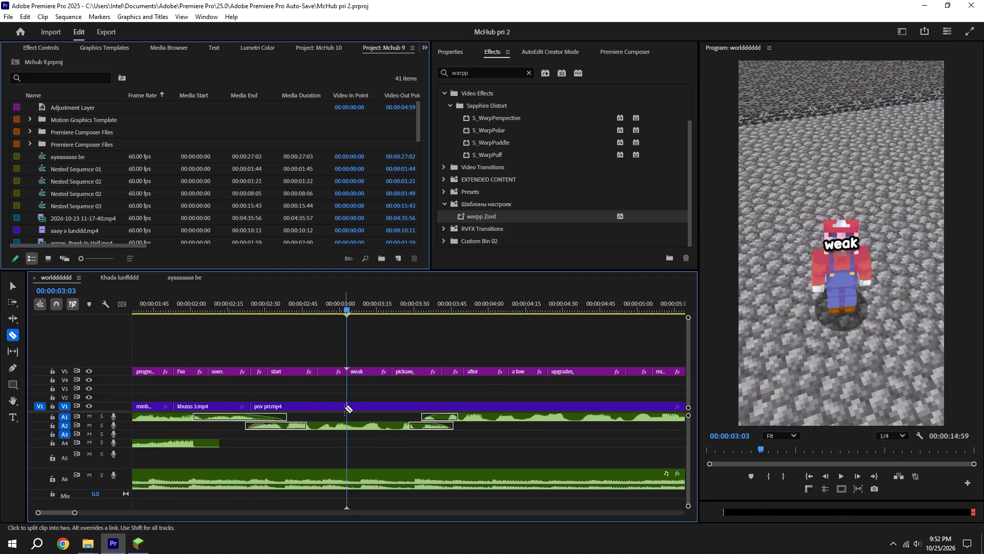
pyautogui.click(350, 408)
pyautogui.press('v')
pyautogui.click(404, 408)
pyautogui.press('BackSpace')
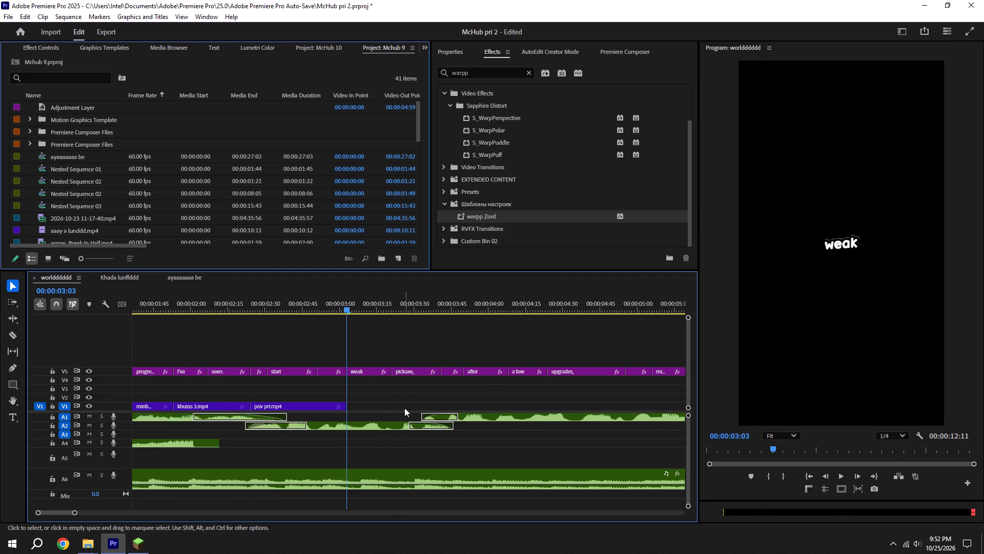
pyautogui.hotkey('ctrl', 's')
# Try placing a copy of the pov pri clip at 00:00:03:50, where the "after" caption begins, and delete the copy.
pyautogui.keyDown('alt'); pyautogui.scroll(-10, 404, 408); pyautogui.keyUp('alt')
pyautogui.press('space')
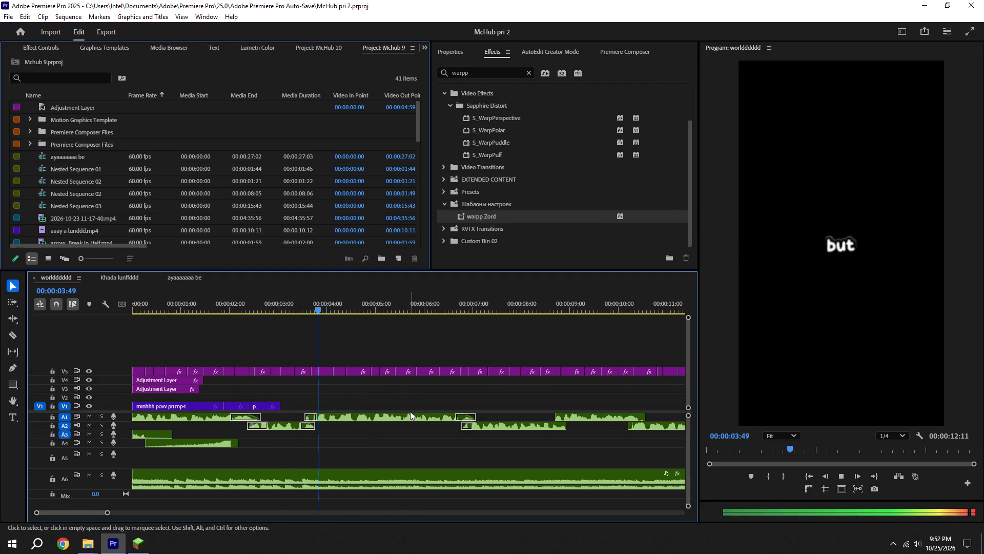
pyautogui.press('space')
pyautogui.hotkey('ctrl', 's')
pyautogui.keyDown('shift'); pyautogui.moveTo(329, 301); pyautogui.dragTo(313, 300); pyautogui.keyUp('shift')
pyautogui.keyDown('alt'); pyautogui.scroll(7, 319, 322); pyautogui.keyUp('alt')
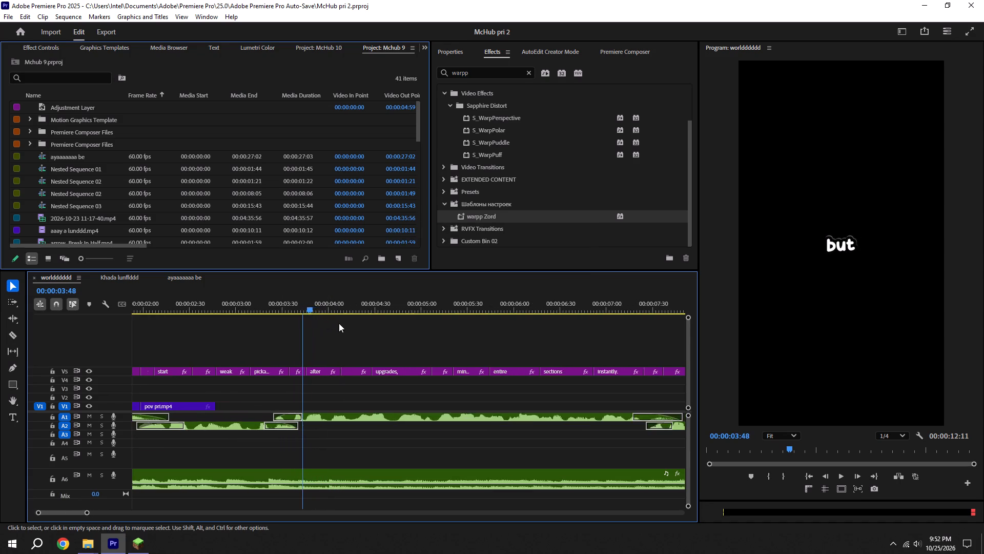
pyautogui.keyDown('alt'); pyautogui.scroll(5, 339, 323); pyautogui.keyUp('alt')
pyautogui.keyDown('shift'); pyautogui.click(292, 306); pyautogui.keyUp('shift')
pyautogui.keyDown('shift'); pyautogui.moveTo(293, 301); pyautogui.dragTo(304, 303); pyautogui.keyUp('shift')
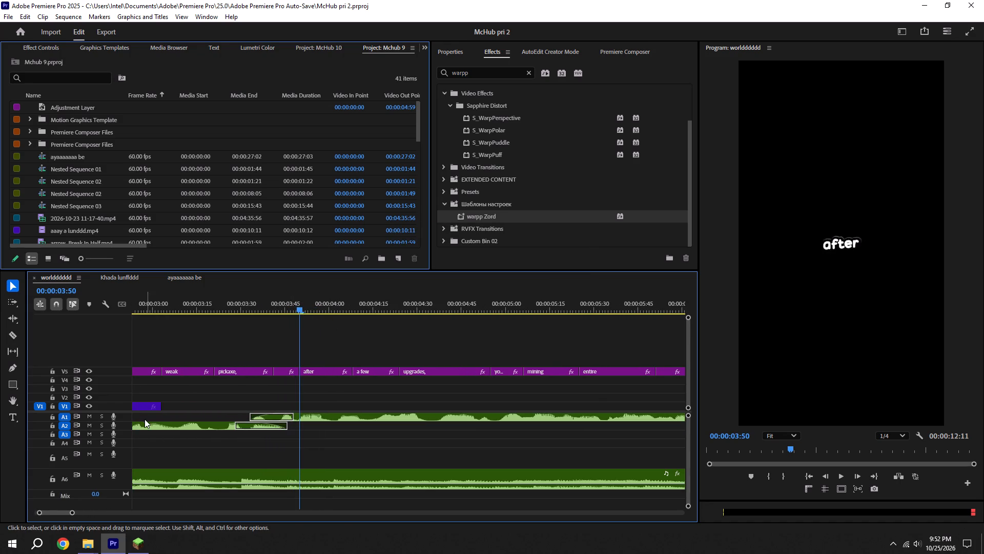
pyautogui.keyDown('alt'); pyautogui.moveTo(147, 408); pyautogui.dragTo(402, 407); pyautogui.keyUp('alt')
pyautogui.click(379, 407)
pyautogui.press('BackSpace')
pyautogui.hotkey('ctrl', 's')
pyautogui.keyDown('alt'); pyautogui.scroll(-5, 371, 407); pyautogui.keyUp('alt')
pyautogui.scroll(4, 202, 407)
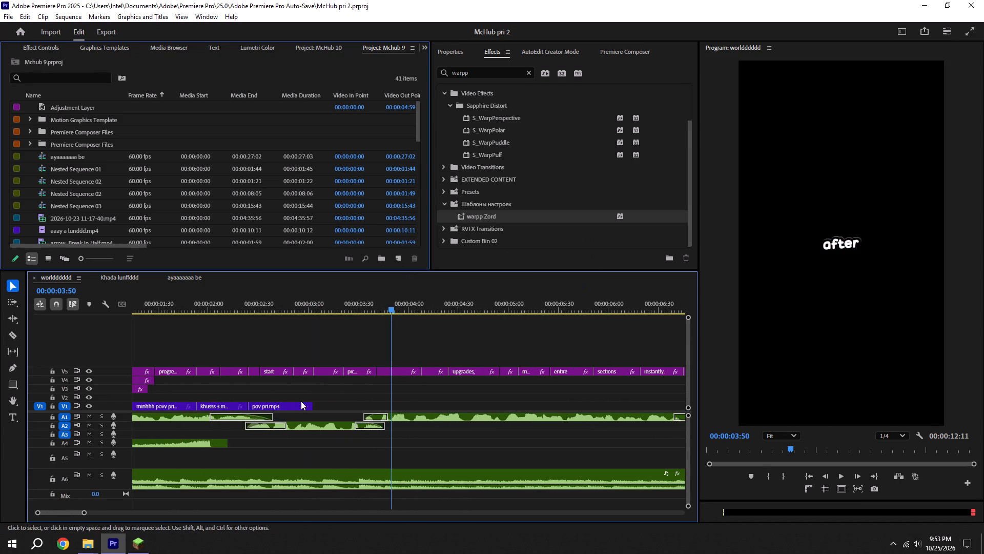
# Set the scale of the pov pri clip on V1 to 122 % and save the project.
pyautogui.click(288, 405)
pyautogui.click(283, 301)
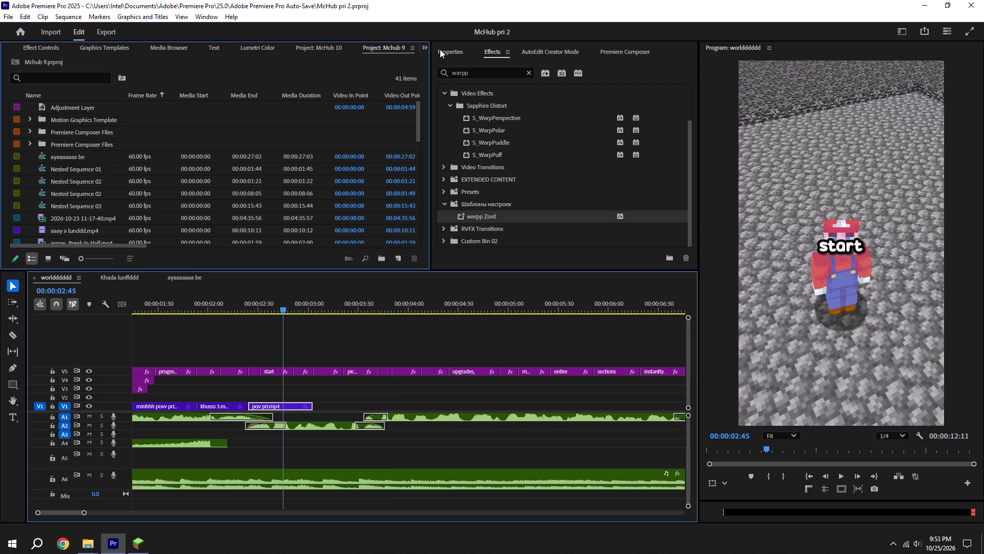
pyautogui.click(435, 49)
pyautogui.click(557, 163)
pyautogui.press('BackSpace')
pyautogui.write('=120')
pyautogui.press('BackSpace')
pyautogui.press('BackSpace')
pyautogui.press('BackSpace')
pyautogui.press('BackSpace')
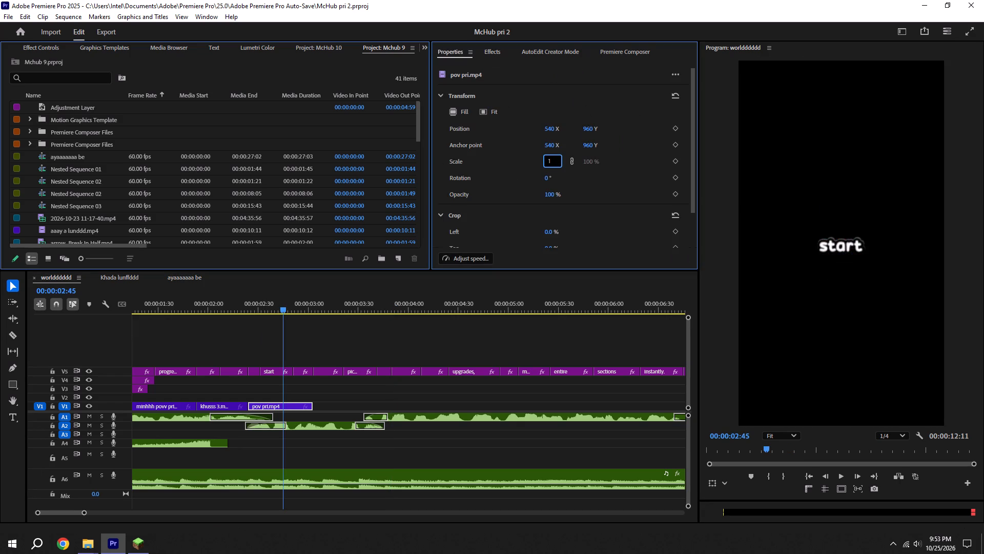
pyautogui.write('12')
pyautogui.press('Return')
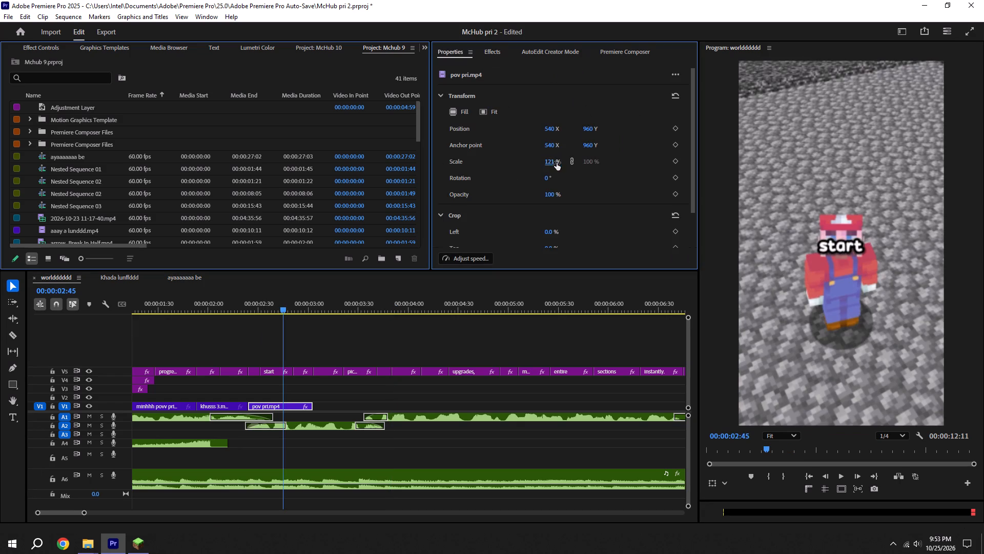
pyautogui.hotkey('ctrl', 's')
# Lower the pov pri clip in the frame to a Y position of 1081 and save the project.
pyautogui.scroll(1, 557, 163)
pyautogui.moveTo(586, 125); pyautogui.dragTo(633, 125)
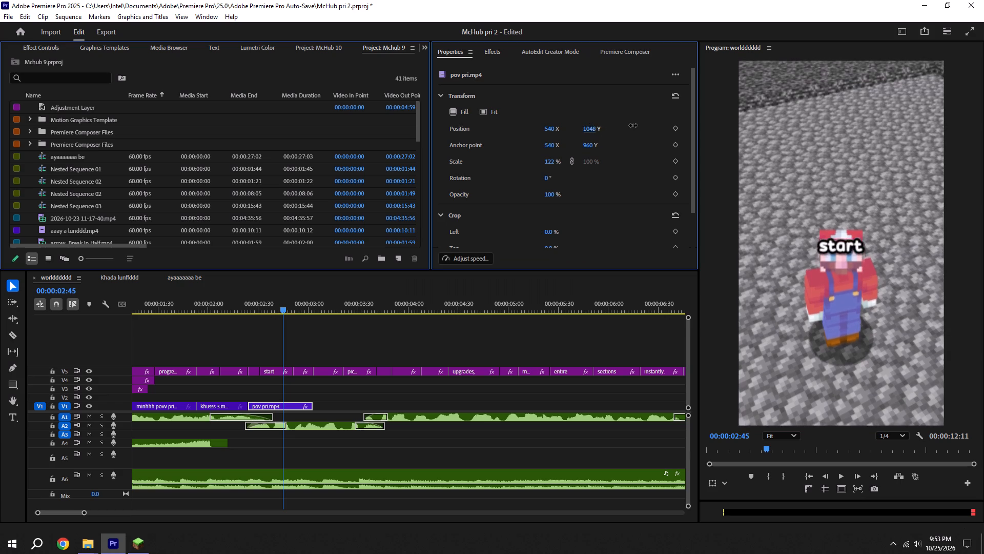
pyautogui.moveTo(633, 125); pyautogui.dragTo(649, 125)
pyautogui.hotkey('ctrl', 's')
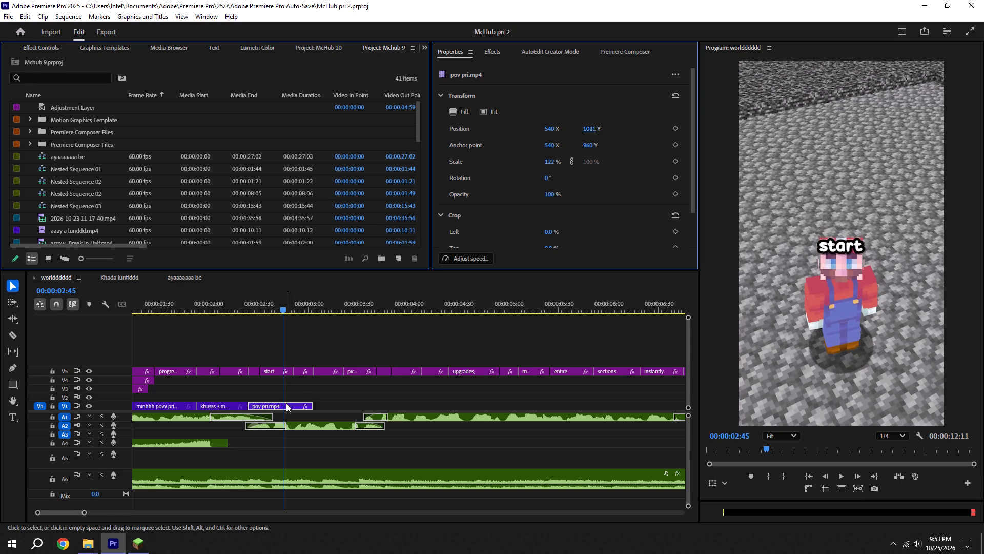
# Duplicate the enlarged pov pri clip on V1 to 00:00:03:50, where the "after" caption begins, save and preview the copy.
pyautogui.moveTo(286, 403); pyautogui.dragTo(436, 403)
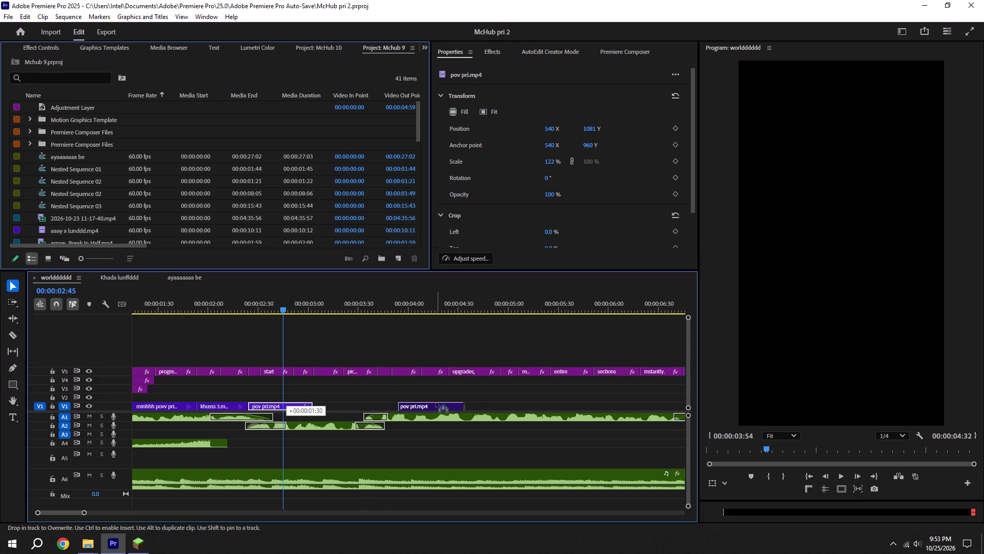
pyautogui.moveTo(436, 403); pyautogui.dragTo(432, 403)
pyautogui.hotkey('ctrl', 's')
pyautogui.click(494, 389)
pyautogui.press('space')
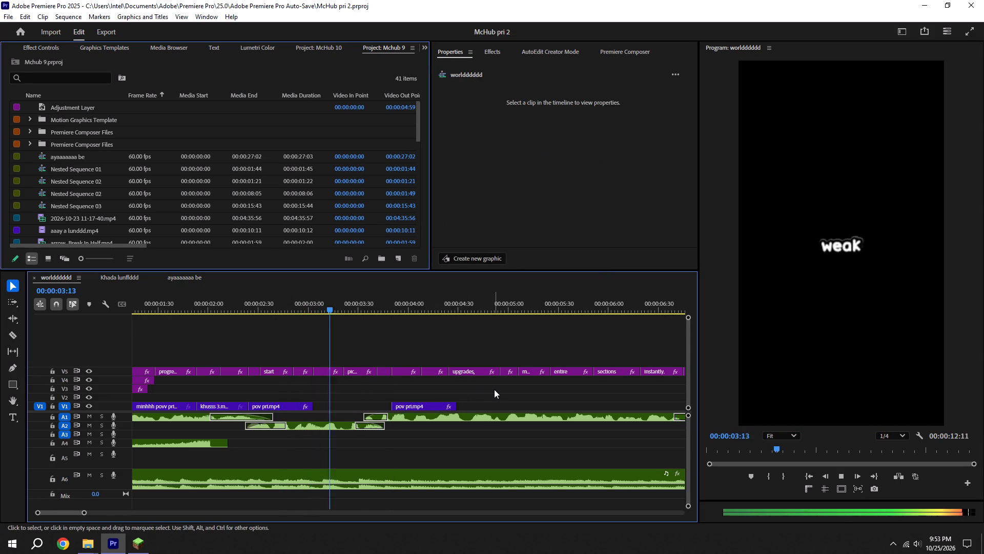
pyautogui.press('space')
pyautogui.press('space')
pyautogui.press('space')
pyautogui.press('space')
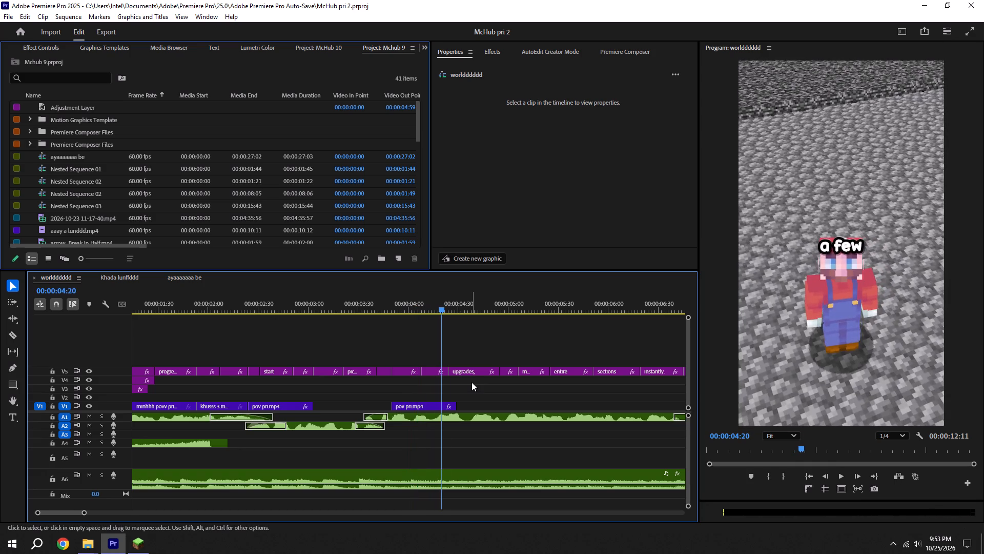
pyautogui.press('space')
# Extend the end of the copied pov pri clip to 00:00:04:55, where the "upgrades," caption ends, then save and preview.
pyautogui.click(457, 402)
pyautogui.moveTo(458, 408); pyautogui.dragTo(497, 403)
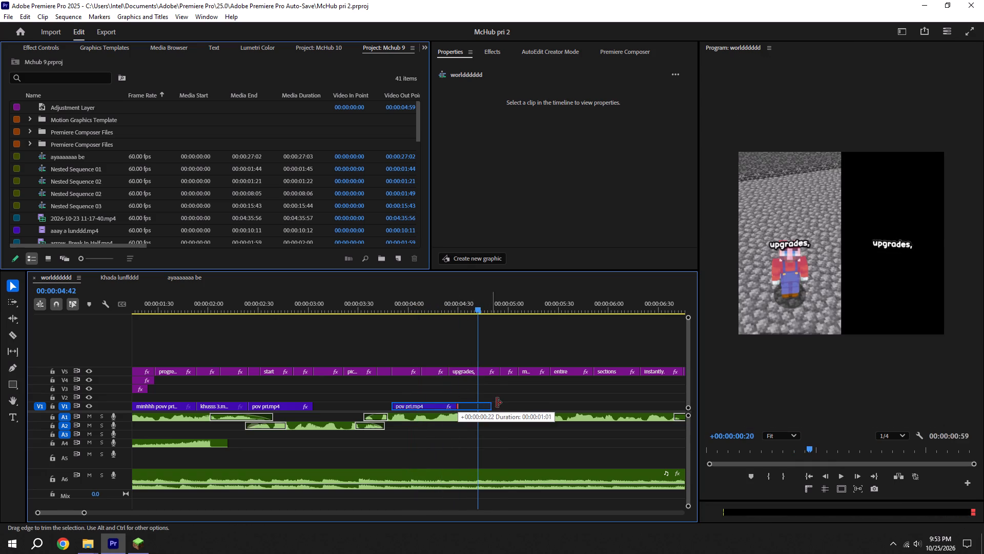
pyautogui.moveTo(497, 403); pyautogui.dragTo(499, 403)
pyautogui.keyDown('ctrl'); pyautogui.click(528, 395); pyautogui.keyUp('ctrl')
pyautogui.hotkey('ctrl', 's')
pyautogui.press('space')
pyautogui.press('space')
# Play the uncovered section from 00:00:05:00, duplicate the minhhh povv pri clip to 00:00:04:55 on V1 and preview it.
pyautogui.keyDown('alt'); pyautogui.scroll(-5, 524, 388); pyautogui.keyUp('alt')
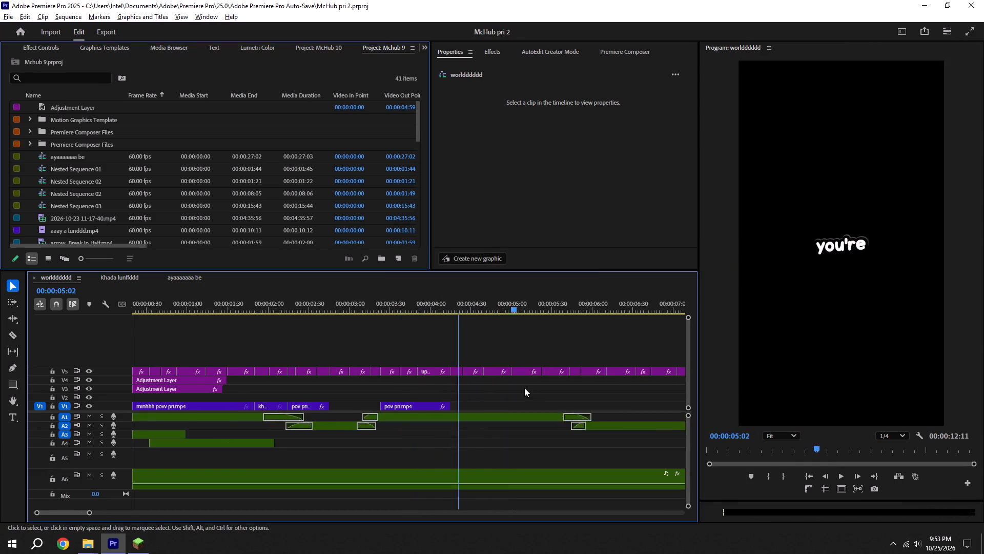
pyautogui.keyDown('shift'); pyautogui.click(421, 323); pyautogui.keyUp('shift')
pyautogui.keyDown('shift'); pyautogui.click(424, 304); pyautogui.keyUp('shift')
pyautogui.press('space')
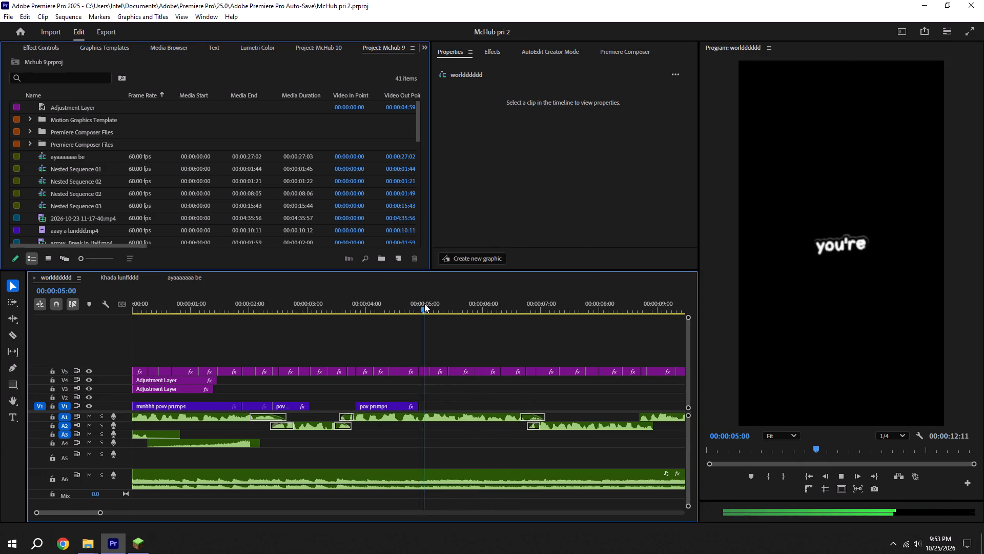
pyautogui.press('space')
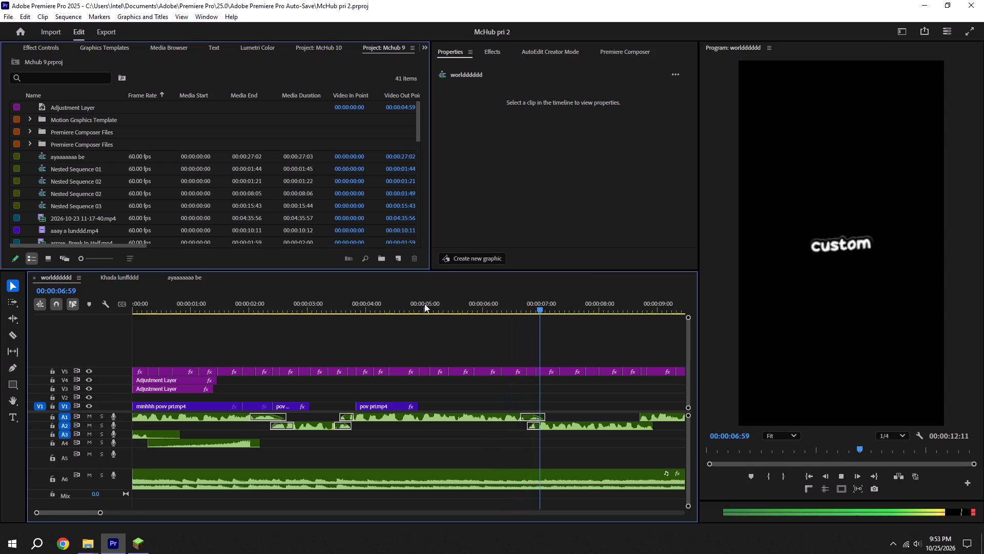
pyautogui.hotkey('ctrl', 's')
pyautogui.moveTo(178, 407); pyautogui.dragTo(466, 408)
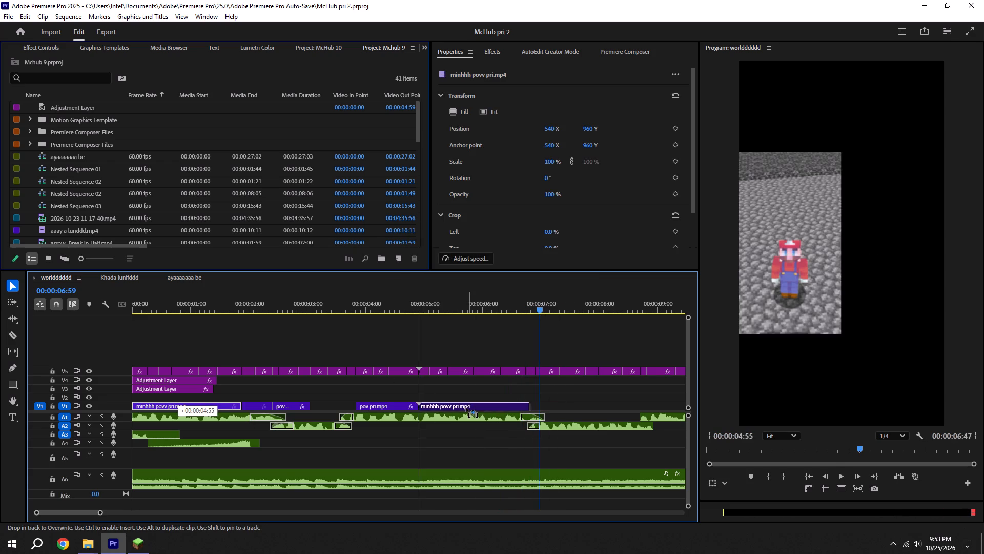
pyautogui.moveTo(466, 408); pyautogui.dragTo(466, 408)
pyautogui.keyDown('shift'); pyautogui.click(421, 305); pyautogui.keyUp('shift')
pyautogui.press('space')
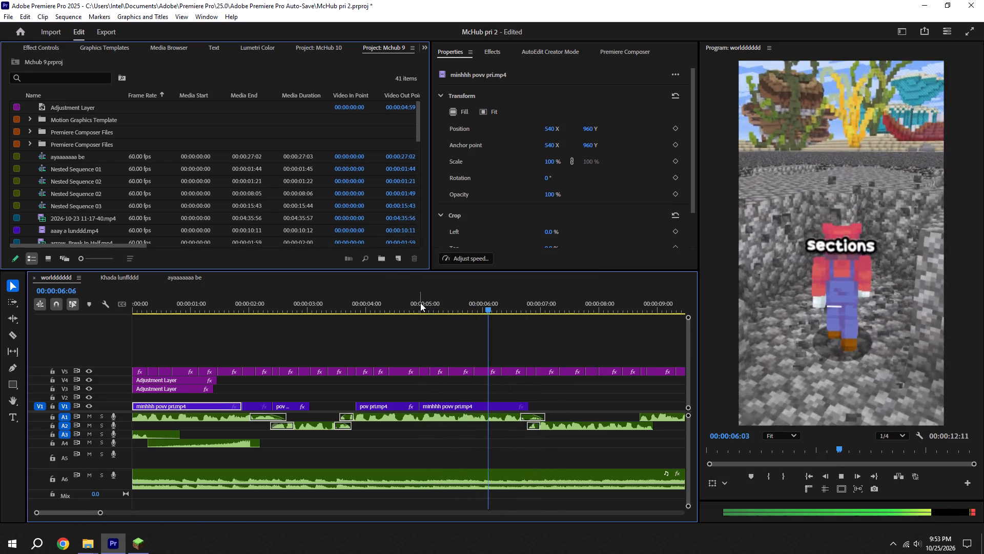
pyautogui.press('space')
# Trim the end of the copied minhhh povv pri clip to 00:00:06:45, where "The" caption begins, save and play onward.
pyautogui.keyDown('alt'); pyautogui.scroll(10, 546, 381); pyautogui.keyUp('alt')
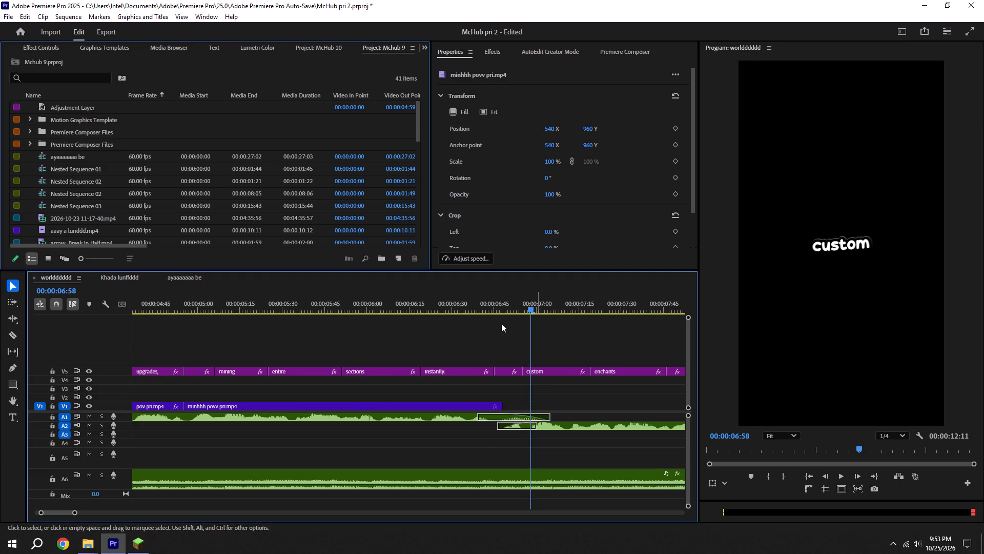
pyautogui.keyDown('shift'); pyautogui.moveTo(486, 301); pyautogui.dragTo(496, 301); pyautogui.keyUp('shift')
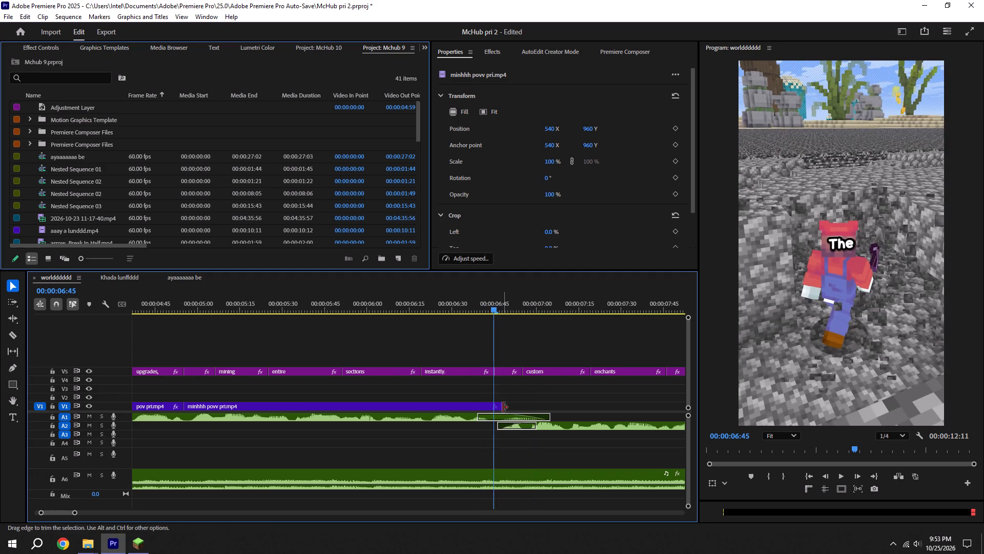
pyautogui.moveTo(503, 407); pyautogui.dragTo(492, 406)
pyautogui.keyDown('ctrl'); pyautogui.click(514, 402); pyautogui.keyUp('ctrl')
pyautogui.hotkey('ctrl', 's')
pyautogui.keyDown('alt'); pyautogui.scroll(-11, 514, 402); pyautogui.keyUp('alt')
pyautogui.press('space')
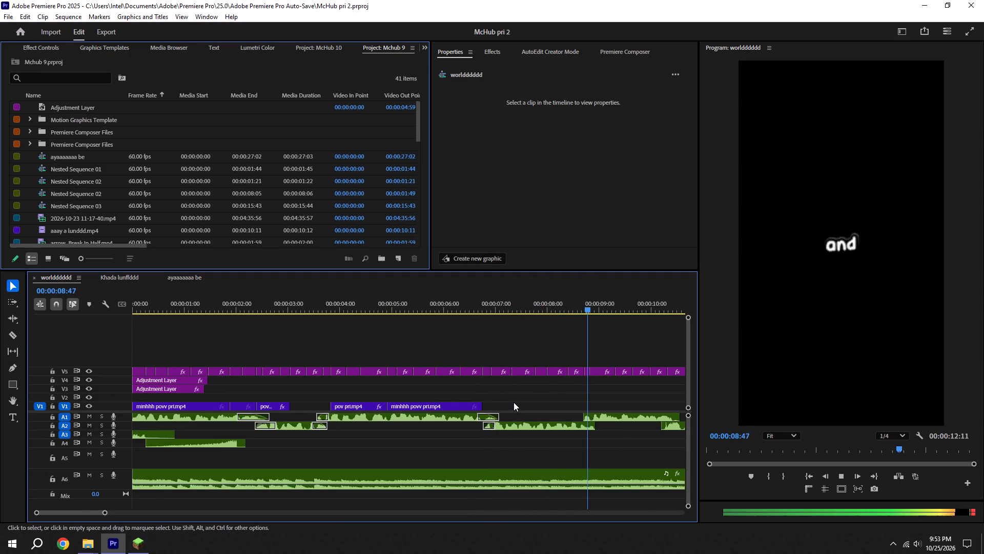
pyautogui.press('space')
# Duplicate the second pov pri clip to 00:00:08:49 on V1, where the "progression" caption begins, preview it and save.
pyautogui.keyDown('shift'); pyautogui.moveTo(596, 298); pyautogui.dragTo(591, 298); pyautogui.keyUp('shift')
pyautogui.keyDown('alt'); pyautogui.scroll(-6, 600, 340); pyautogui.keyUp('alt')
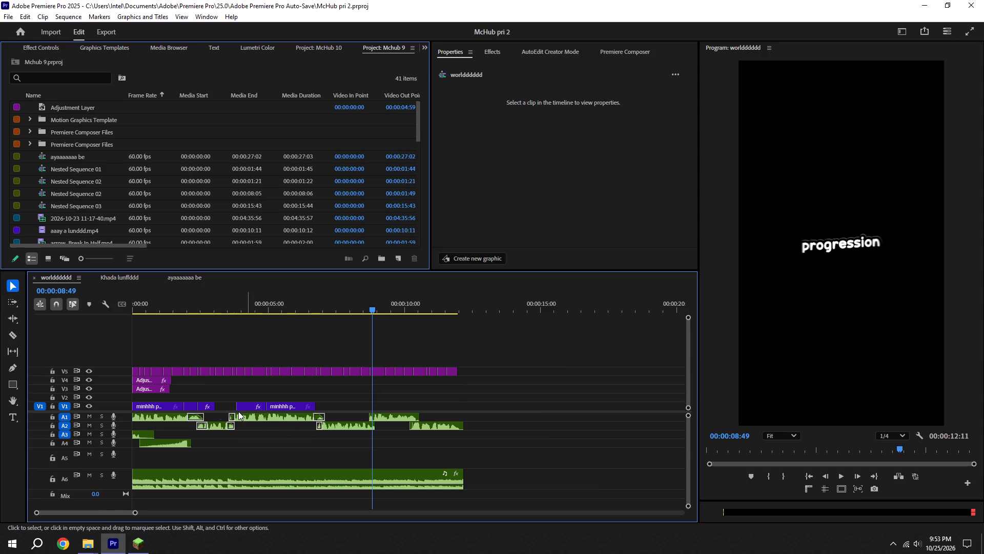
pyautogui.moveTo(252, 407); pyautogui.dragTo(388, 404)
pyautogui.click(446, 400)
pyautogui.press('space')
pyautogui.click(442, 401)
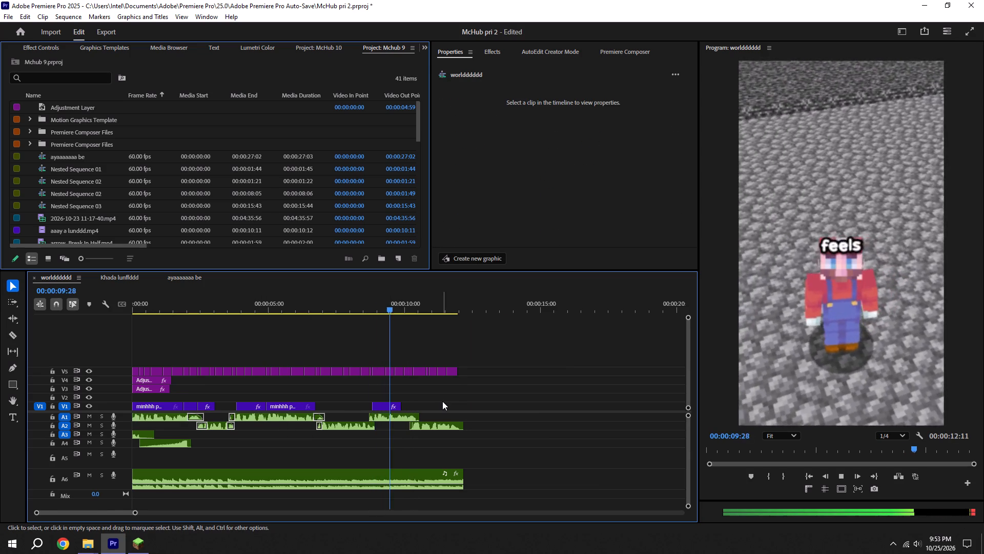
pyautogui.press('space')
pyautogui.keyDown('alt'); pyautogui.scroll(11, 420, 402); pyautogui.keyUp('alt')
pyautogui.hotkey('ctrl', 's')
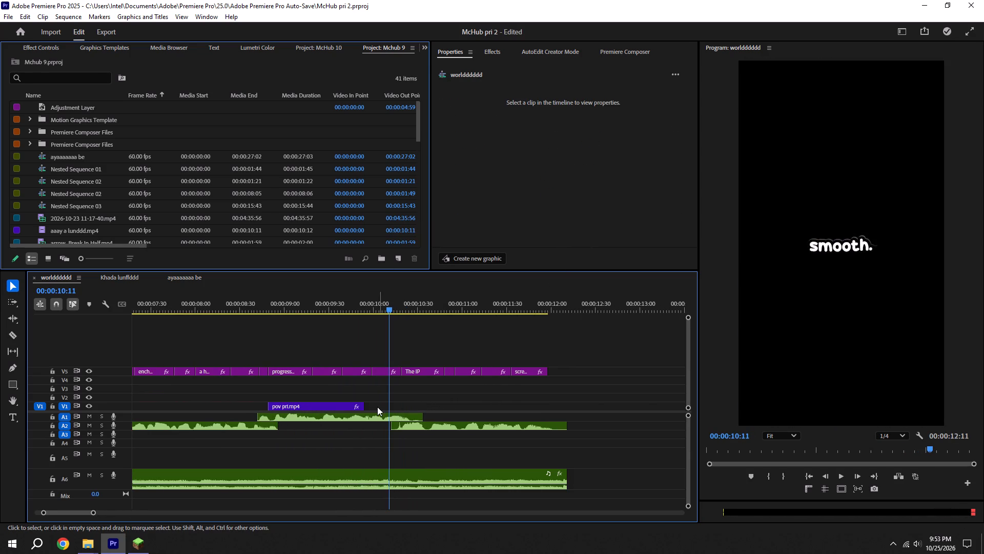
# Extend the end of the last pov pri clip to about 00:00:10:18, where "The IP" caption begins, and save the project.
pyautogui.moveTo(366, 407); pyautogui.dragTo(391, 403)
pyautogui.hotkey('ctrl', 's')
pyautogui.scroll(9, 402, 403)
pyautogui.hotkey('ctrl', 's')
pyautogui.moveTo(366, 406); pyautogui.dragTo(379, 402)
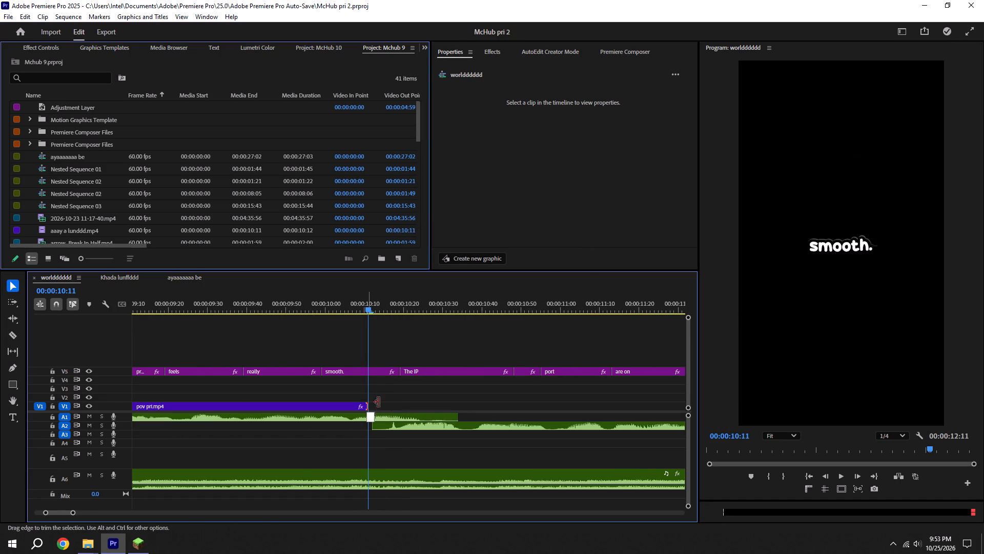
pyautogui.moveTo(379, 402); pyautogui.dragTo(396, 401)
pyautogui.hotkey('ctrl', 's')
pyautogui.keyDown('alt'); pyautogui.scroll(-12, 411, 401); pyautogui.keyUp('alt')
pyautogui.hotkey('ctrl', 's')
pyautogui.keyDown('alt'); pyautogui.scroll(-6, 412, 401); pyautogui.keyUp('alt')
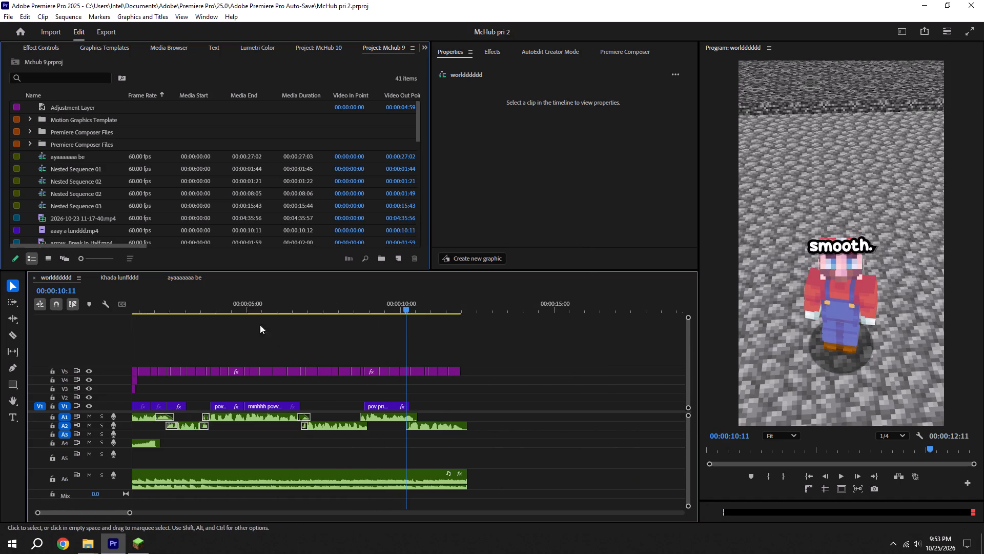
# Open the Khada lunffddd sequence and play its ending from about 00:00:27:50 to examine the MC Hub server address outro.
pyautogui.click(132, 278)
pyautogui.keyDown('alt'); pyautogui.scroll(-11, 501, 382); pyautogui.keyUp('alt')
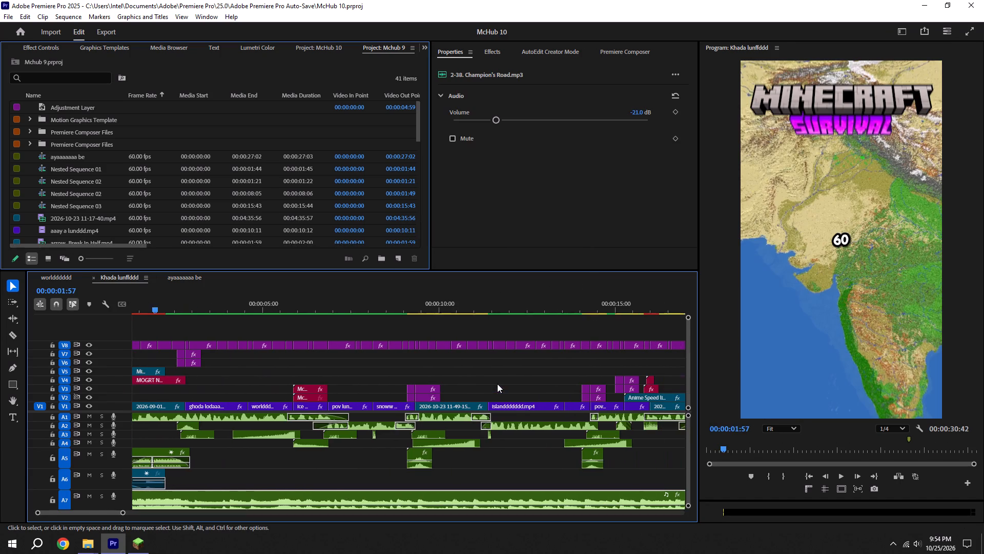
pyautogui.hotkey('ctrl', 's')
pyautogui.scroll(-13, 497, 384)
pyautogui.keyDown('alt'); pyautogui.scroll(-4, 511, 389); pyautogui.keyUp('alt')
pyautogui.scroll(-11, 573, 377)
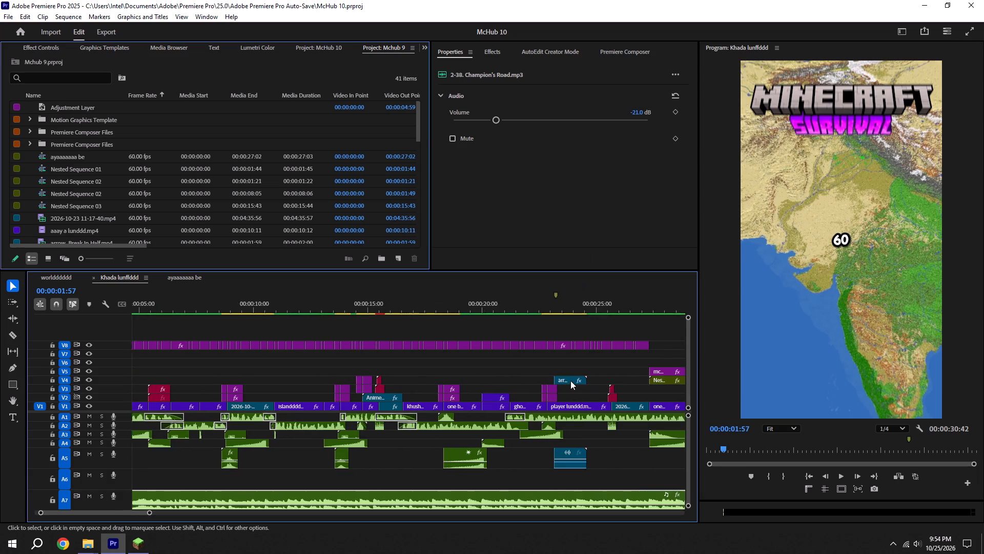
pyautogui.scroll(-2, 603, 359)
pyautogui.click(570, 308)
pyautogui.press('space')
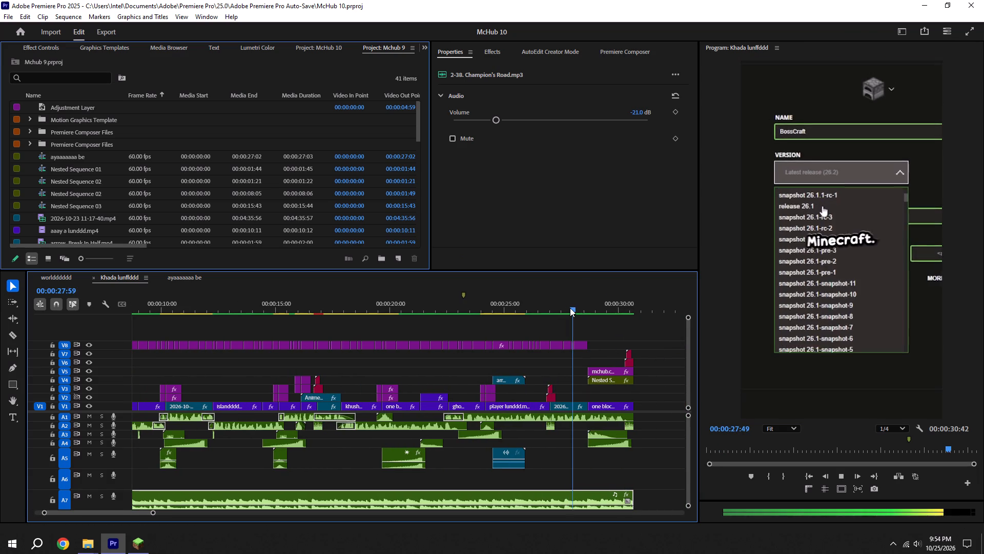
pyautogui.press('space')
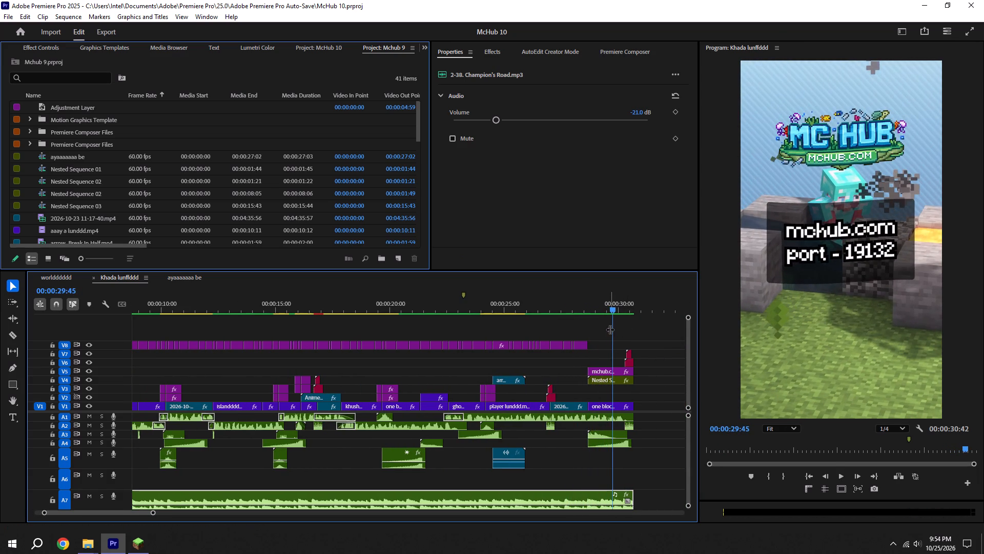
# Delete the one block gennn farm clip on V1 and the A1 audio beneath the server address outro in Khada lunffddd.
pyautogui.moveTo(610, 329); pyautogui.dragTo(612, 335)
pyautogui.moveTo(599, 346); pyautogui.dragTo(640, 384)
pyautogui.click(627, 408)
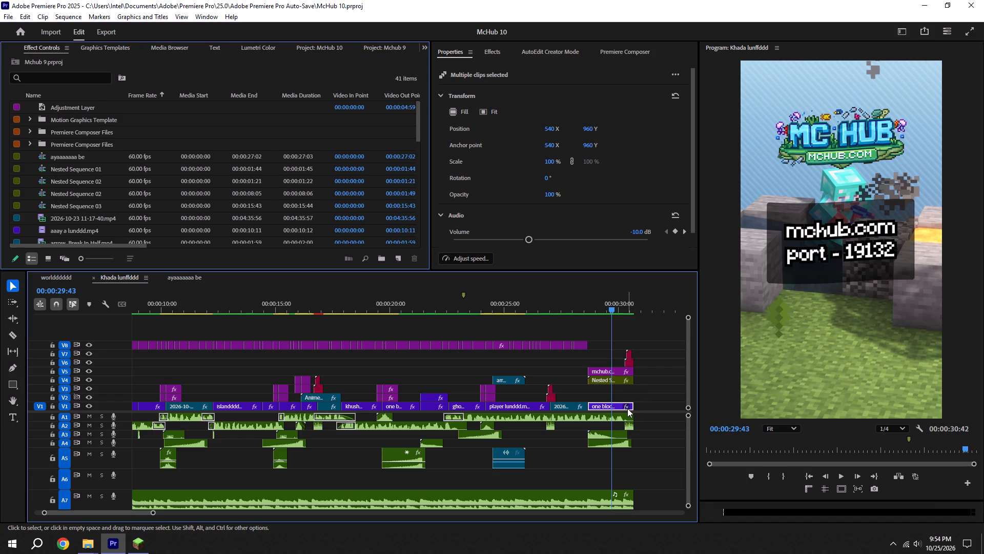
pyautogui.press('BackSpace')
pyautogui.hotkey('ctrl', 's')
pyautogui.press('BackSpace')
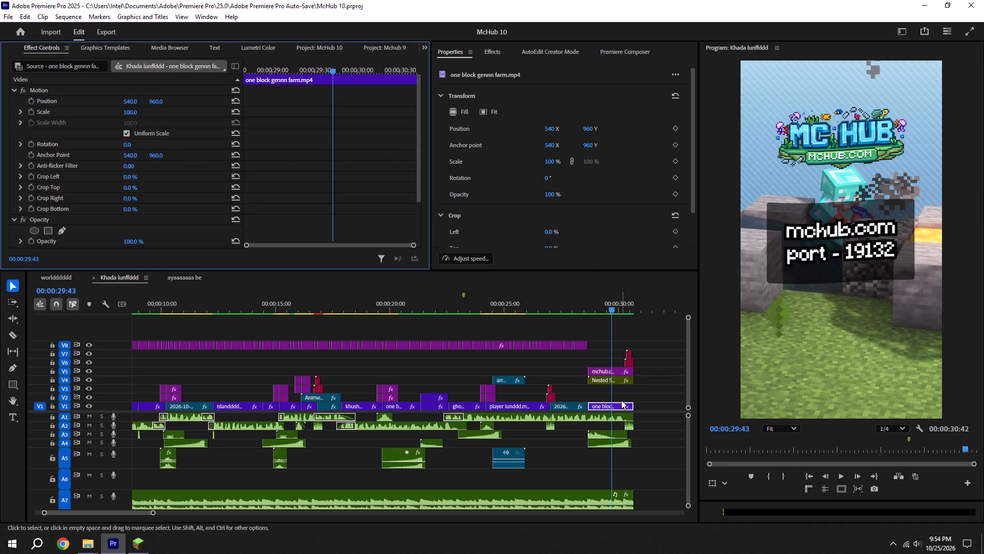
pyautogui.press('BackSpace')
pyautogui.click(620, 409)
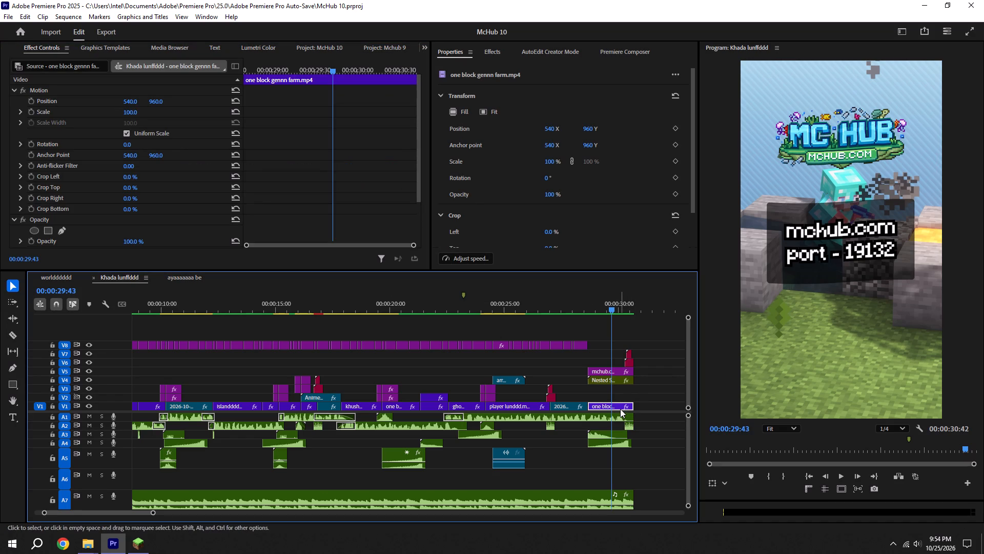
pyautogui.press('BackSpace')
pyautogui.click(609, 417)
pyautogui.press('BackSpace')
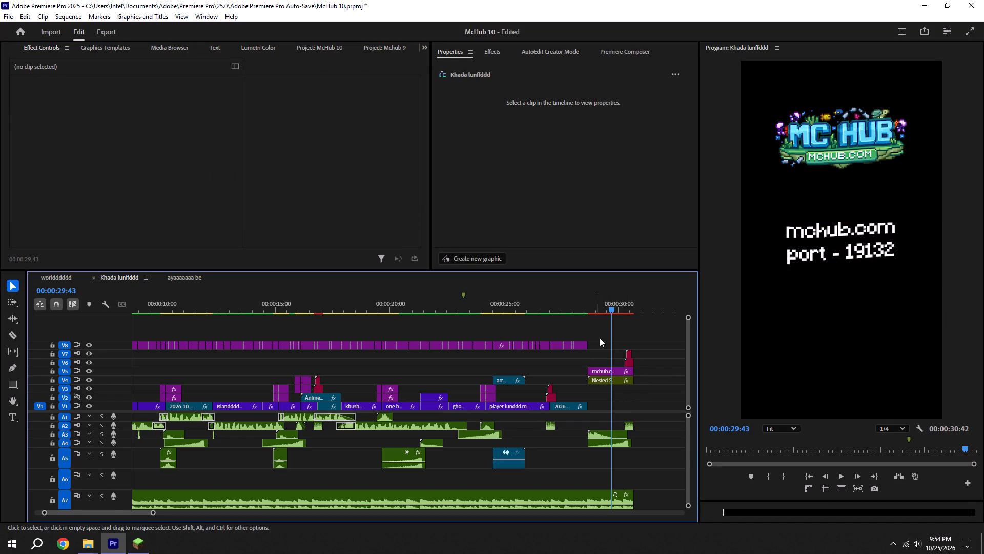
# Copy the outro's address text, Nested Sequence 02, transitions and sound effects into the worldddddd sequence at 00:00:10:19, where "The IP" caption begins, and save.
pyautogui.moveTo(614, 344); pyautogui.dragTo(658, 477)
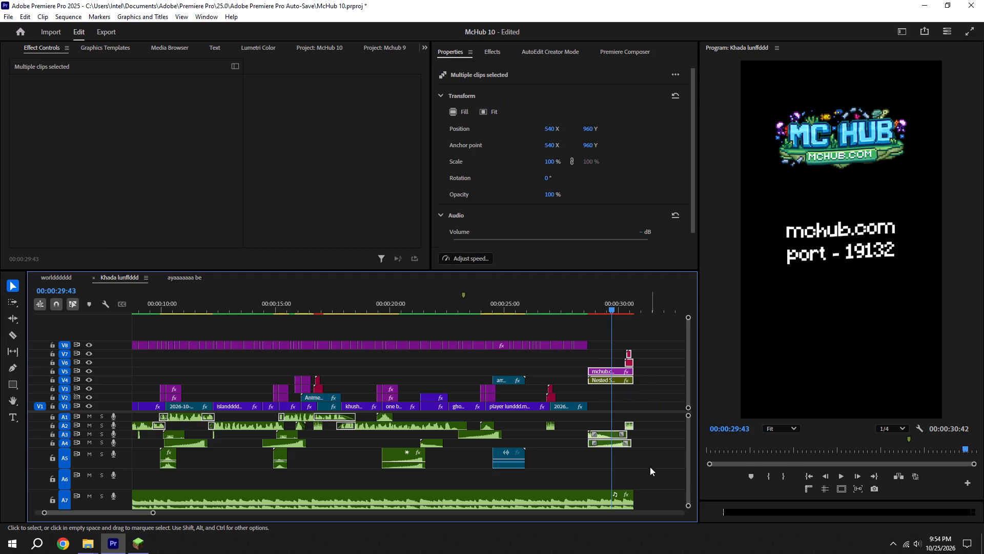
pyautogui.hotkey('ctrl', 'c')
pyautogui.click(59, 274)
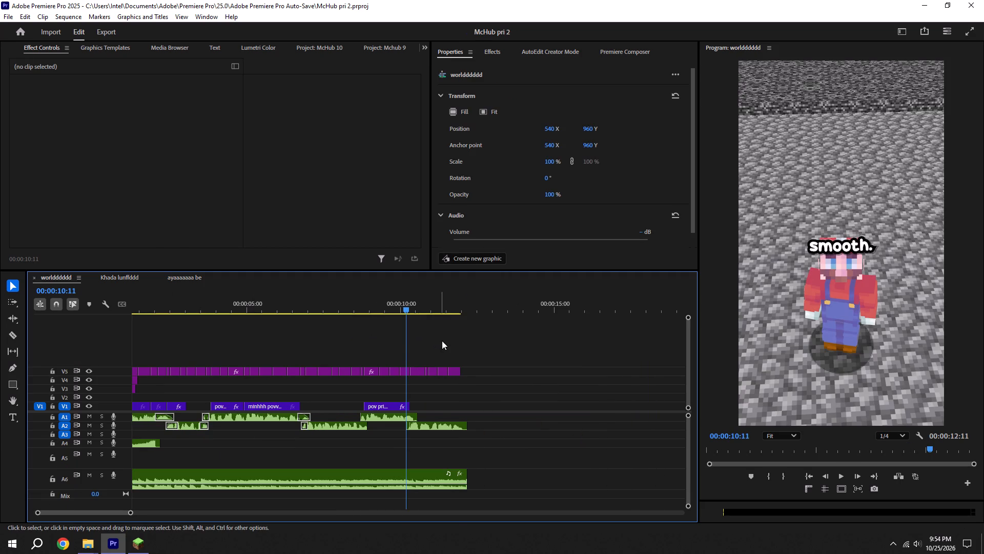
pyautogui.keyDown('alt'); pyautogui.scroll(10, 418, 342); pyautogui.keyUp('alt')
pyautogui.keyDown('shift'); pyautogui.moveTo(388, 311); pyautogui.dragTo(391, 311); pyautogui.keyUp('shift')
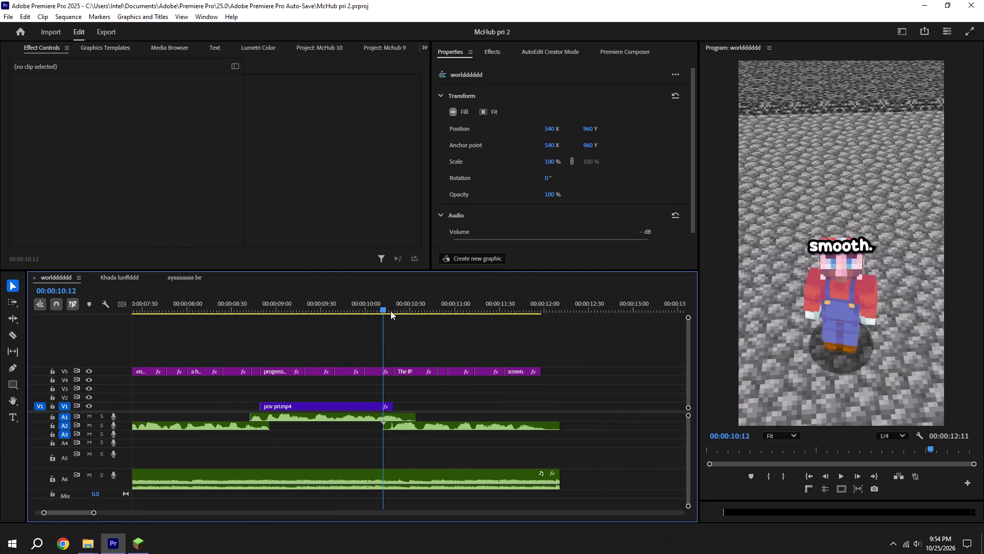
pyautogui.keyDown('shift'); pyautogui.moveTo(391, 311); pyautogui.dragTo(396, 310); pyautogui.keyUp('shift')
pyautogui.keyDown('shift'); pyautogui.click(390, 301); pyautogui.keyUp('shift')
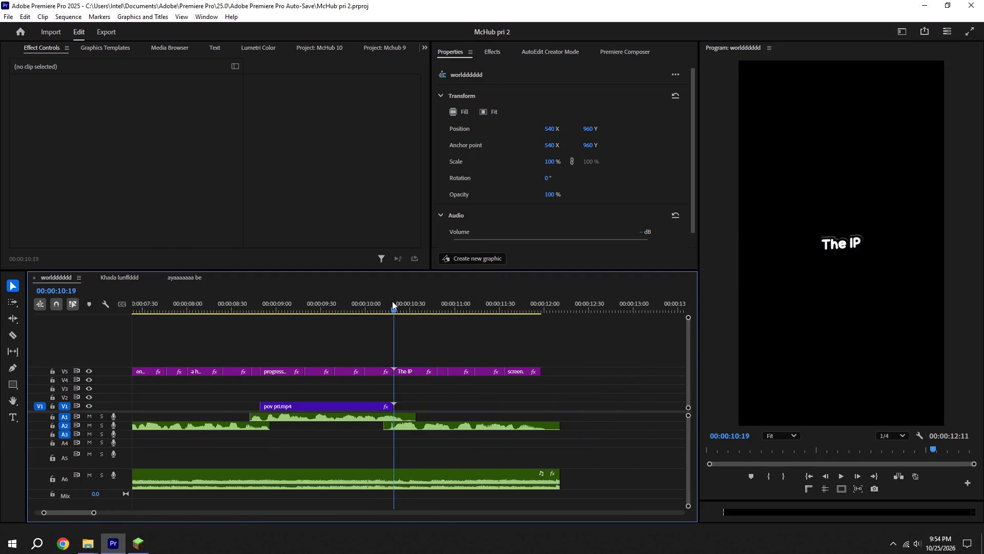
pyautogui.hotkey('ctrl', 'v')
pyautogui.keyDown('alt'); pyautogui.scroll(-5, 445, 347); pyautogui.keyUp('alt')
pyautogui.hotkey('ctrl', 's')
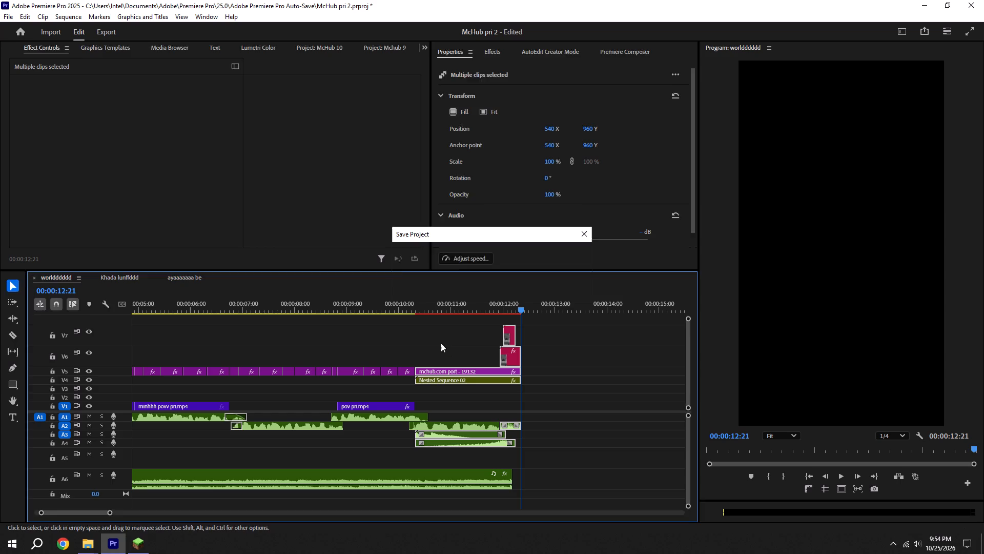
# Play the pasted outro from about 00:00:10:19 to its end to check it, and save the project.
pyautogui.keyDown('shift'); pyautogui.click(417, 302); pyautogui.keyUp('shift')
pyautogui.press('space')
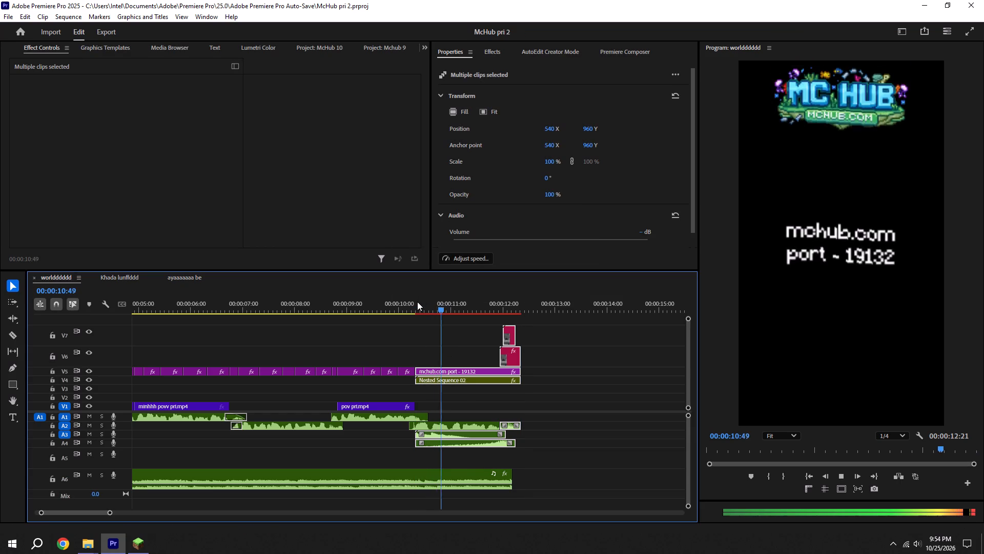
pyautogui.press('space')
pyautogui.hotkey('ctrl', 's')
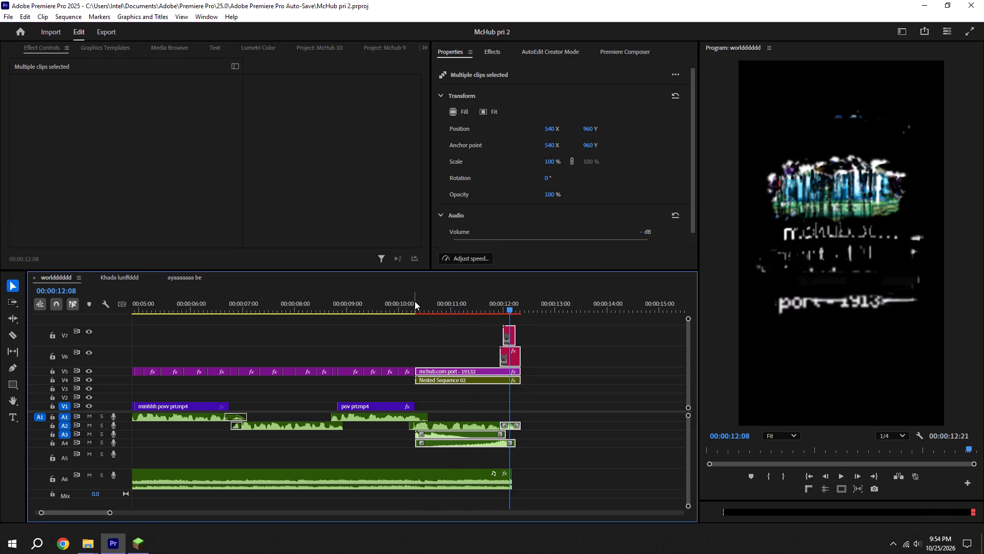
pyautogui.press('space')
pyautogui.hotkey('ctrl', 's')
pyautogui.keyDown('alt'); pyautogui.scroll(-4, 606, 406); pyautogui.keyUp('alt')
pyautogui.hotkey('ctrl', 's')
pyautogui.click(602, 420)
pyautogui.hotkey('ctrl', 's')
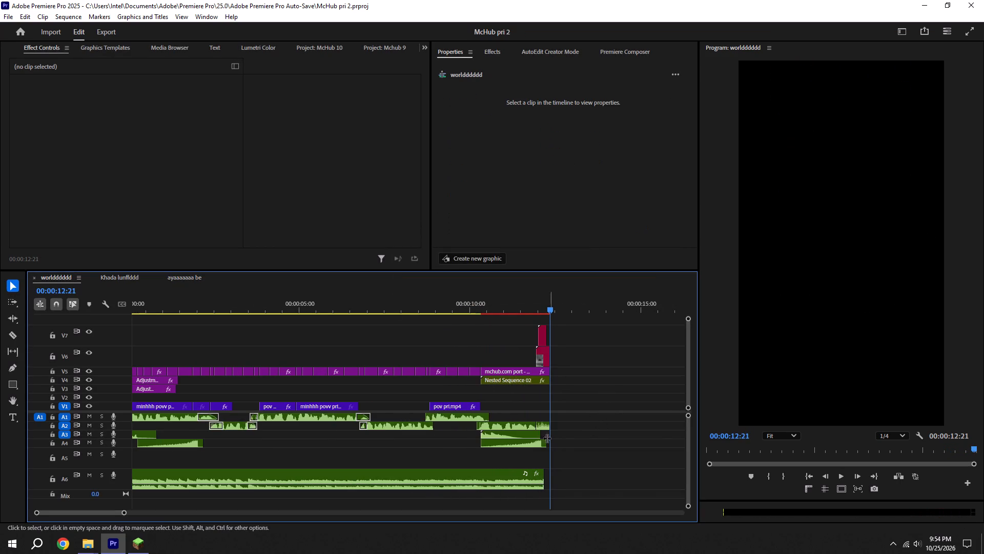
# Move the closing transition's sound from A2 to A3, extend the voice-over's end on A2, preview the ending and save.
pyautogui.keyDown('alt'); pyautogui.scroll(10, 542, 438); pyautogui.keyUp('alt')
pyautogui.moveTo(553, 424); pyautogui.dragTo(553, 433)
pyautogui.moveTo(529, 422); pyautogui.dragTo(570, 427)
pyautogui.hotkey('ctrl', 's')
pyautogui.keyDown('shift'); pyautogui.click(500, 288); pyautogui.keyUp('shift')
pyautogui.click(497, 293)
pyautogui.press('space')
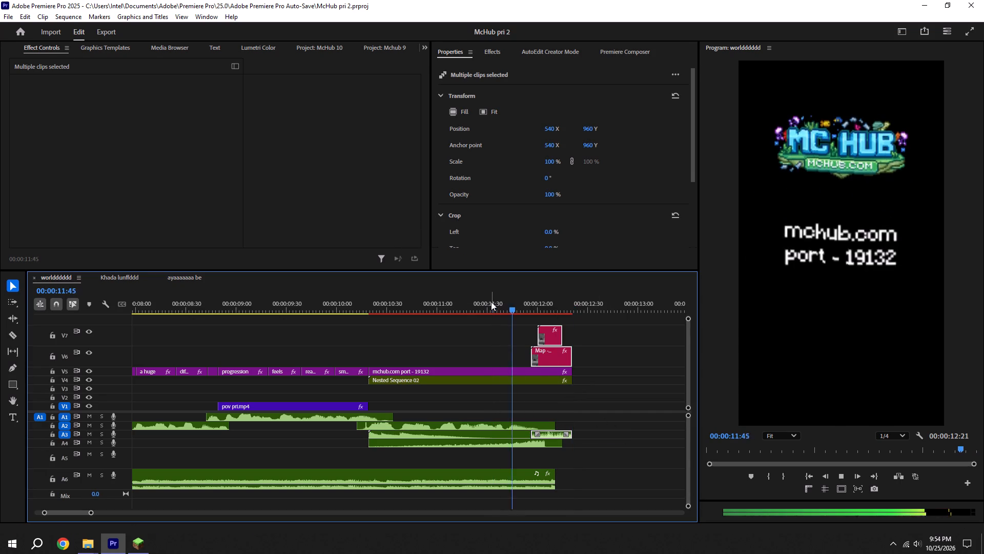
pyautogui.hotkey('ctrl', 's')
pyautogui.keyDown('alt'); pyautogui.scroll(-5, 554, 390); pyautogui.keyUp('alt')
pyautogui.hotkey('ctrl', 's')
pyautogui.keyDown('alt'); pyautogui.scroll(-4, 552, 394); pyautogui.keyUp('alt')
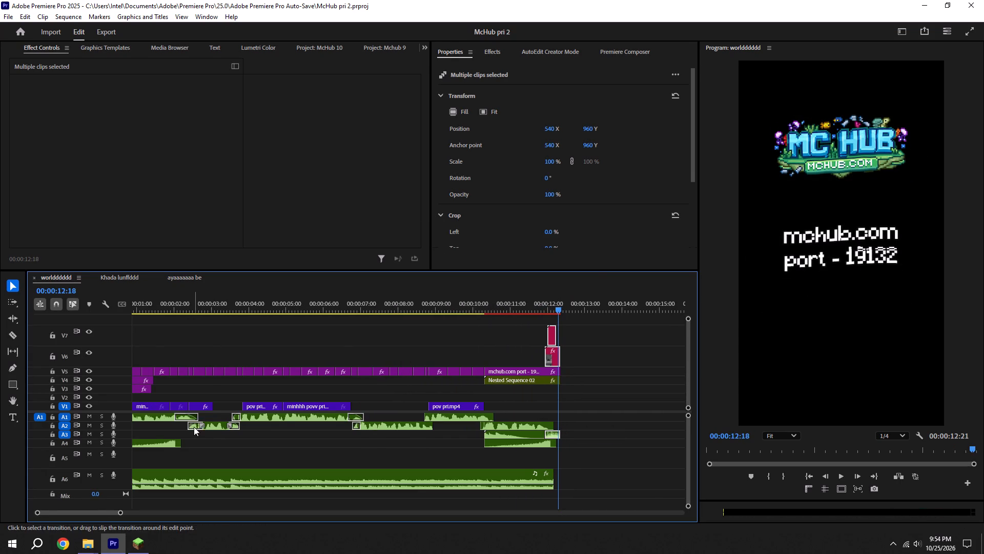
# Add block toad prii.mp4 from the paid one folder to V1, trim its beginning, and place it under the outro at 00:00:10:19.
pyautogui.click(81, 546)
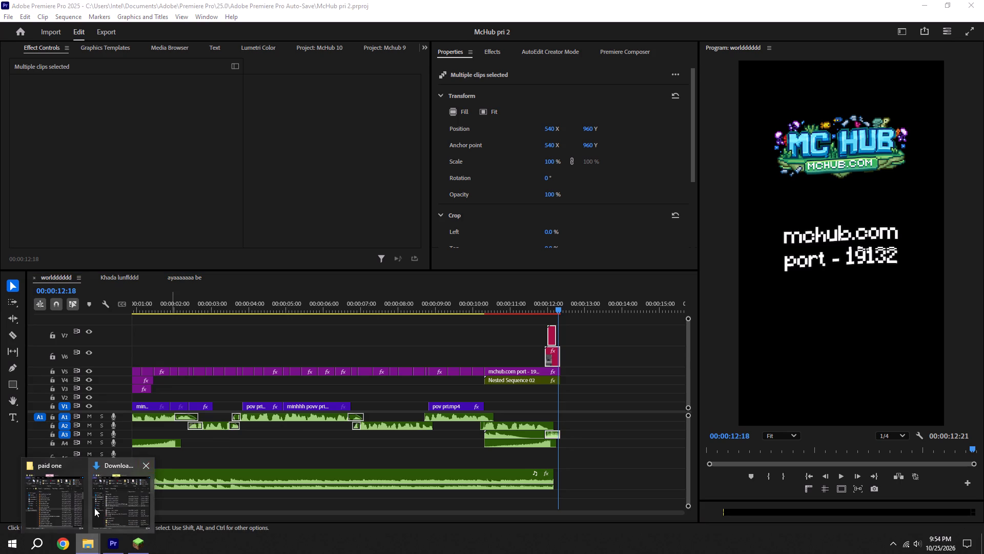
pyautogui.click(62, 515)
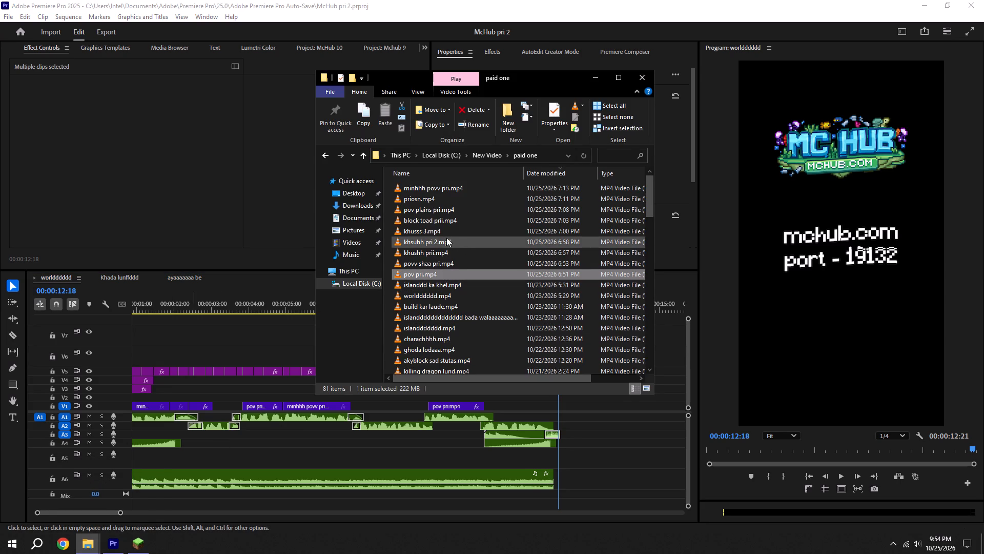
pyautogui.scroll(3, 446, 238)
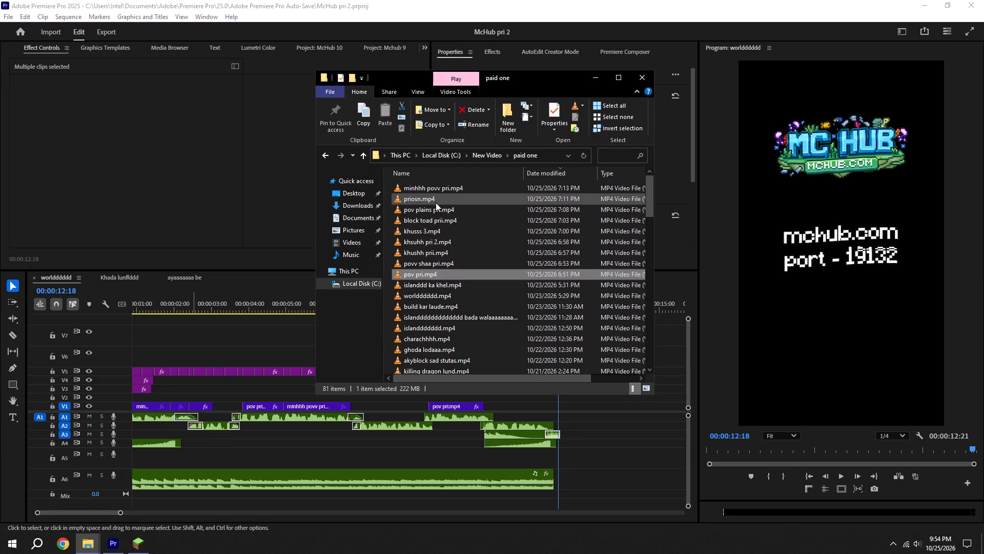
pyautogui.moveTo(445, 220); pyautogui.dragTo(570, 409)
pyautogui.click(574, 413)
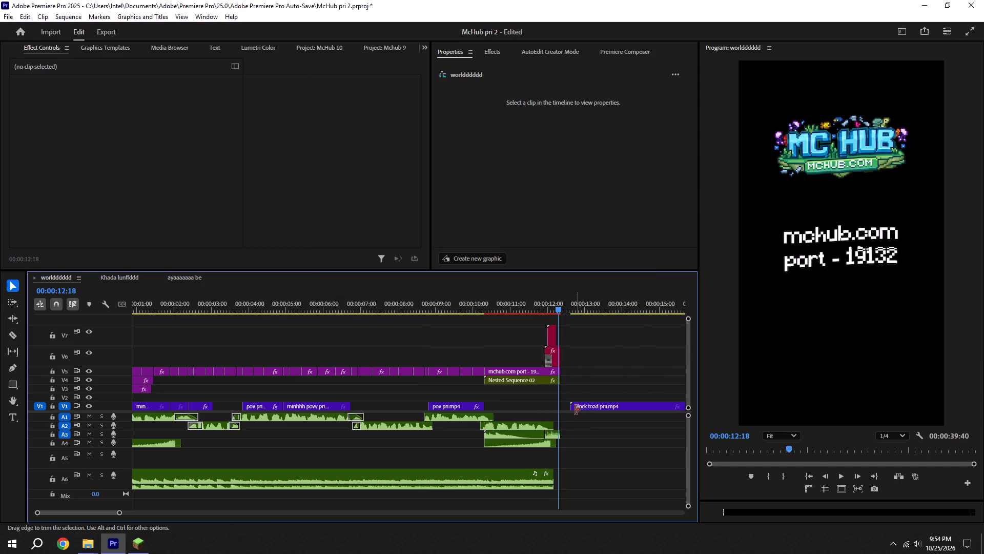
pyautogui.moveTo(573, 408); pyautogui.dragTo(625, 419)
pyautogui.moveTo(638, 409); pyautogui.dragTo(501, 404)
pyautogui.keyDown('shift'); pyautogui.click(481, 308); pyautogui.keyUp('shift')
pyautogui.press('space')
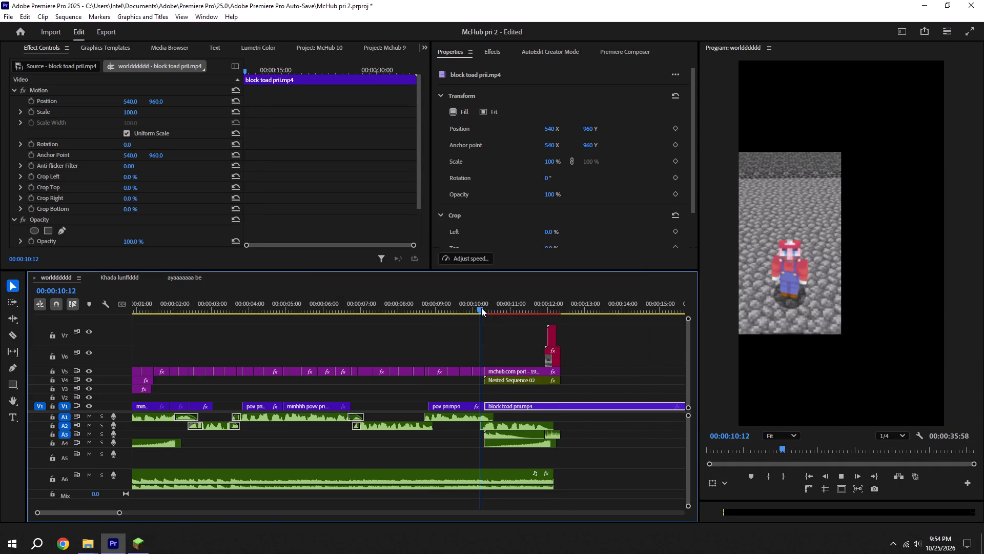
# Cut block toad prii.mp4 at the outro's end, 00:00:12:21, delete the remainder and save the project.
pyautogui.press('c')
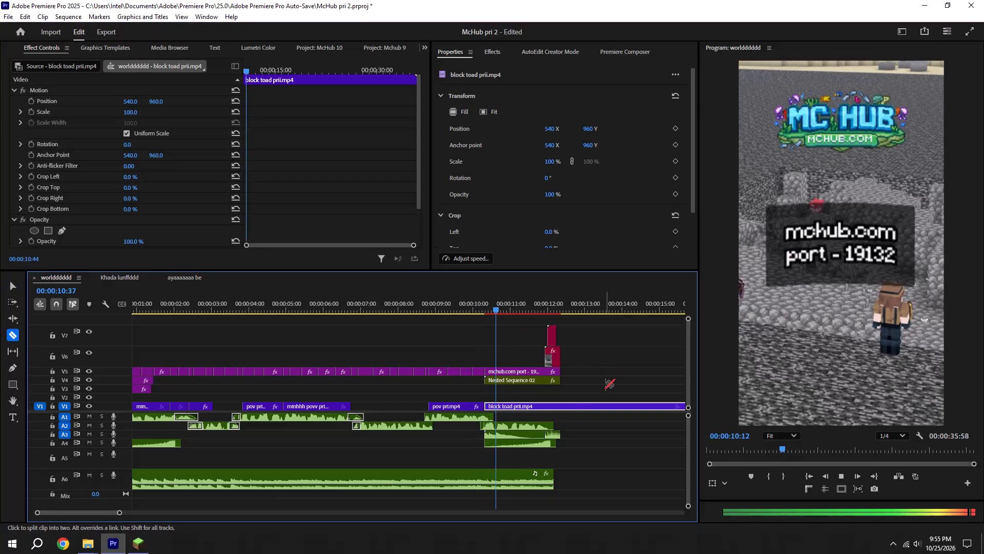
pyautogui.press('space')
pyautogui.click(562, 411)
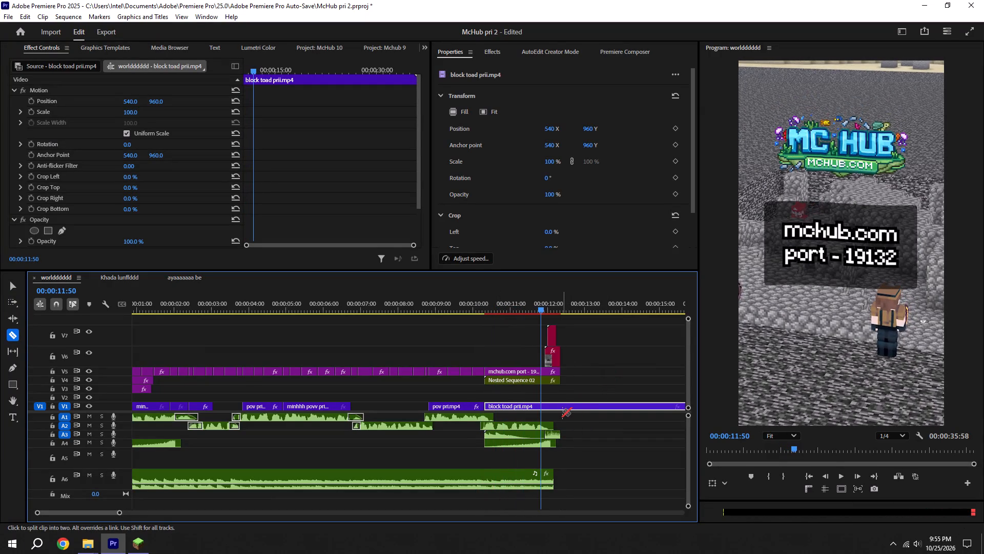
pyautogui.click(562, 408)
pyautogui.press('v')
pyautogui.moveTo(613, 367); pyautogui.dragTo(628, 431)
pyautogui.press('BackSpace')
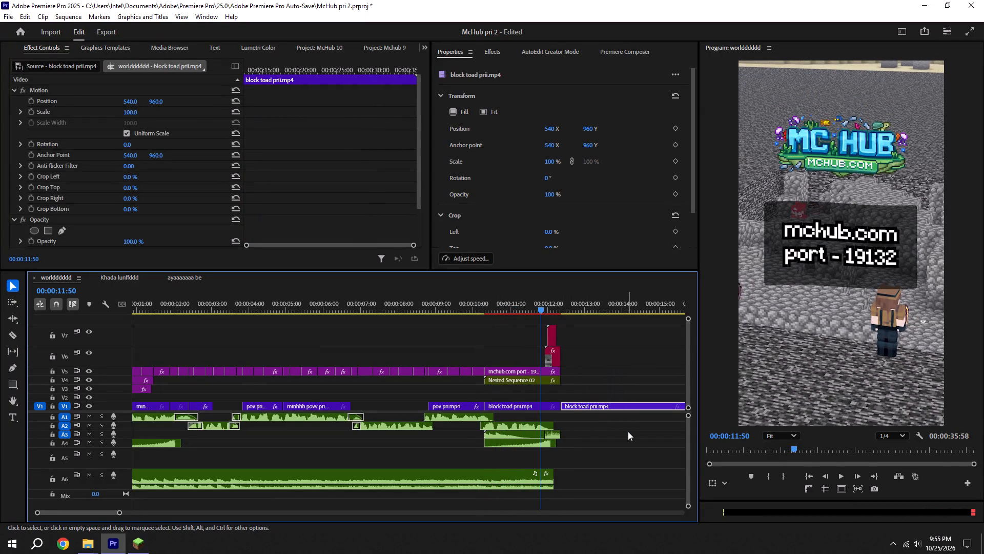
pyautogui.hotkey('ctrl', 's')
pyautogui.keyDown('alt'); pyautogui.scroll(-7, 641, 439); pyautogui.keyUp('alt')
pyautogui.hotkey('ctrl', 's')
pyautogui.click(815, 481)
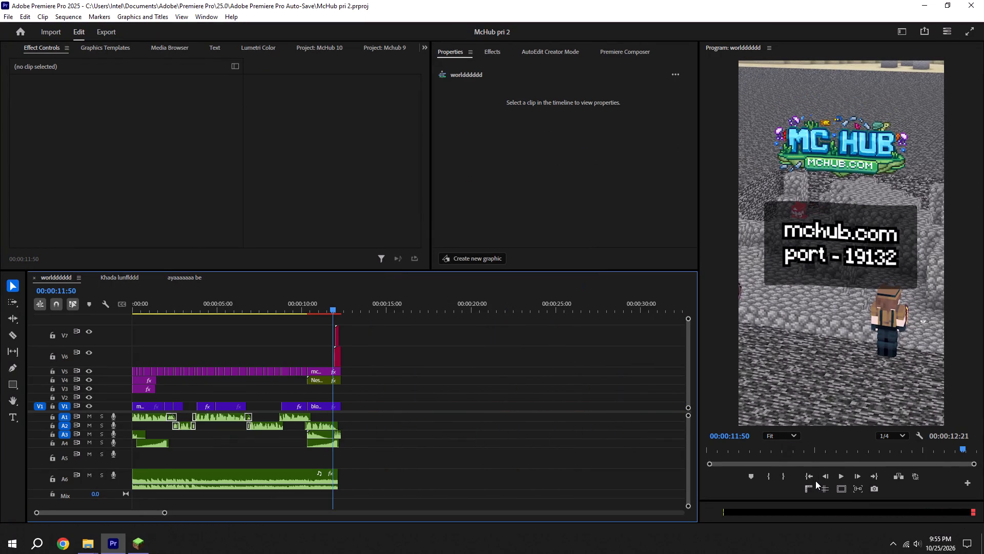
# Switch to Minecraft and join the Prison gamemode on the MC Hub server using the compass.
pyautogui.click(138, 553)
pyautogui.moveTo(350, 281); pyautogui.dragTo(492, 272, button='right')
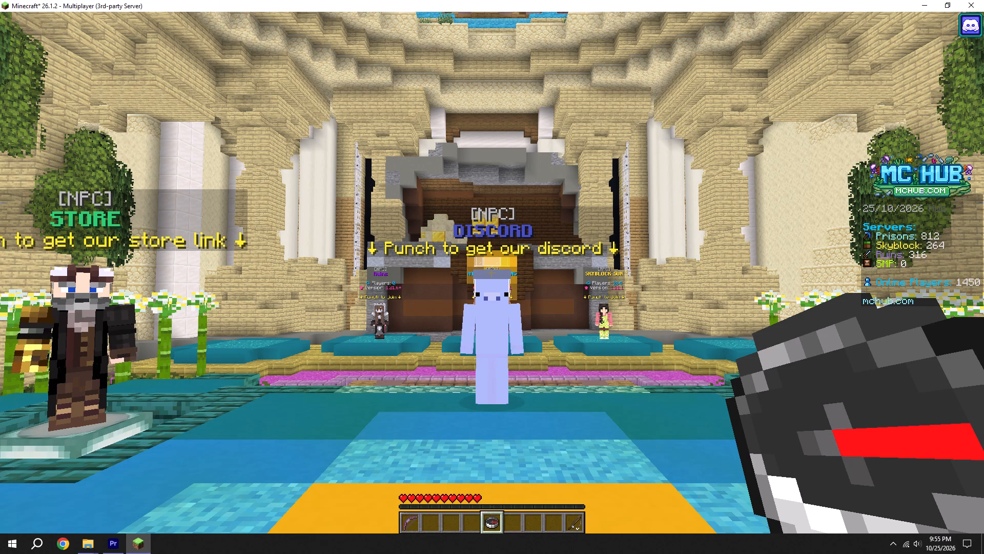
pyautogui.rightClick(492, 272)
pyautogui.click(433, 194)
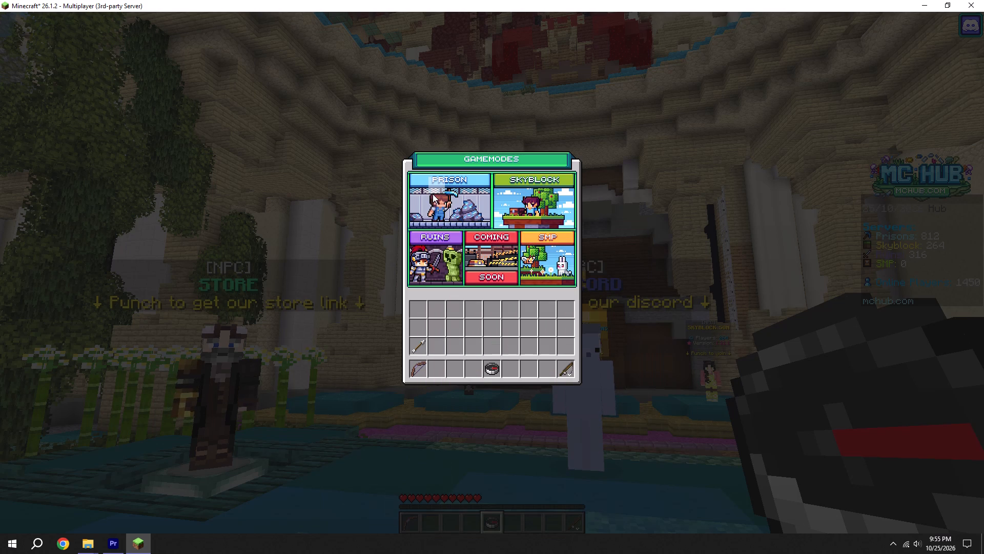
pyautogui.rightClick(433, 194)
pyautogui.click(433, 194)
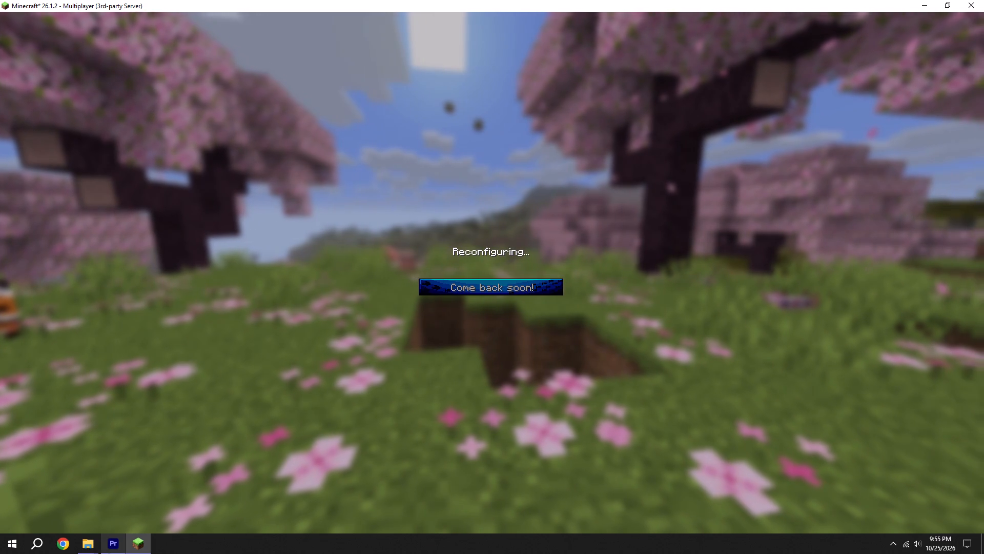
# Return to Premiere Pro, save the project, and close the application, saving the changes to McHub 10.prproj.
pyautogui.click(109, 553)
pyautogui.hotkey('ctrl', 's')
pyautogui.hotkey('ctrl', 'd')
pyautogui.keyDown('alt'); pyautogui.scroll(-5, 379, 413); pyautogui.keyUp('alt')
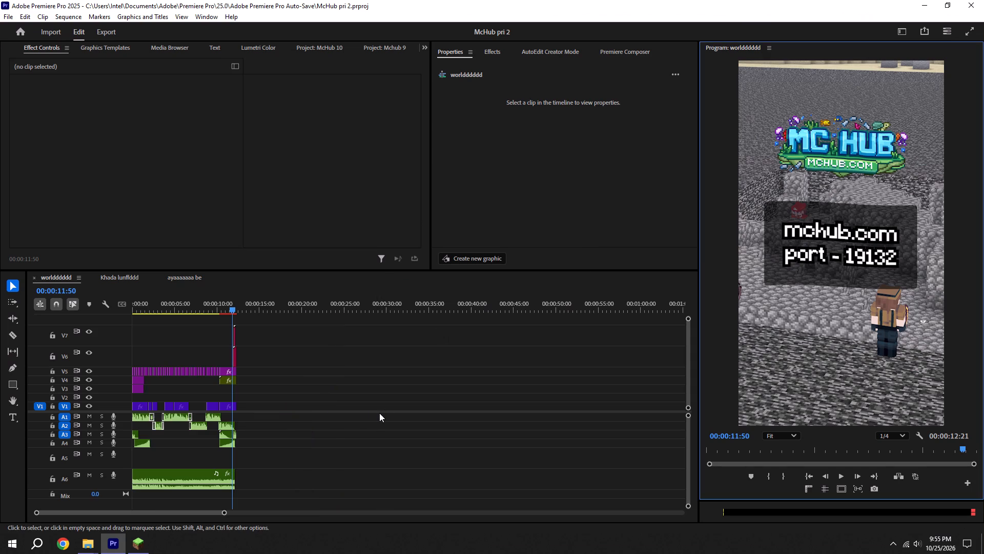
pyautogui.hotkey('ctrl', 's')
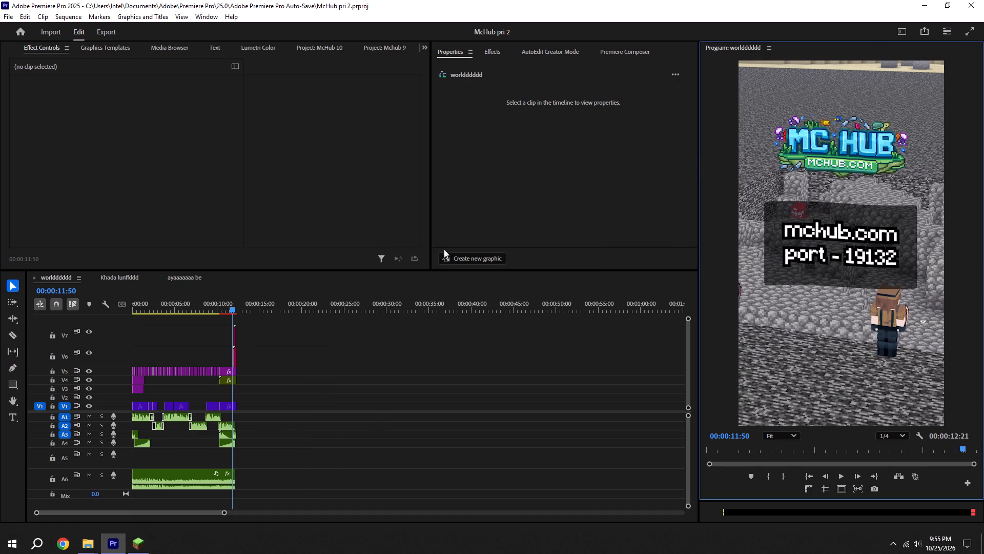
pyautogui.click(983, 0)
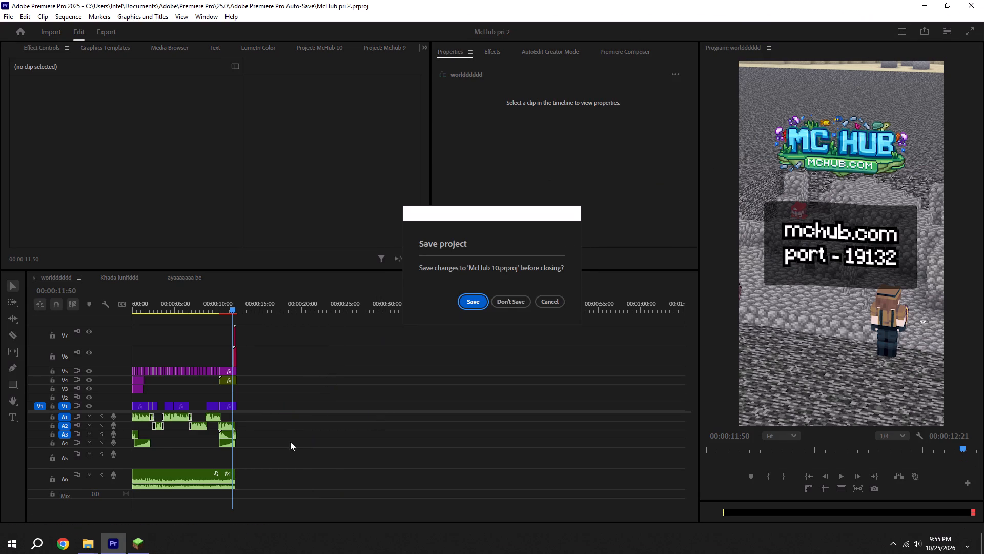
pyautogui.click(475, 300)
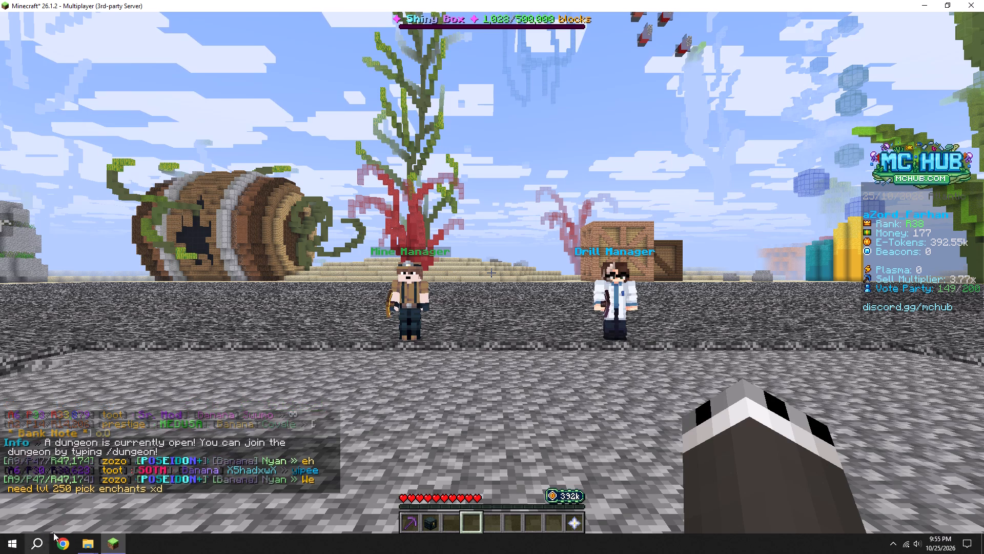
# Find and launch OBS Studio from the installed apps.
pyautogui.press('Escape')
pyautogui.press('Escape')
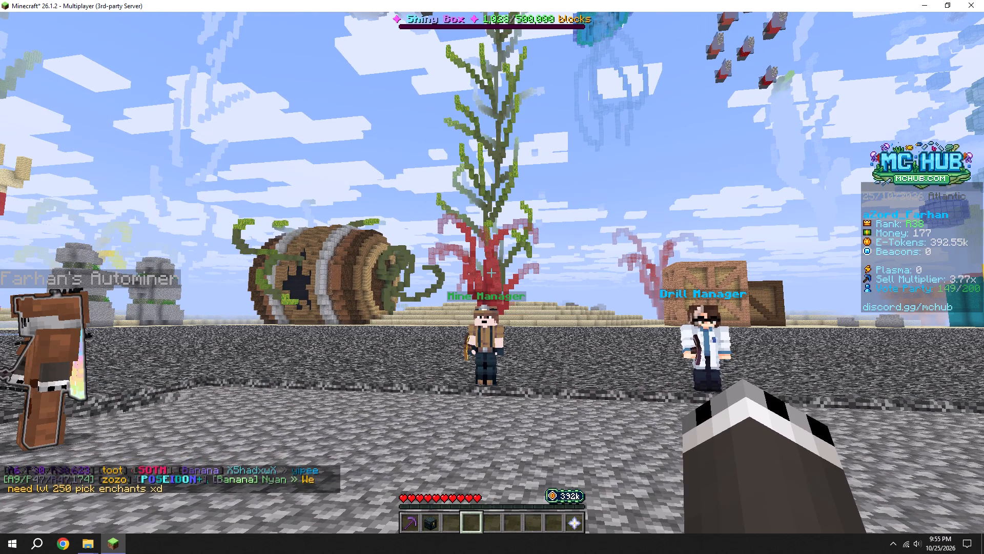
pyautogui.write('obs')
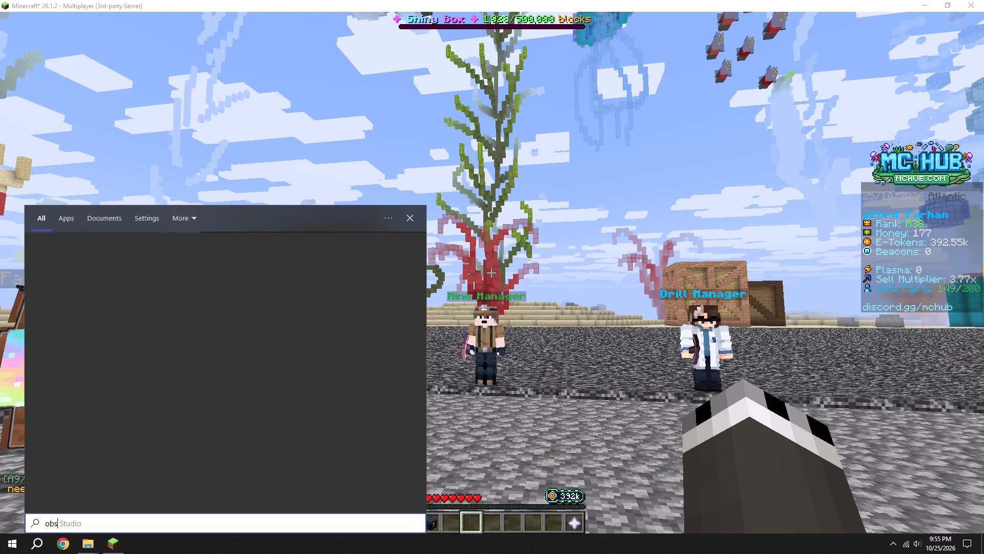
pyautogui.scroll(5, 88, 296)
pyautogui.scroll(-5, 88, 299)
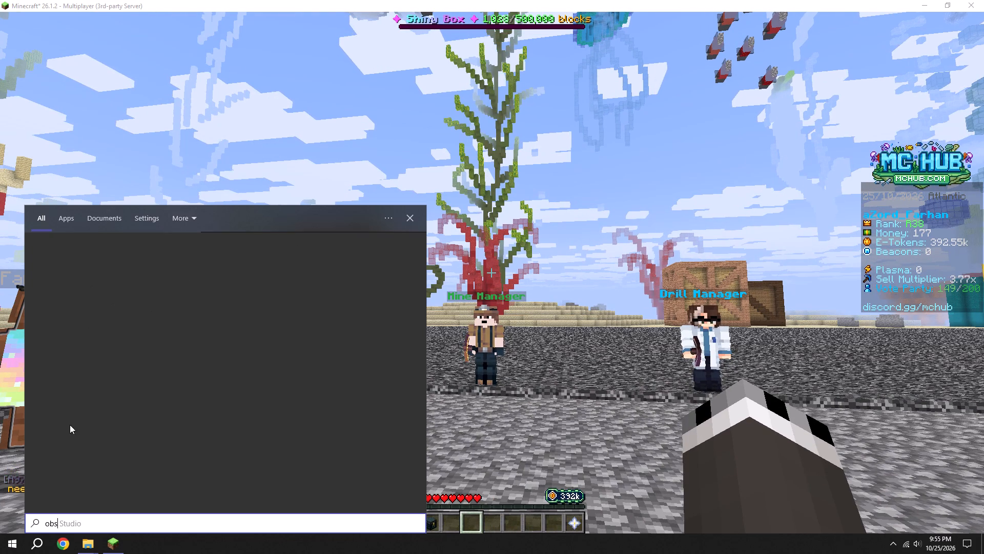
pyautogui.click(1, 553)
pyautogui.scroll(-9, 124, 353)
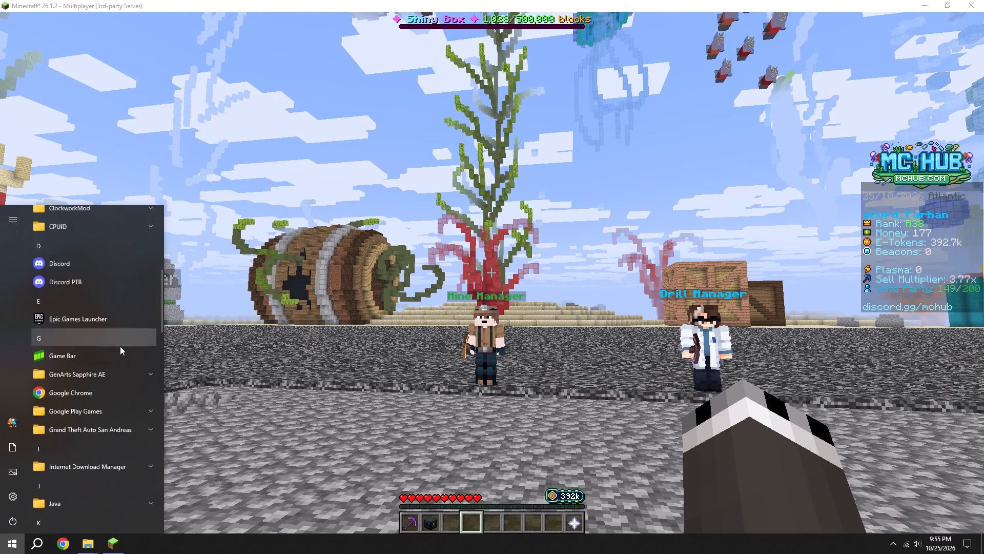
pyautogui.scroll(-3, 120, 346)
pyautogui.scroll(-6, 70, 330)
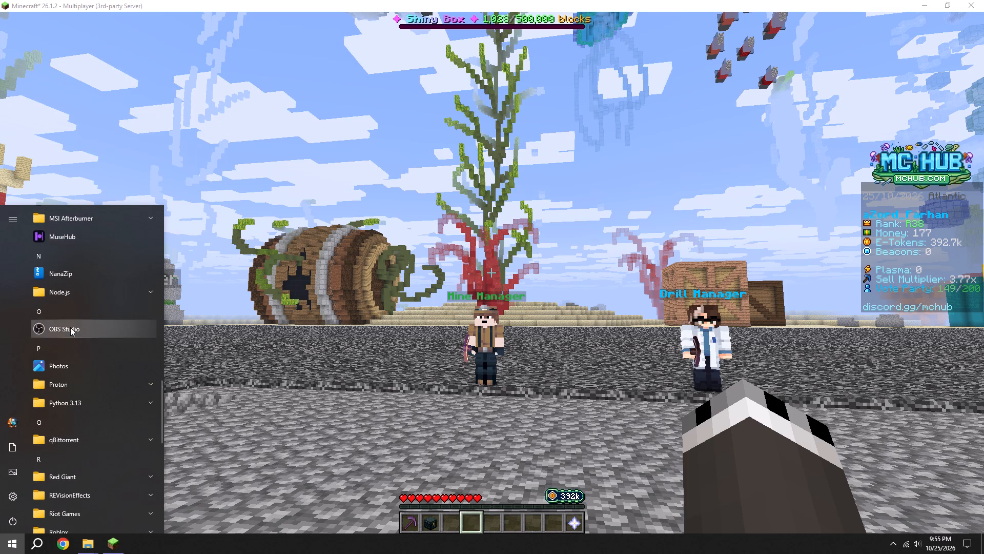
pyautogui.click(70, 330)
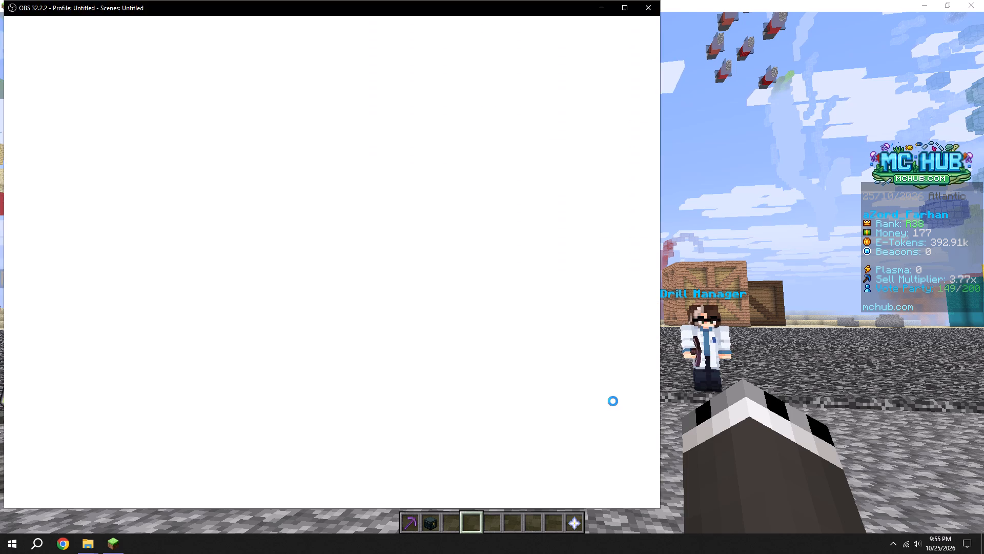
# Select the Game Capture source in Scene 2, start recording Minecraft, and minimize OBS Studio.
pyautogui.click(377, 279)
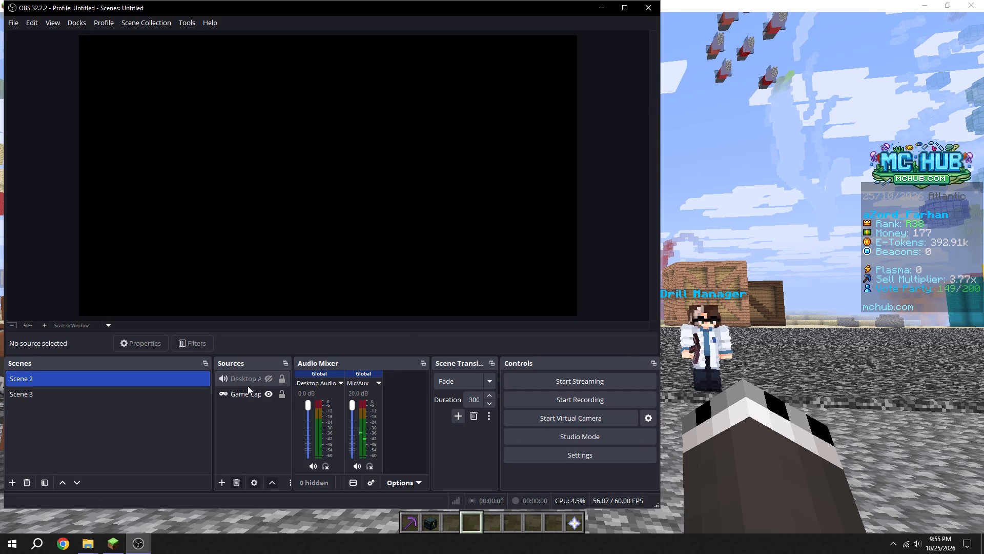
pyautogui.click(242, 397)
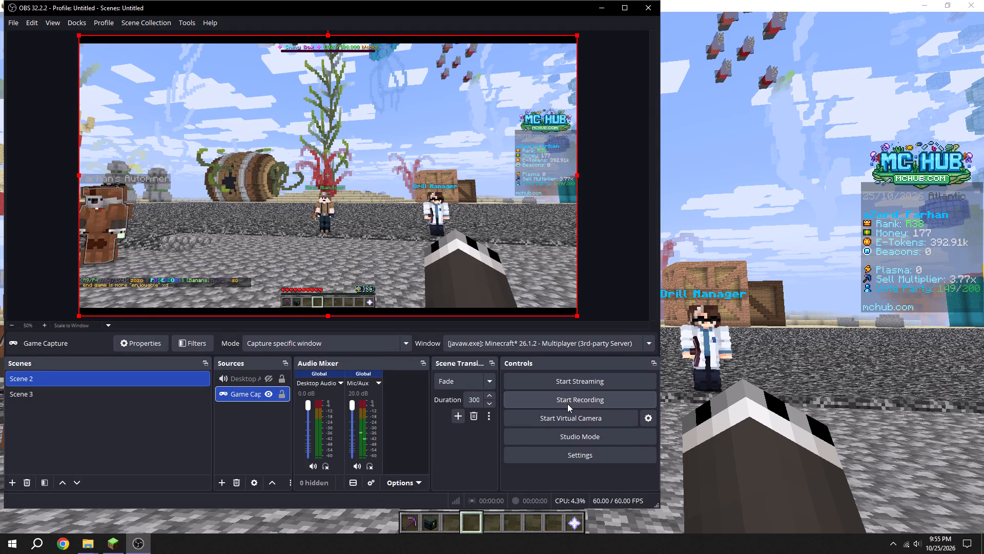
pyautogui.click(567, 404)
pyautogui.click(598, 6)
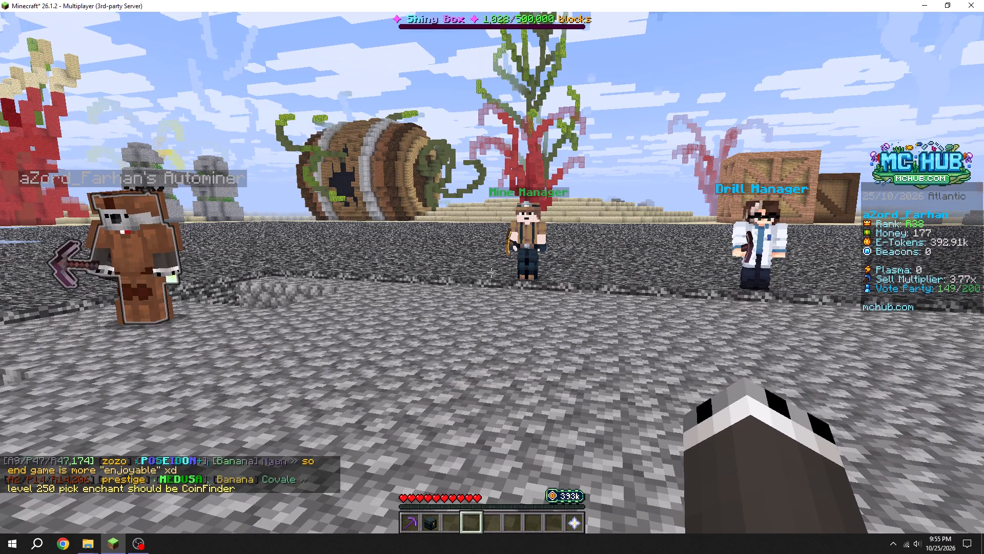
# Show Minecraft full screen and record the Auto Miner menu, opening the Slot 1 upgrades and enchants.
pyautogui.press('F11')
pyautogui.press('s')
pyautogui.press('s')
pyautogui.press('s')
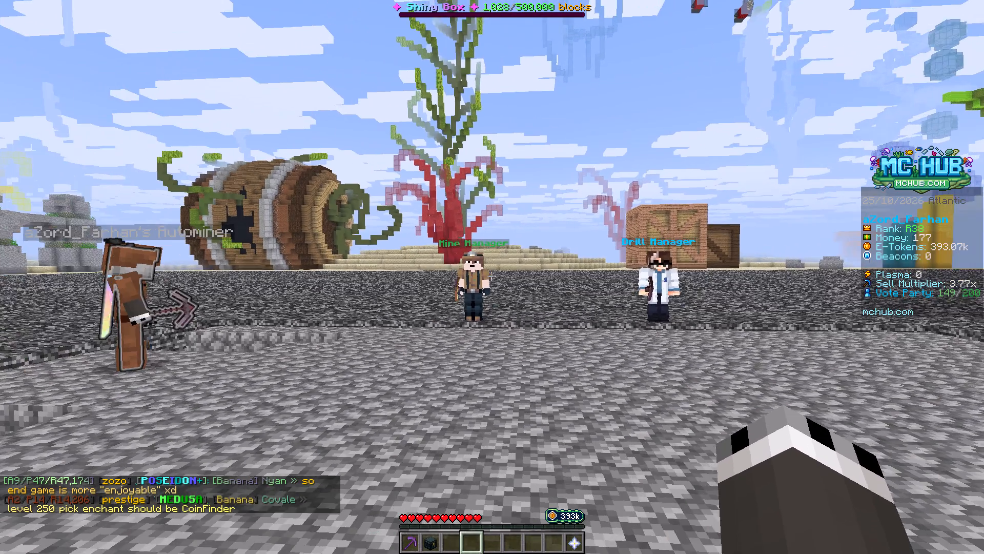
pyautogui.write('we')
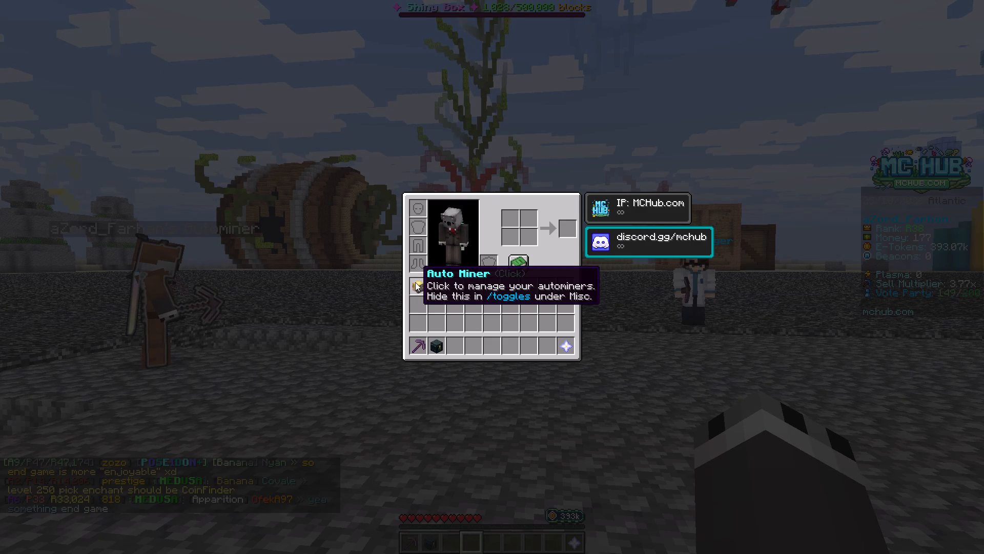
pyautogui.click(415, 285)
pyautogui.click(417, 208)
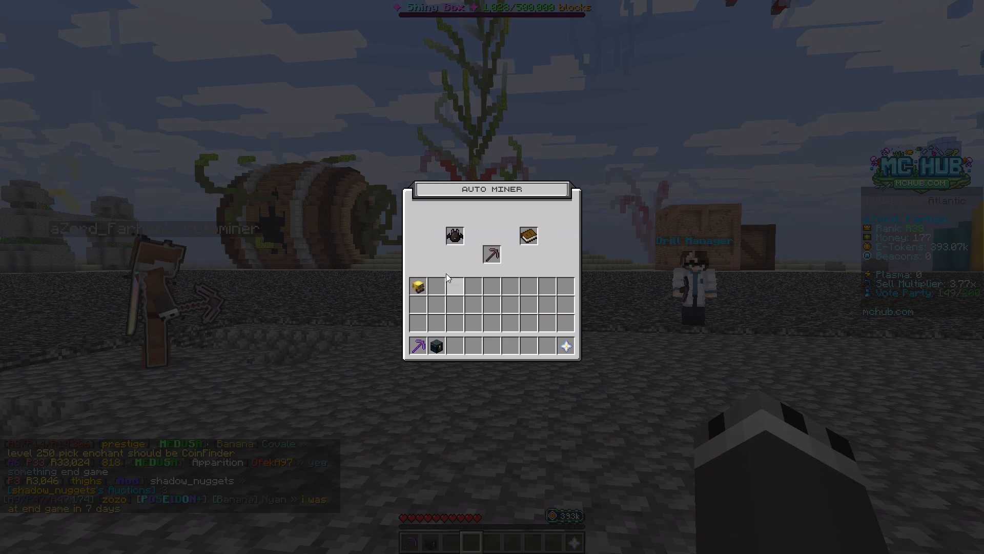
pyautogui.click(491, 255)
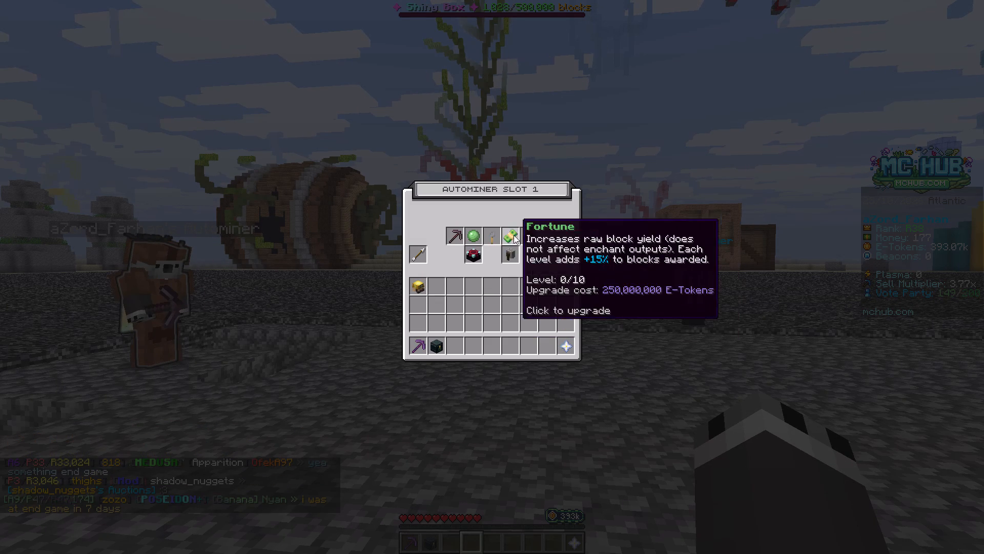
pyautogui.press('Escape')
# Record the Thunderstrike Tunneler's Enchant Menu, going on to its Item Skins and the Omnitool Skins entry.
pyautogui.press('w')
pyautogui.press('e')
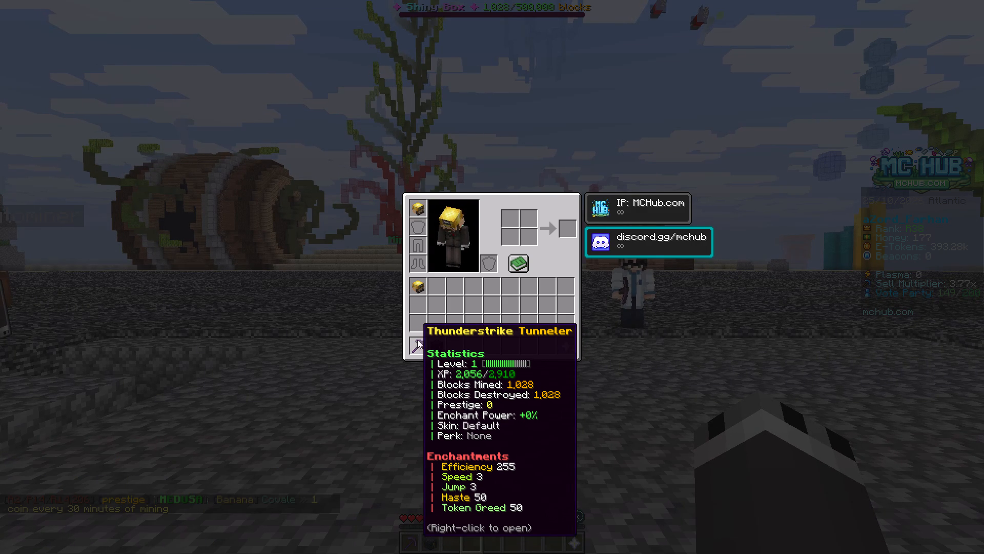
pyautogui.rightClick(416, 339)
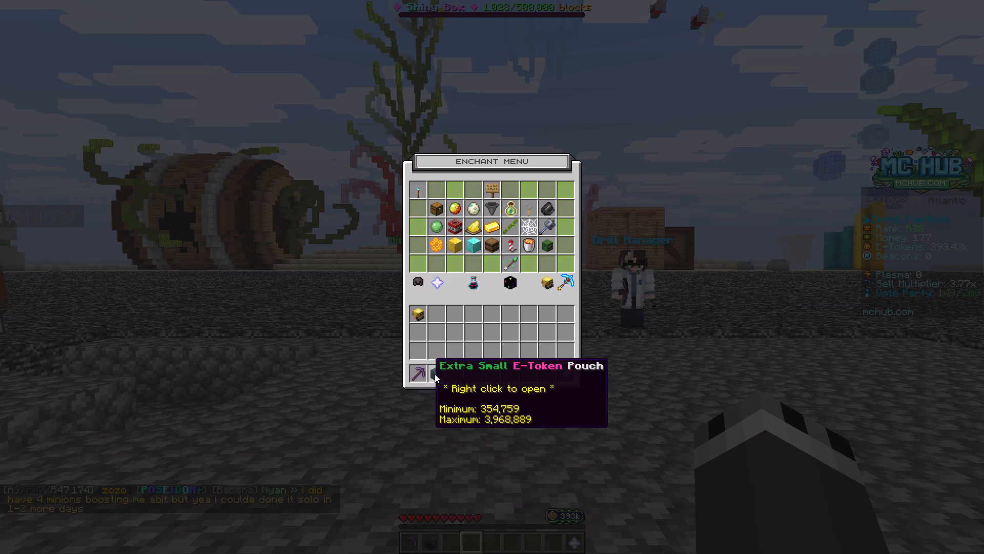
pyautogui.click(565, 280)
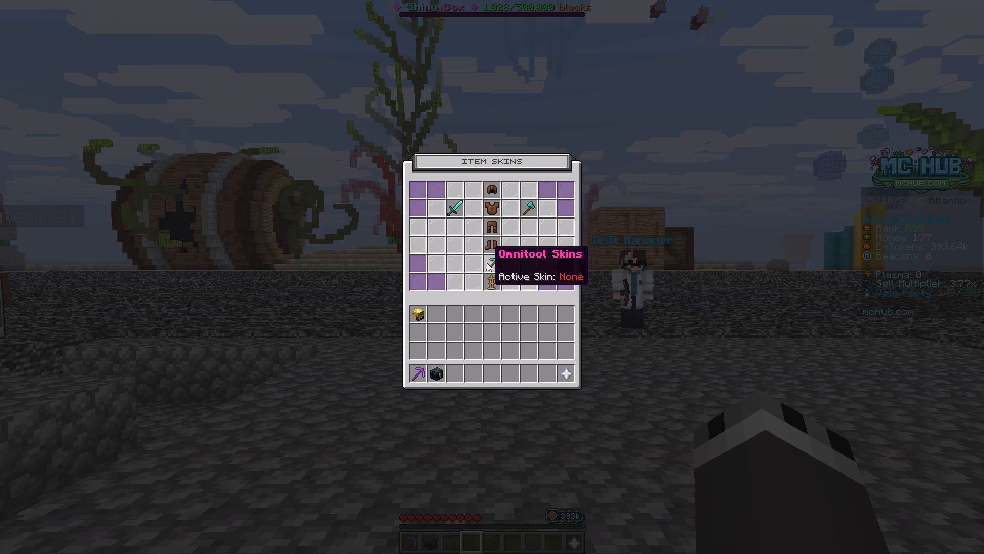
pyautogui.click(487, 263)
pyautogui.write('ew')
# Move around the mine for the recording and hold the Thunderstrike Tunneler pickaxe.
pyautogui.press('space')
pyautogui.press('s')
pyautogui.press('s')
pyautogui.press('s')
pyautogui.press('s')
pyautogui.press('s')
pyautogui.press('s')
pyautogui.press('s')
pyautogui.press('s')
pyautogui.press('s')
pyautogui.press('s')
pyautogui.press('s')
pyautogui.press('s')
pyautogui.press('s')
pyautogui.press('s')
pyautogui.press('s')
pyautogui.press('s')
pyautogui.scroll(3, 491, 277)
pyautogui.press('w')
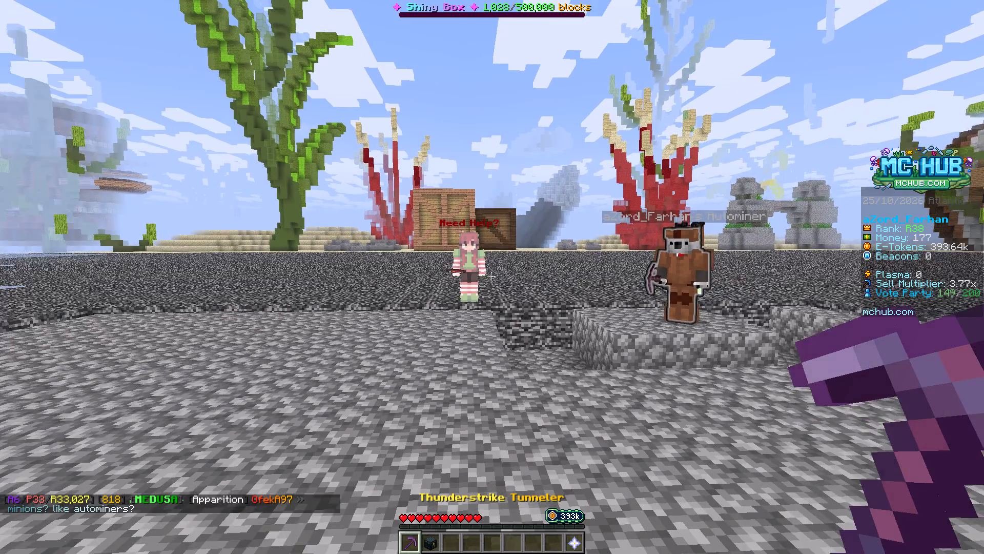
# Put the pickaxe away and display the server's online player list for the recording.
pyautogui.hotkey('ctrl', 'space')
pyautogui.keyDown('ctrl'); pyautogui.scroll(-3, 492, 277); pyautogui.keyUp('ctrl')
pyautogui.press('Tab')
pyautogui.press('Tab')
pyautogui.press('Tab')
pyautogui.press('Tab')
pyautogui.press('Tab')
pyautogui.press('Tab')
pyautogui.press('Tab')
pyautogui.press('Tab')
pyautogui.press('Tab')
pyautogui.press('Tab')
pyautogui.press('Tab')
pyautogui.press('Tab')
pyautogui.press('Tab')
pyautogui.press('Tab')
pyautogui.press('Tab')
pyautogui.press('Tab')
pyautogui.press('Tab')
pyautogui.press('Tab')
pyautogui.press('Tab')
pyautogui.press('Tab')
pyautogui.tripleClick(492, 277)
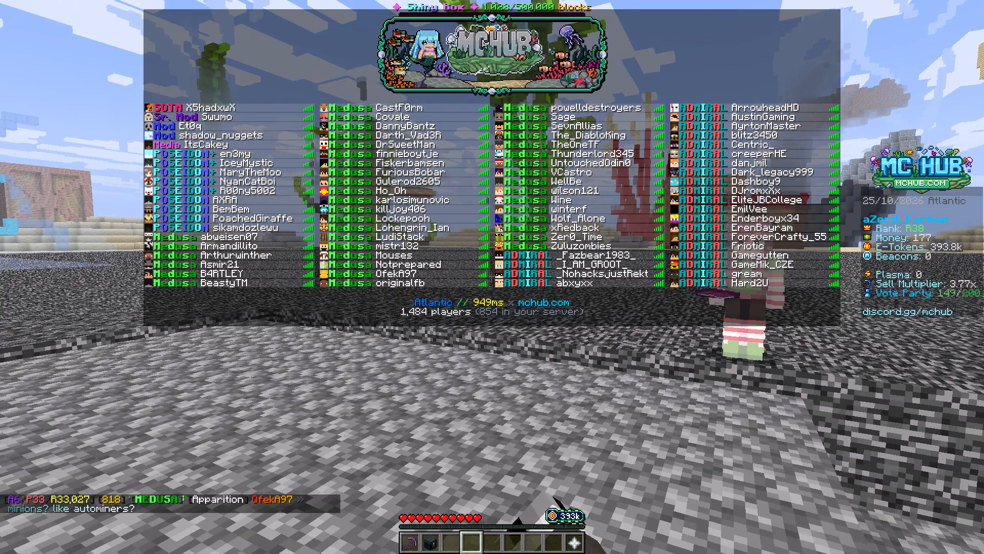
# Leave full screen, switch to OBS Studio, skip the 33.0.0 update, stop the recording and minimize OBS Studio.
pyautogui.press('Escape')
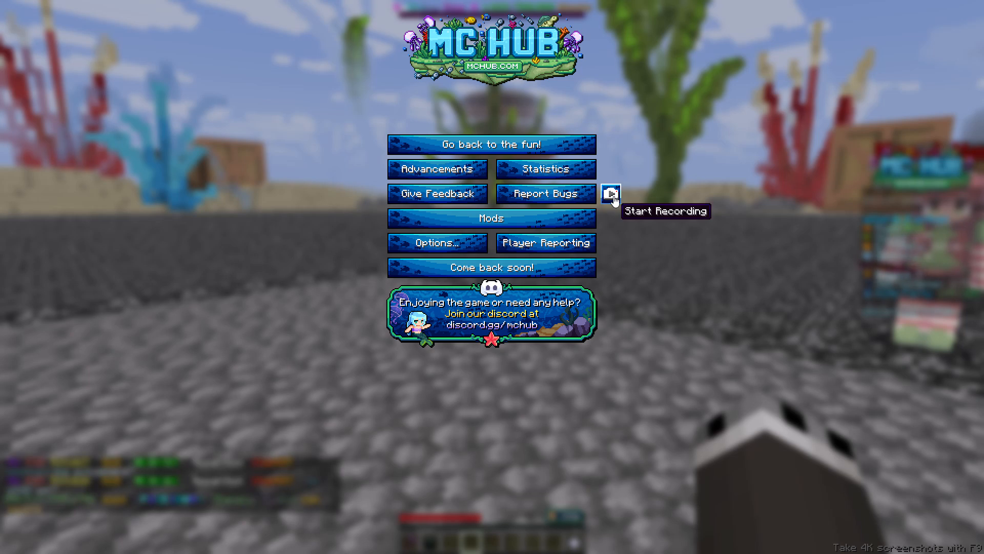
pyautogui.press('Escape')
pyautogui.press('F11')
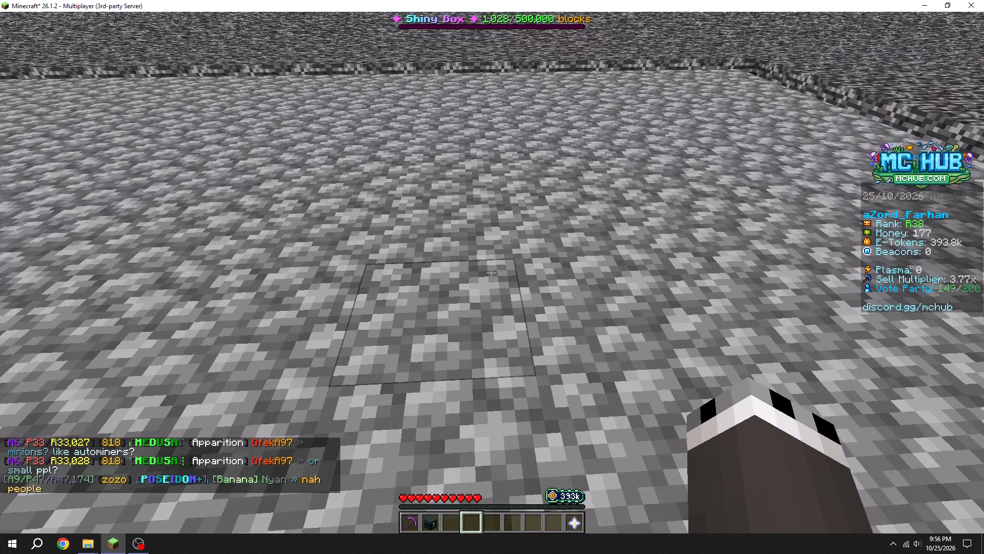
pyautogui.press('Escape')
pyautogui.click(146, 547)
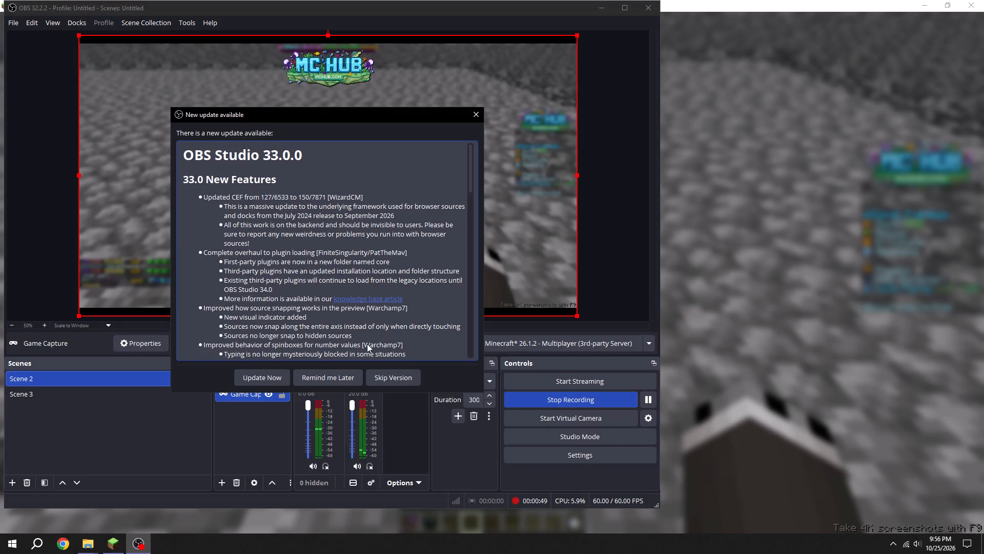
pyautogui.click(392, 378)
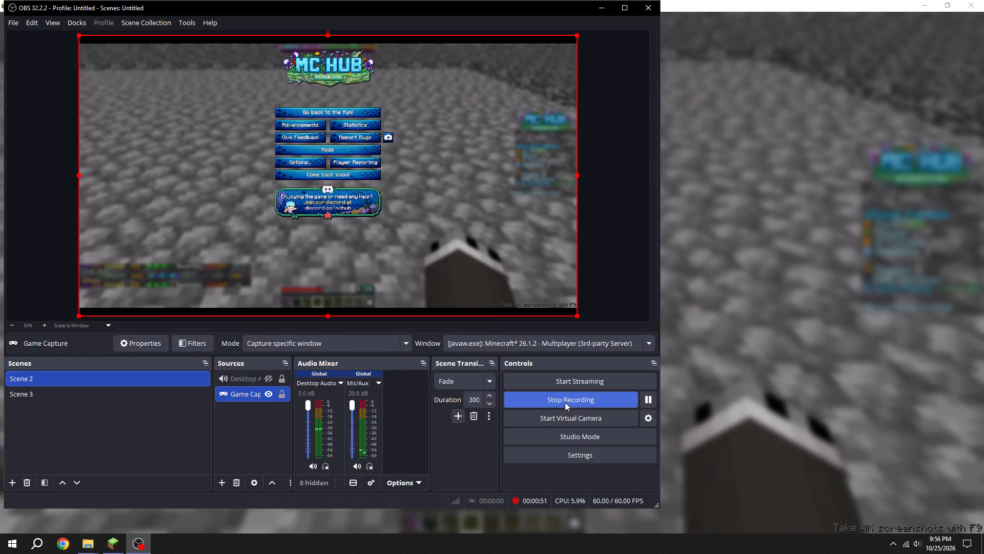
pyautogui.click(565, 402)
pyautogui.doubleClick(598, 17)
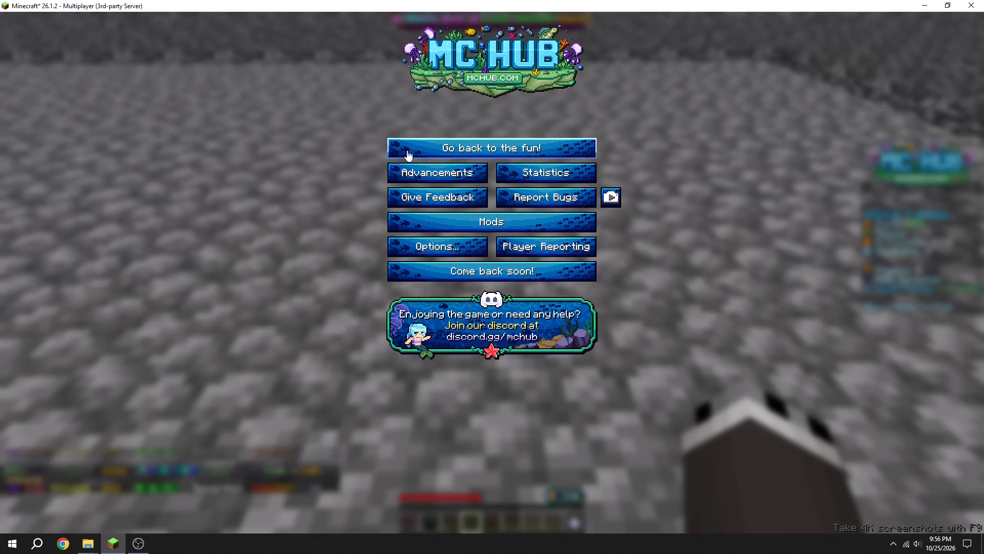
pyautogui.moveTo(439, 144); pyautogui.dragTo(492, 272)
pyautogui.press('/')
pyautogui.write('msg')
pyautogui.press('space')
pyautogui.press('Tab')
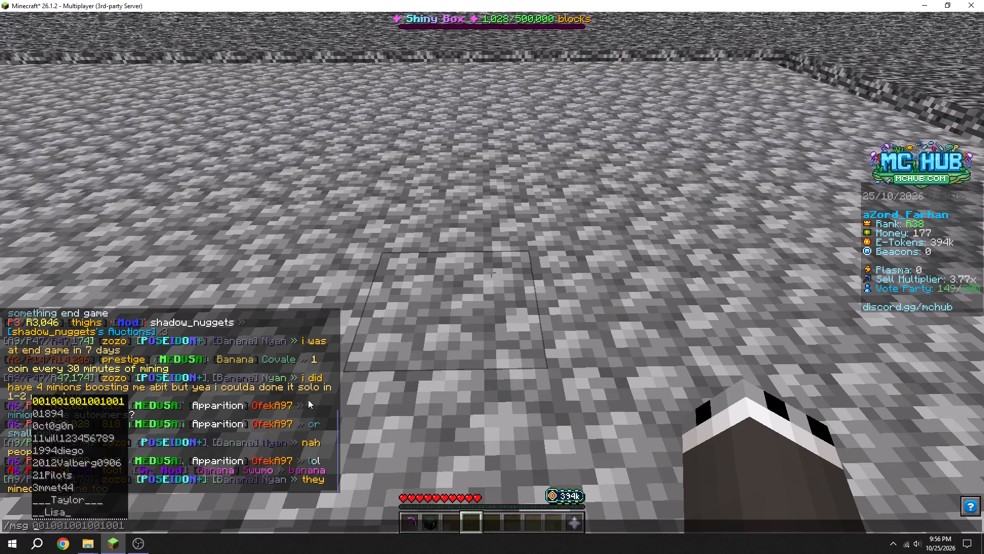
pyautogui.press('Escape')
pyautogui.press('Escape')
# Examine the online player list for a staff member to message.
pyautogui.press('Tab')
pyautogui.press('Tab')
pyautogui.press('Tab')
pyautogui.press('Tab')
pyautogui.press('Tab')
pyautogui.press('Tab')
pyautogui.press('Tab')
pyautogui.press('Tab')
pyautogui.press('Tab')
pyautogui.press('Tab')
pyautogui.press('Tab')
pyautogui.press('Tab')
pyautogui.press('Tab')
pyautogui.press('Tab')
pyautogui.press('Tab')
pyautogui.press('Tab')
pyautogui.press('Tab')
pyautogui.press('Tab')
pyautogui.press('Tab')
pyautogui.press('Tab')
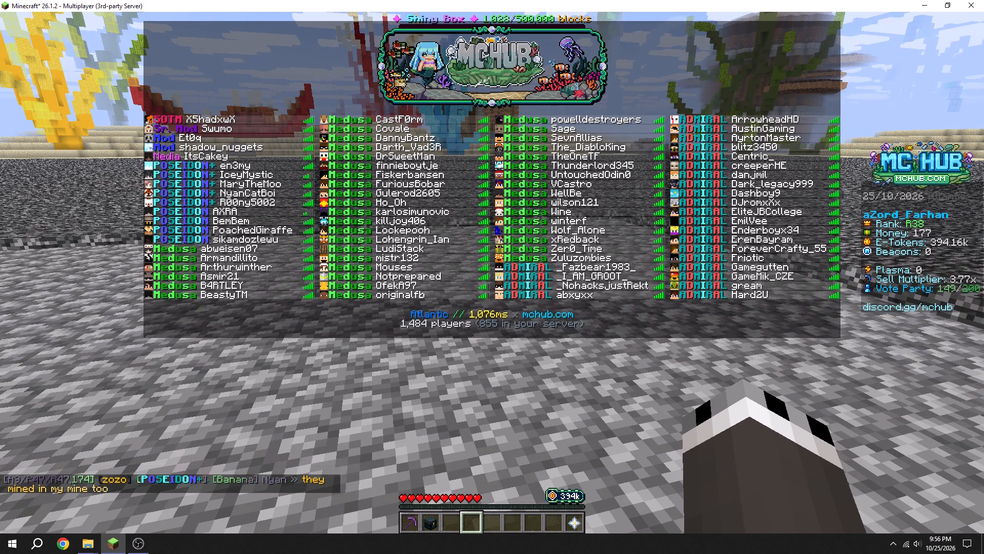
pyautogui.write('/msg s')
pyautogui.press('w')
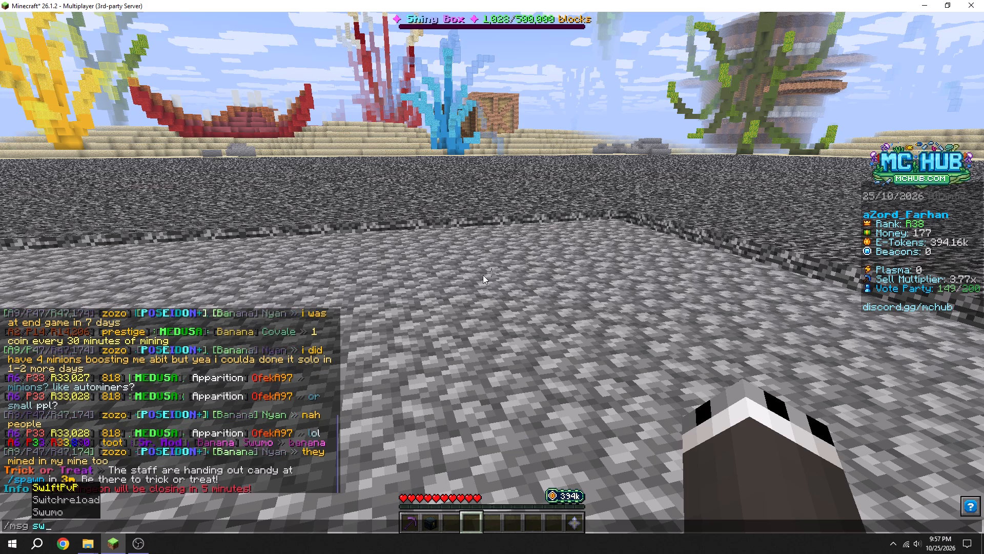
pyautogui.click(60, 508)
pyautogui.press('space')
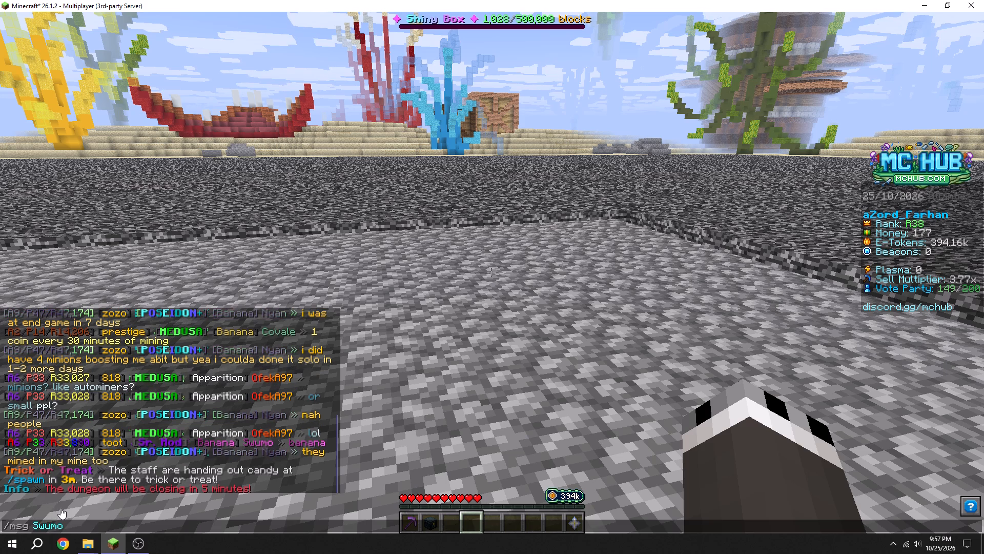
pyautogui.write('heyy i need your he')
pyautogui.press('BackSpace')
pyautogui.press('BackSpace')
pyautogui.press('BackSpace')
pyautogui.press('BackSpace')
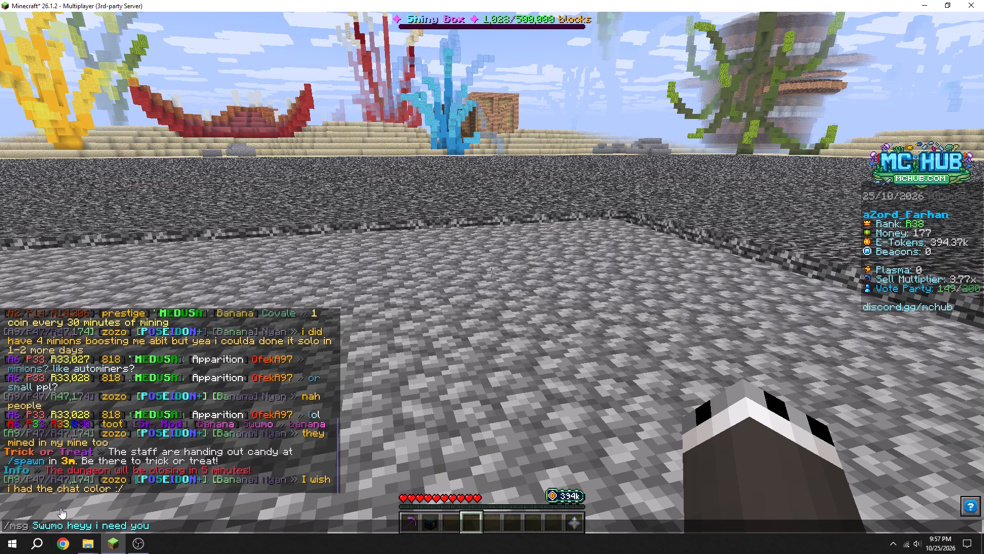
pyautogui.write('r hle')
pyautogui.press('BackSpace')
pyautogui.press('BackSpace')
pyautogui.write('elp...')
pyautogui.press('Return')
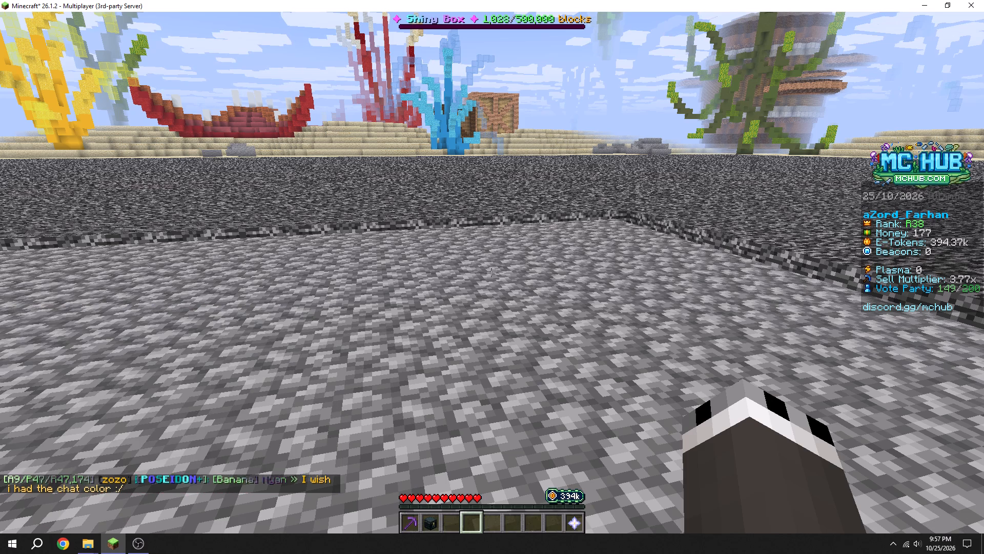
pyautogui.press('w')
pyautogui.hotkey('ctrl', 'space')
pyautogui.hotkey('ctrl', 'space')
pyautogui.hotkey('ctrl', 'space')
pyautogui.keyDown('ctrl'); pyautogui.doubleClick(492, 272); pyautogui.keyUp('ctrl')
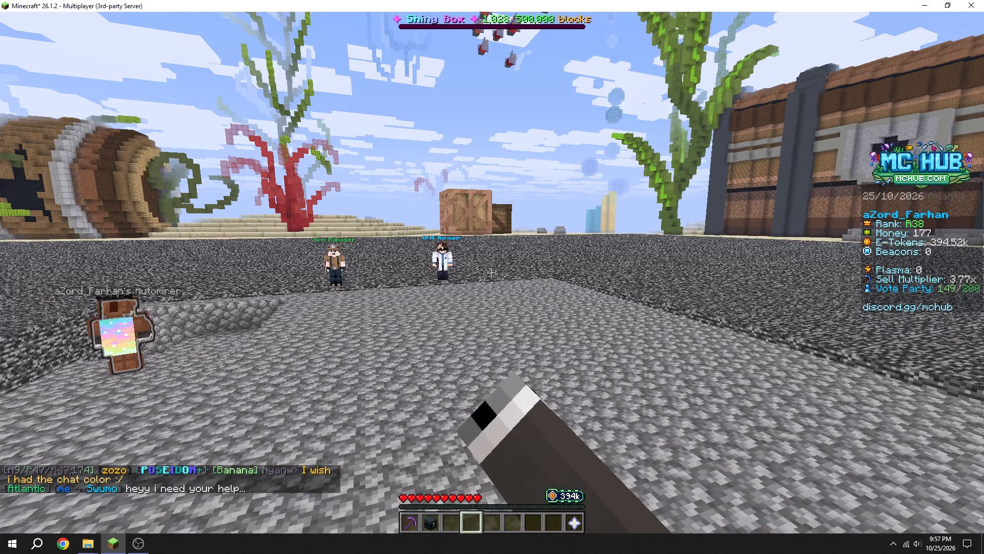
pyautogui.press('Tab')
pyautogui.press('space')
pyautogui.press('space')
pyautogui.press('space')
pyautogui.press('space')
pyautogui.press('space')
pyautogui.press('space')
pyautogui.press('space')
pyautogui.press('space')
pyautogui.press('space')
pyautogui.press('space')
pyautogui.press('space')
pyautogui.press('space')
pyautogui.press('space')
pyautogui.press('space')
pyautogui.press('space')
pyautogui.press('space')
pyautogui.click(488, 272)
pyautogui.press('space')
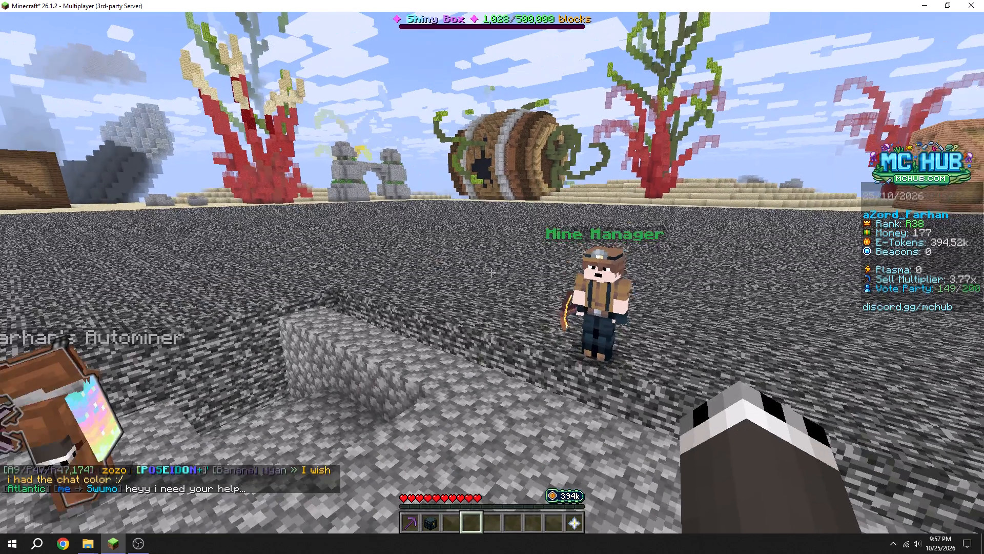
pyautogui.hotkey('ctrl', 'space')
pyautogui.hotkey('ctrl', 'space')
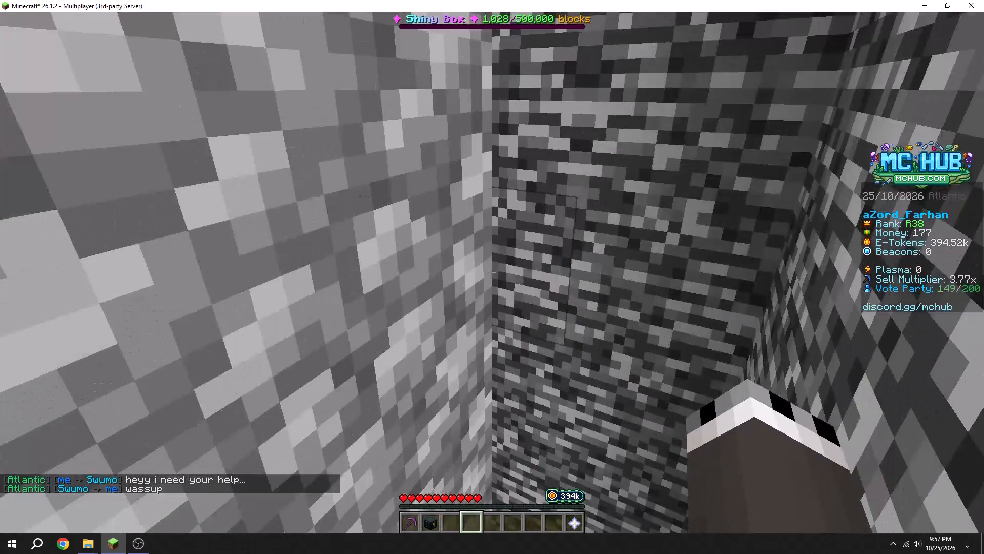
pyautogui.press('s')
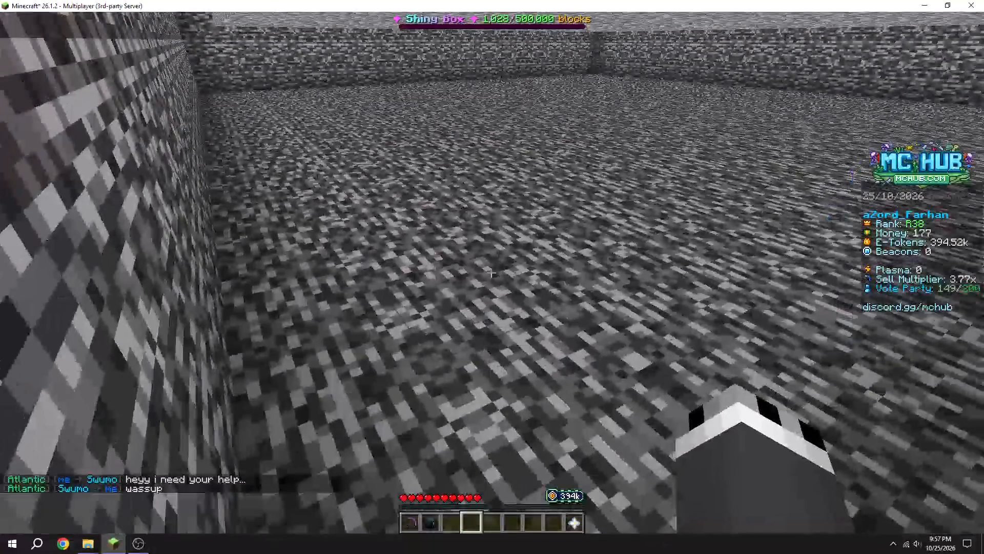
pyautogui.press('Escape')
pyautogui.press('Escape')
pyautogui.press('t')
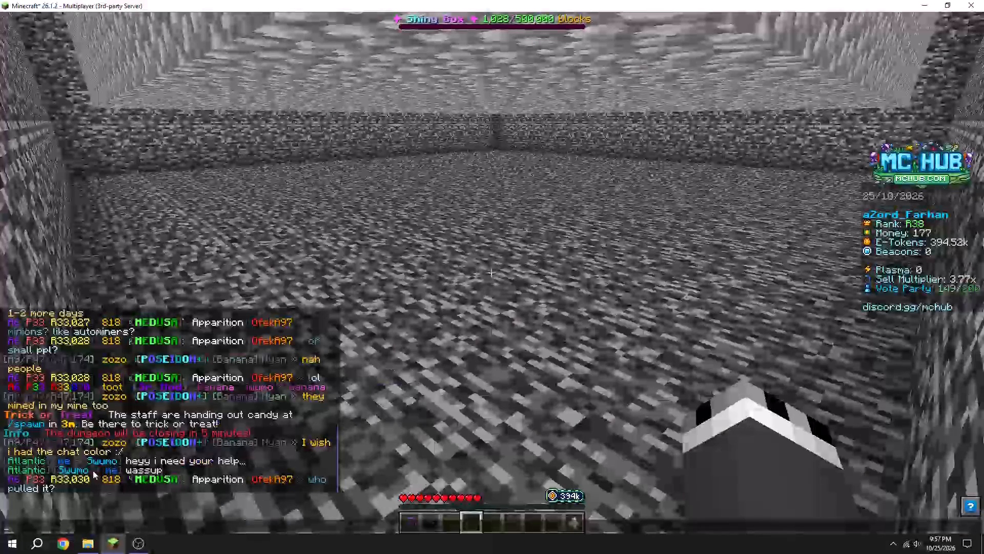
pyautogui.click(77, 472)
pyautogui.click(100, 469)
pyautogui.click(28, 469)
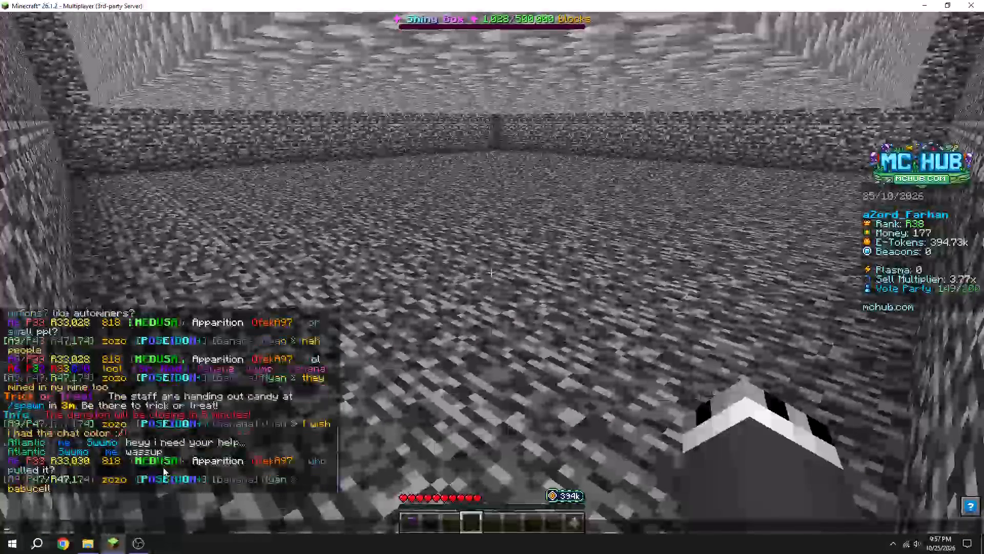
pyautogui.press('t')
pyautogui.press('Up')
pyautogui.press('BackSpace')
pyautogui.press('BackSpace')
pyautogui.press('BackSpace')
pyautogui.press('BackSpace')
pyautogui.press('BackSpace')
pyautogui.press('BackSpace')
pyautogui.press('BackSpace')
pyautogui.press('BackSpace')
pyautogui.press('BackSpace')
pyautogui.press('BackSpace')
pyautogui.press('BackSpace')
pyautogui.press('BackSpace')
pyautogui.press('BackSpace')
pyautogui.press('BackSpace')
pyautogui.press('BackSpace')
pyautogui.press('BackSpace')
pyautogui.press('BackSpace')
pyautogui.press('BackSpace')
pyautogui.press('BackSpace')
pyautogui.press('BackSpace')
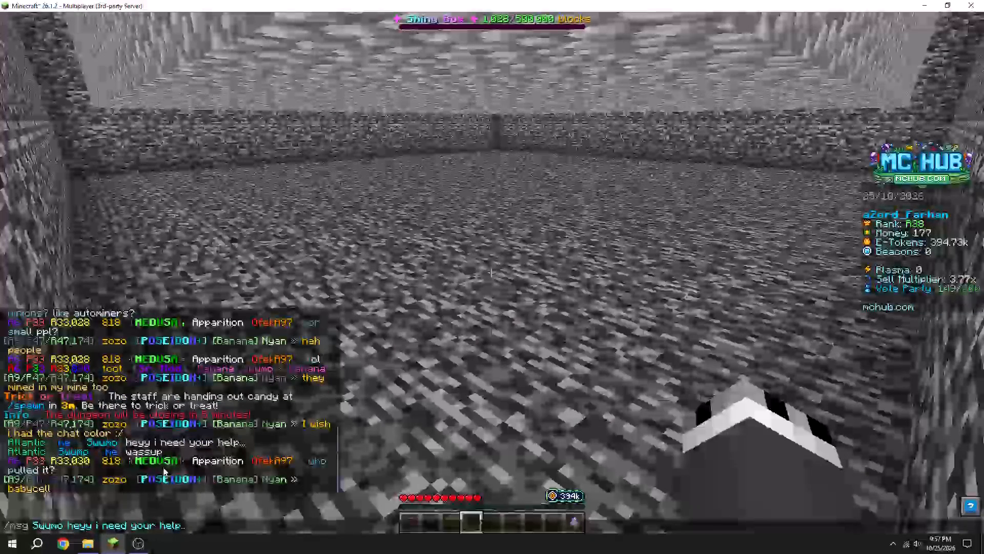
pyautogui.press('BackSpace')
pyautogui.press('BackSpace')
pyautogui.press('BackSpace')
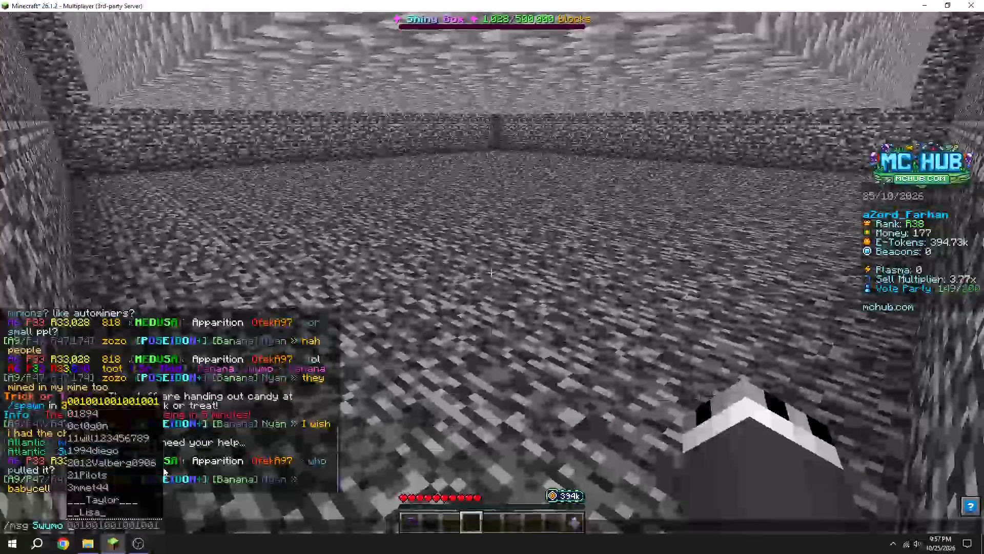
pyautogui.write('i am your server')
pyautogui.press('space')
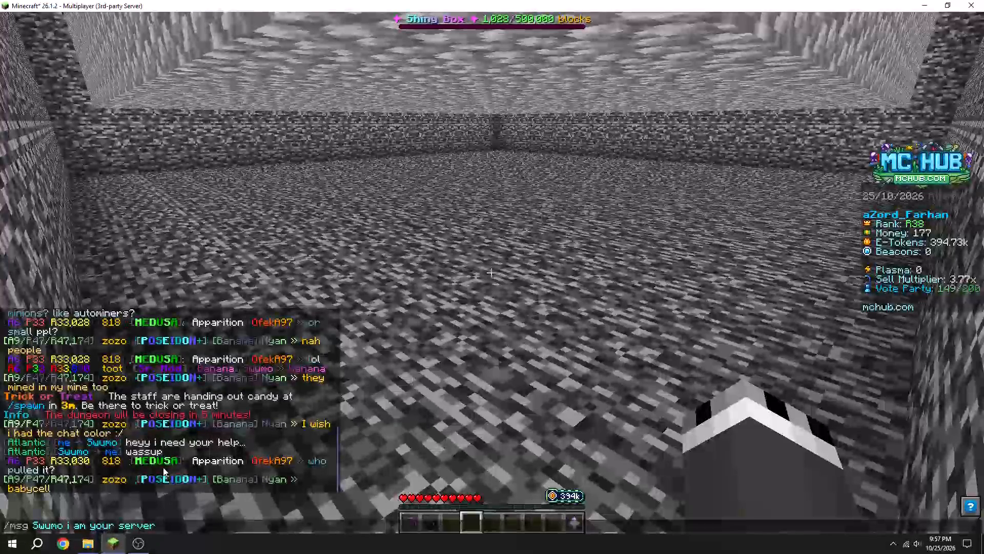
pyautogui.write('pr')
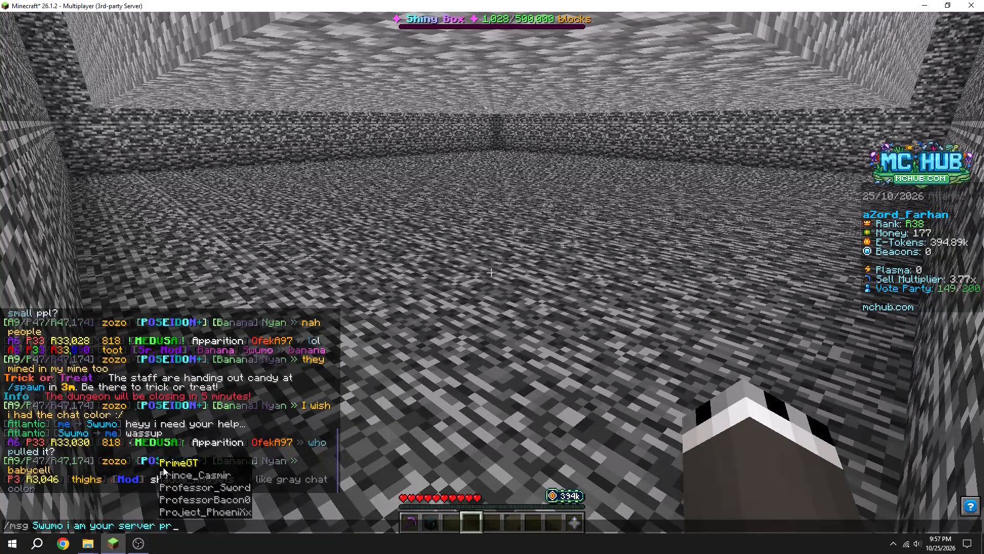
pyautogui.write('omo')
pyautogui.press('space')
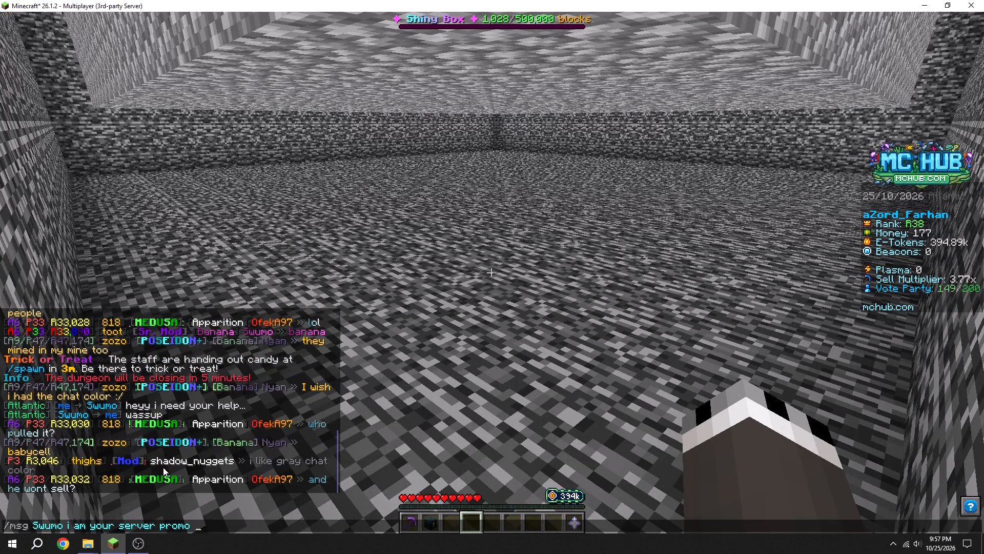
pyautogui.write('vid rec')
pyautogui.press('BackSpace')
pyautogui.press('BackSpace')
pyautogui.press('BackSpace')
pyautogui.write('editor and i want some')
pyautogui.press('space')
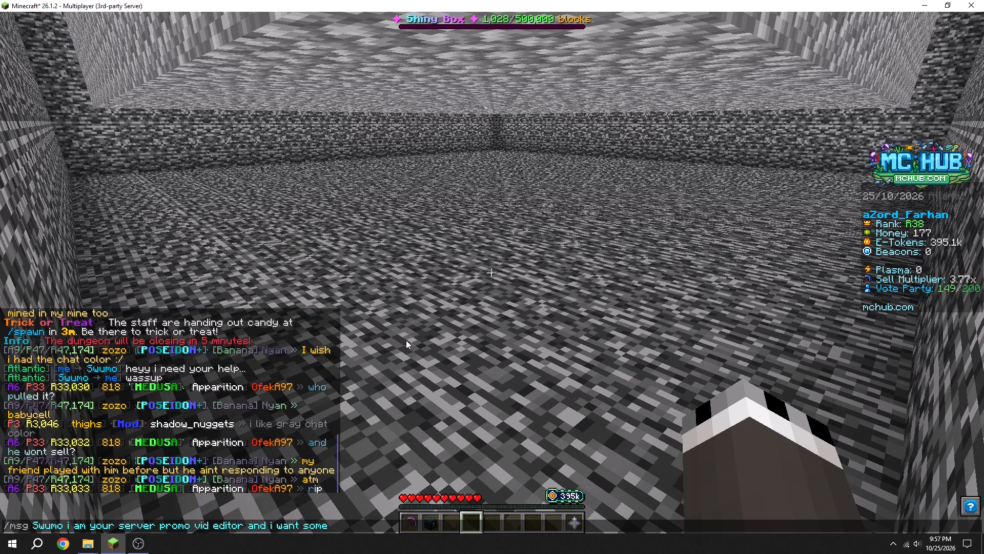
pyautogui.write('enecahnye')
pyautogui.press('BackSpace')
pyautogui.press('BackSpace')
pyautogui.press('BackSpace')
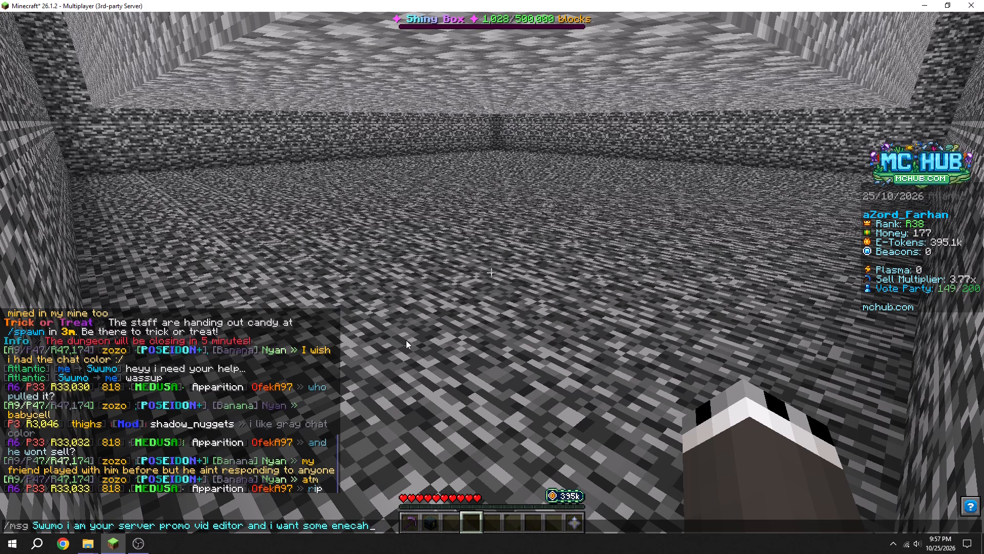
pyautogui.press('BackSpace')
pyautogui.press('BackSpace')
pyautogui.press('BackSpace')
pyautogui.press('BackSpace')
pyautogui.write('cna')
pyautogui.press('BackSpace')
pyautogui.press('BackSpace')
pyautogui.write('hanted pic to shaw')
pyautogui.press('BackSpace')
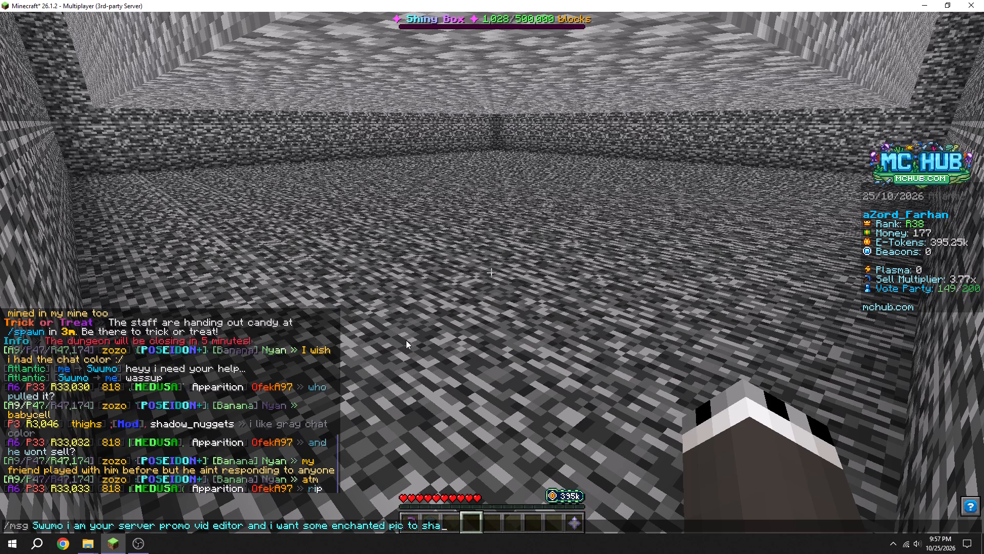
pyautogui.press('BackSpace')
pyautogui.write('owcase in sho')
pyautogui.press('BackSpace')
pyautogui.press('BackSpace')
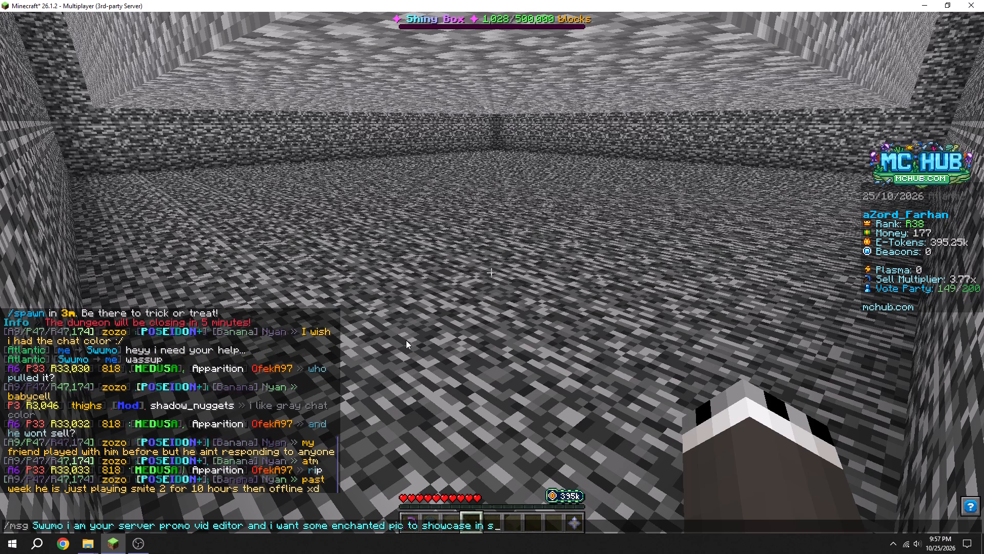
pyautogui.press('BackSpace')
pyautogui.write('vidp')
pyautogui.press('BackSpace')
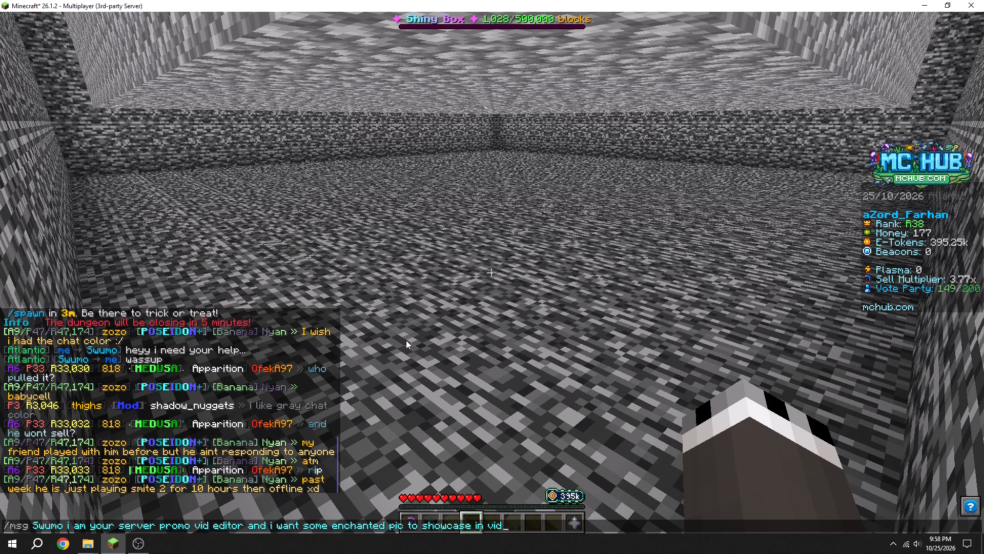
pyautogui.write('eo')
pyautogui.write('..')
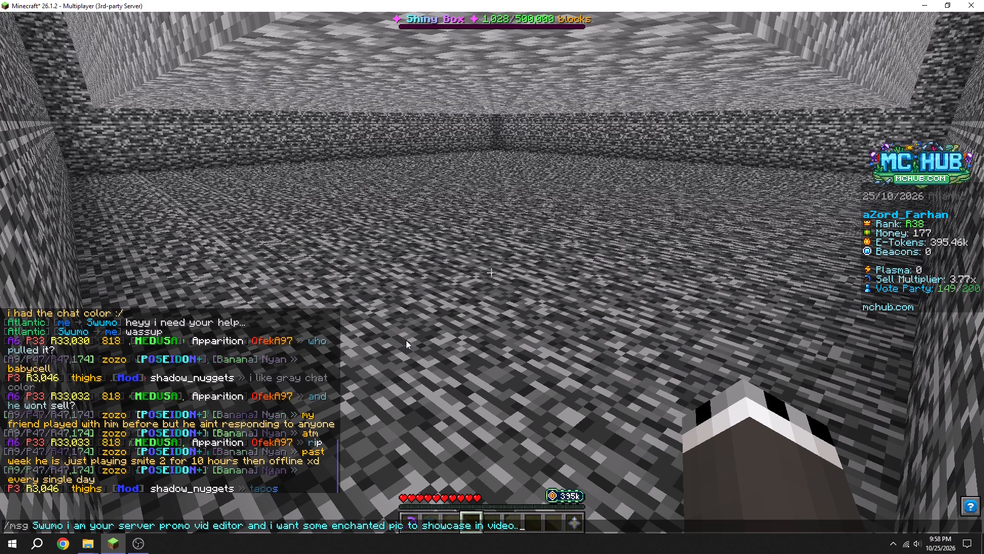
pyautogui.click(244, 525)
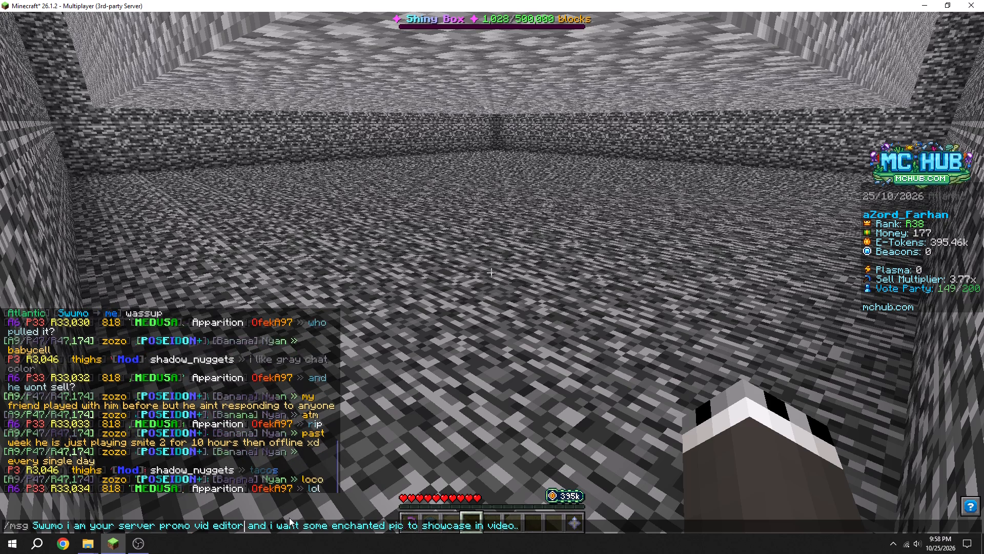
pyautogui.write('..')
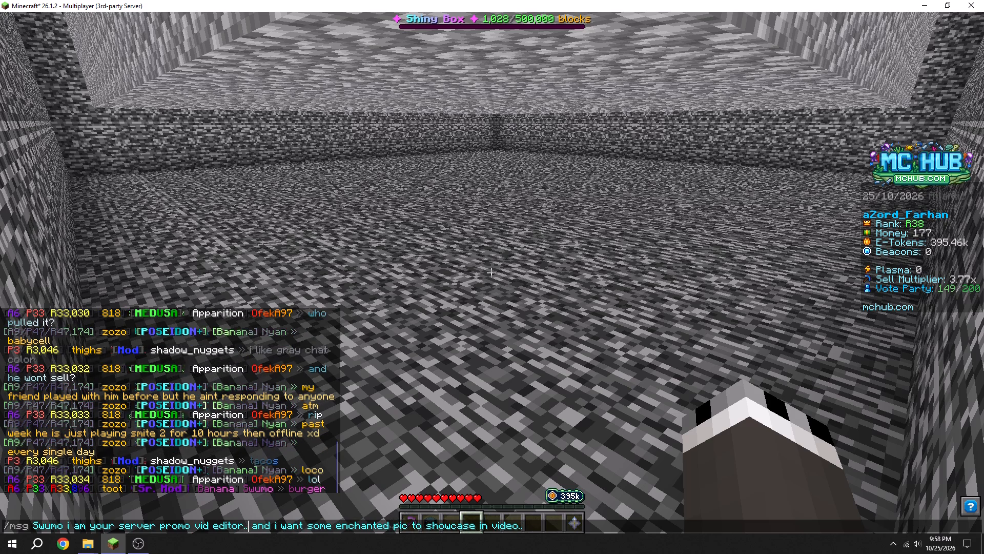
pyautogui.click(408, 526)
pyautogui.write('kaxe')
pyautogui.press('Return')
# Fly up along the stone wall and out of the mine pit to the surface above the Mine Manager.
pyautogui.press('s')
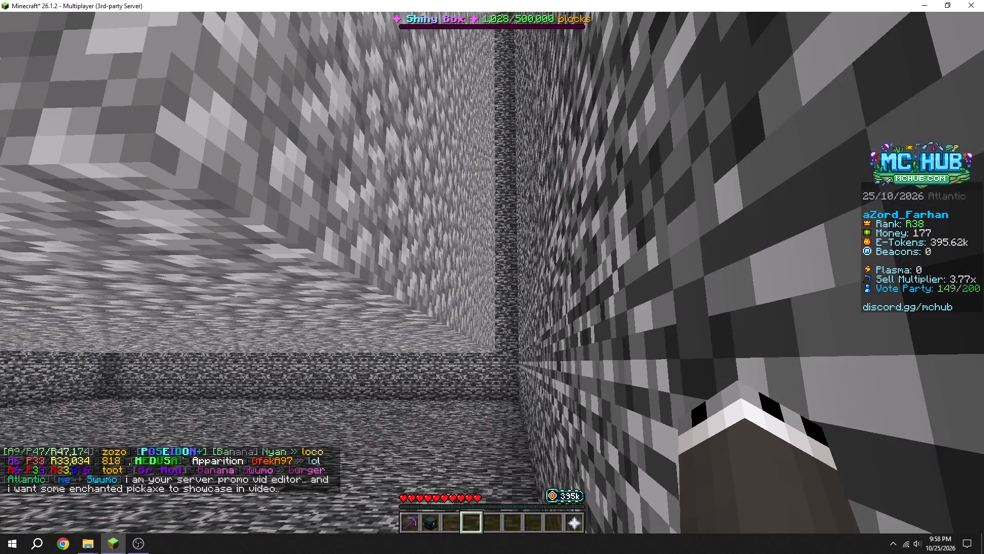
pyautogui.press('space')
pyautogui.press('space')
pyautogui.press('w')
pyautogui.press('w')
pyautogui.press('w')
pyautogui.press('w')
pyautogui.press('w')
pyautogui.press('w')
pyautogui.press('w')
pyautogui.press('w')
pyautogui.press('w')
pyautogui.press('w')
pyautogui.press('w')
pyautogui.press('w')
pyautogui.press('w')
pyautogui.press('w')
pyautogui.press('w')
pyautogui.press('w')
pyautogui.press('w')
pyautogui.press('w')
pyautogui.press('w')
pyautogui.press('w')
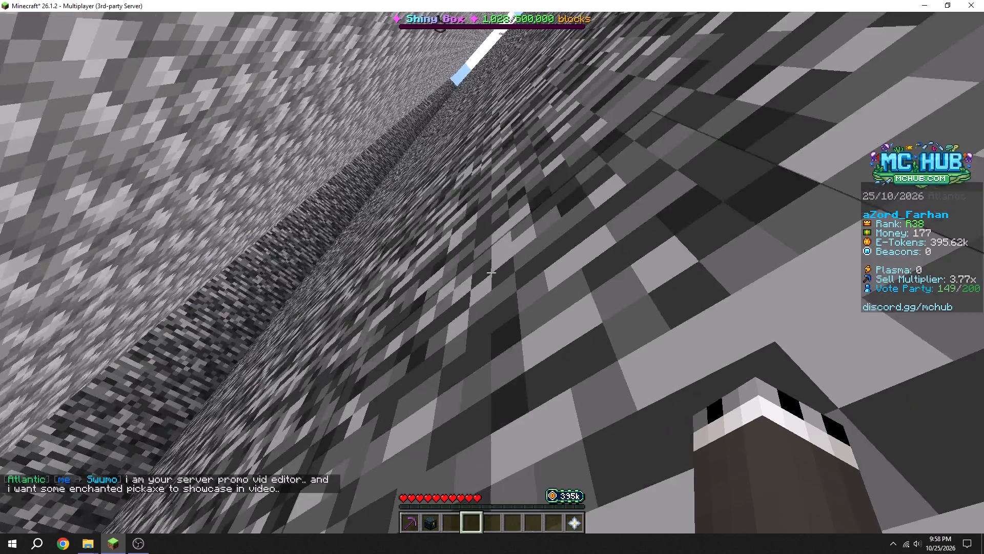
pyautogui.press('s')
pyautogui.press('s')
pyautogui.press('s')
pyautogui.press('s')
pyautogui.press('s')
pyautogui.press('s')
pyautogui.press('s')
pyautogui.press('s')
pyautogui.press('s')
pyautogui.press('s')
pyautogui.press('s')
pyautogui.press('s')
pyautogui.press('s')
pyautogui.press('s')
pyautogui.press('s')
pyautogui.press('s')
pyautogui.press('s')
pyautogui.press('s')
pyautogui.press('s')
pyautogui.press('s')
pyautogui.tripleClick(492, 272)
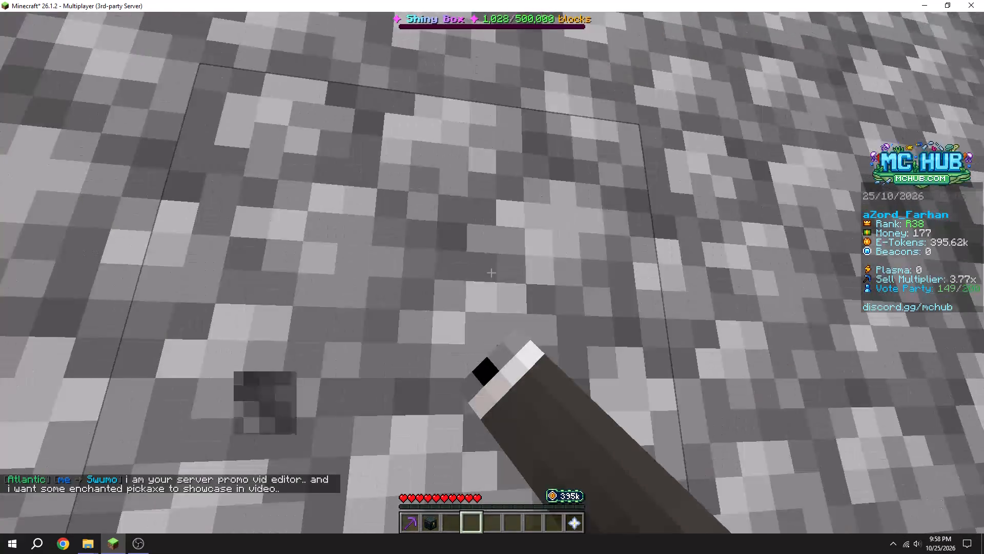
pyautogui.tripleClick(493, 275)
pyautogui.tripleClick(493, 272)
pyautogui.tripleClick(491, 272)
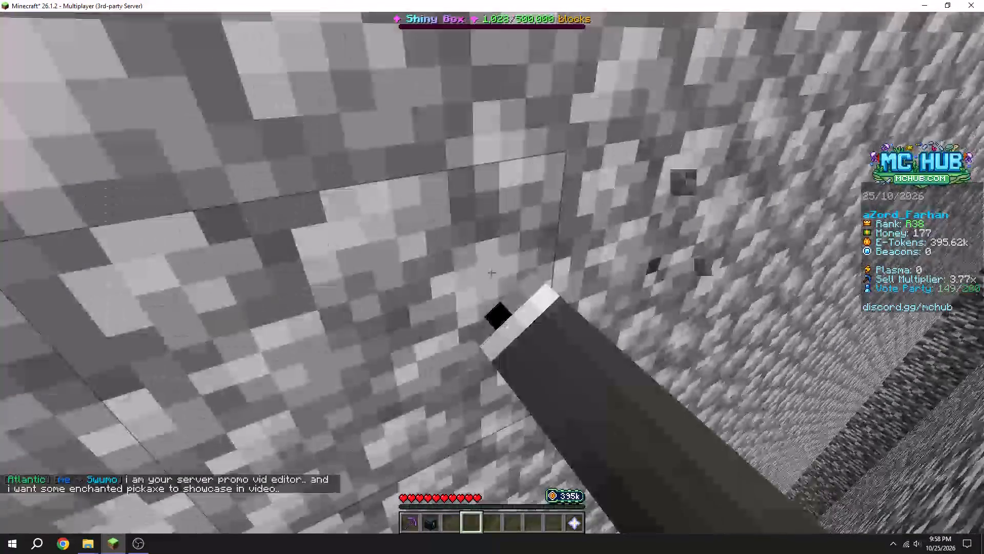
pyautogui.tripleClick(492, 272)
pyautogui.tripleClick(492, 272)
pyautogui.doubleClick(493, 272)
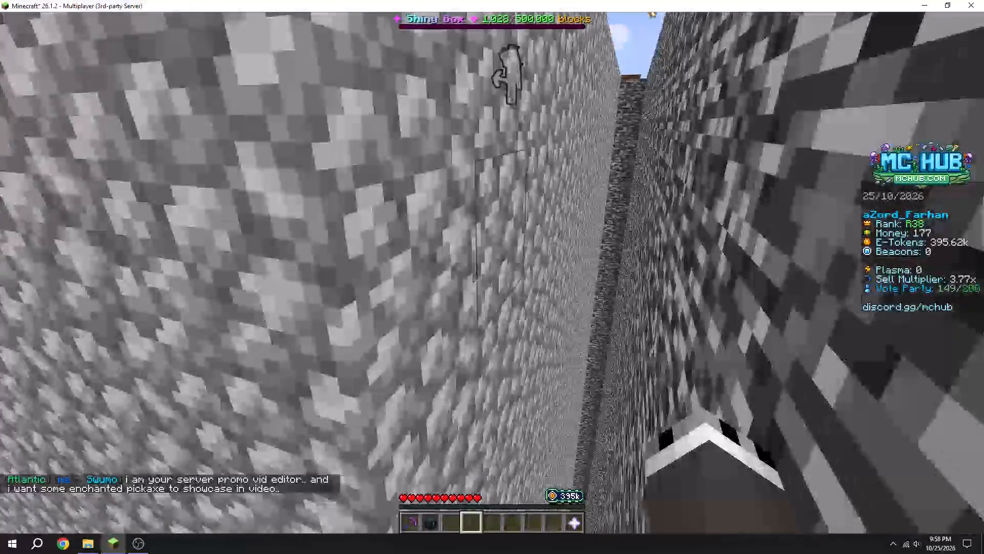
pyautogui.doubleClick(490, 273)
pyautogui.press('w')
pyautogui.press('w')
pyautogui.press('w')
pyautogui.press('w')
pyautogui.press('w')
pyautogui.press('w')
pyautogui.press('w')
pyautogui.press('w')
pyautogui.press('w')
pyautogui.press('w')
pyautogui.press('w')
pyautogui.press('w')
pyautogui.press('w')
pyautogui.press('w')
pyautogui.press('w')
pyautogui.press('w')
pyautogui.press('w')
pyautogui.press('w')
pyautogui.press('w')
pyautogui.press('w')
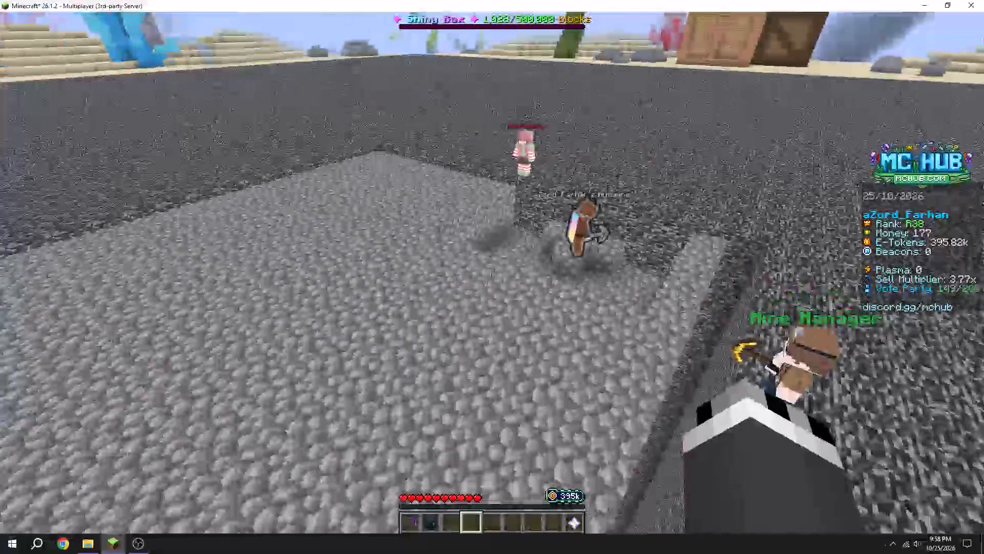
# Fly back and high above the mine until the whole cobblestone area and its NPCs are in view.
pyautogui.press('s')
pyautogui.press('space')
pyautogui.press('space')
pyautogui.press('space')
pyautogui.press('space')
pyautogui.press('space')
pyautogui.press('space')
pyautogui.press('space')
pyautogui.press('space')
pyautogui.press('space')
pyautogui.press('space')
pyautogui.press('space')
pyautogui.press('space')
pyautogui.press('space')
pyautogui.press('space')
pyautogui.press('space')
pyautogui.press('space')
pyautogui.press('space')
pyautogui.press('space')
pyautogui.press('space')
pyautogui.press('space')
pyautogui.doubleClick(492, 272)
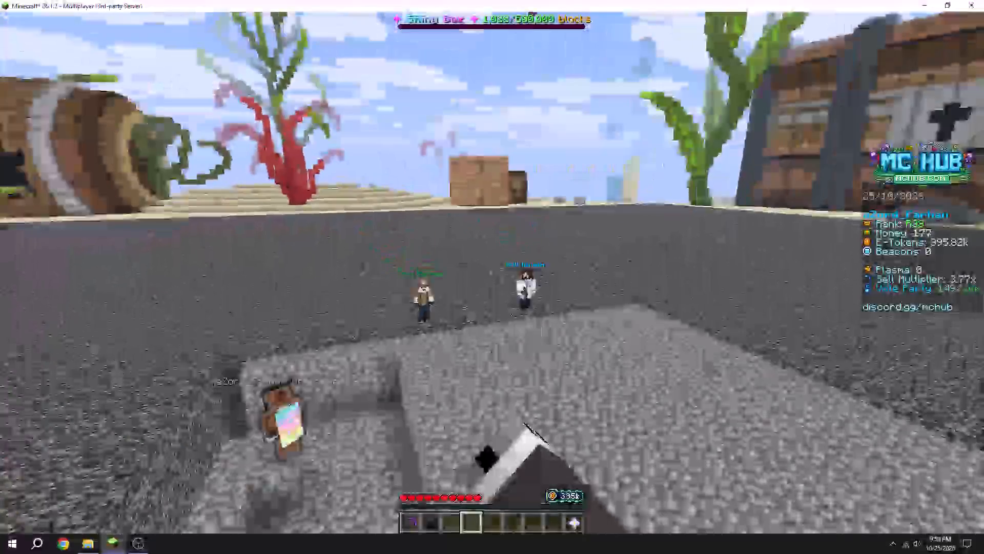
pyautogui.tripleClick(493, 275)
pyautogui.keyDown('shift'); pyautogui.click(491, 273); pyautogui.keyUp('shift')
pyautogui.press('Tab')
pyautogui.press('Tab')
pyautogui.press('Tab')
pyautogui.press('Tab')
pyautogui.press('Tab')
pyautogui.press('Tab')
pyautogui.press('Tab')
pyautogui.press('Tab')
pyautogui.press('Tab')
pyautogui.press('Tab')
pyautogui.press('Tab')
pyautogui.doubleClick(492, 272)
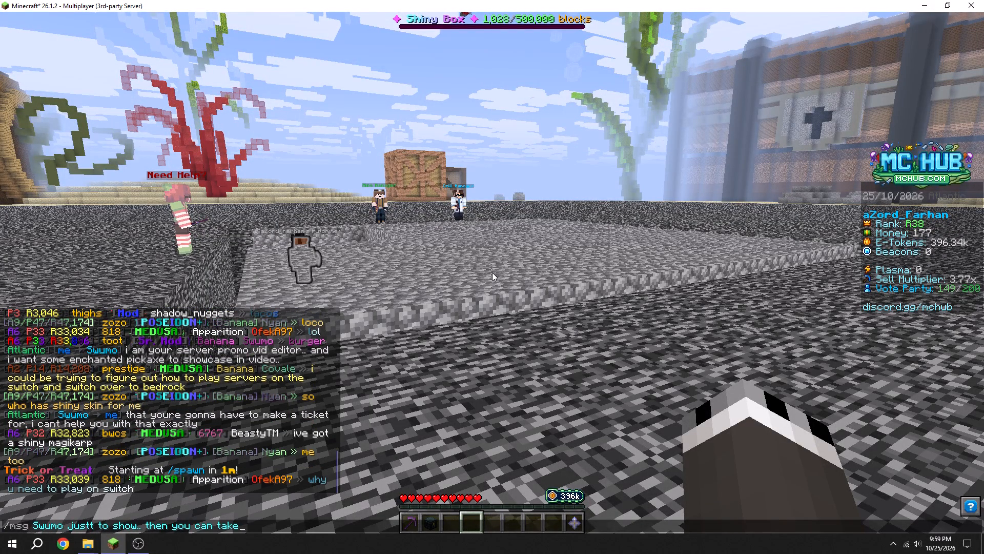
pyautogui.press('Return')
# Check the online player list while flying up from the dark stone floor to above the cobblestone mine.
pyautogui.press('s')
pyautogui.press('s')
pyautogui.press('s')
pyautogui.press('s')
pyautogui.press('s')
pyautogui.press('s')
pyautogui.press('w')
pyautogui.hotkey('ctrl', 'space')
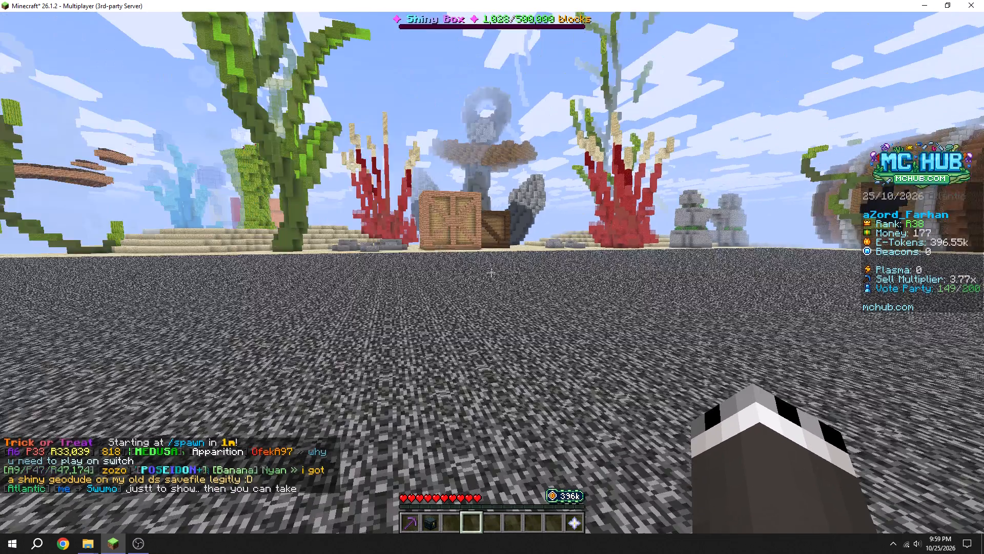
pyautogui.click(492, 272)
pyautogui.hotkey('ctrl', 'space')
pyautogui.keyDown('ctrl'); pyautogui.moveTo(487, 274); pyautogui.dragTo(474, 273); pyautogui.keyUp('ctrl')
pyautogui.press('Tab')
pyautogui.press('space')
pyautogui.press('space')
pyautogui.press('space')
pyautogui.press('space')
pyautogui.press('space')
pyautogui.press('space')
pyautogui.press('space')
pyautogui.press('space')
pyautogui.press('space')
pyautogui.press('space')
pyautogui.press('space')
pyautogui.press('space')
pyautogui.press('space')
pyautogui.press('space')
pyautogui.press('space')
pyautogui.press('space')
pyautogui.press('space')
pyautogui.press('space')
pyautogui.press('space')
pyautogui.press('space')
pyautogui.tripleClick(492, 272)
pyautogui.doubleClick(492, 272)
pyautogui.moveTo(491, 272); pyautogui.dragTo(487, 273)
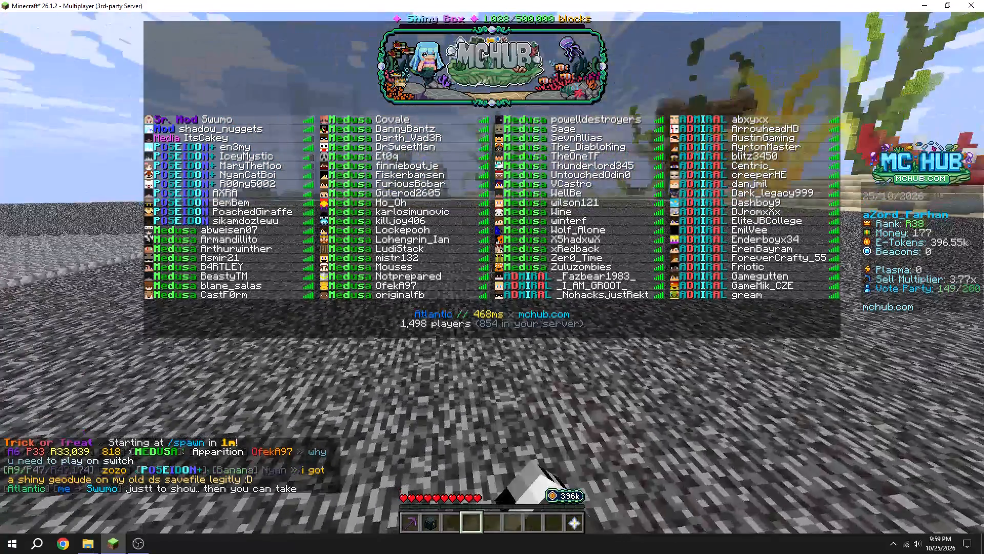
pyautogui.moveTo(487, 273); pyautogui.dragTo(483, 272)
pyautogui.doubleClick(491, 272)
pyautogui.moveTo(489, 273); pyautogui.dragTo(477, 272)
pyautogui.hotkey('ctrl', 'space')
pyautogui.hotkey('ctrl', 'space')
pyautogui.hotkey('ctrl', 'space')
pyautogui.hotkey('ctrl', 'space')
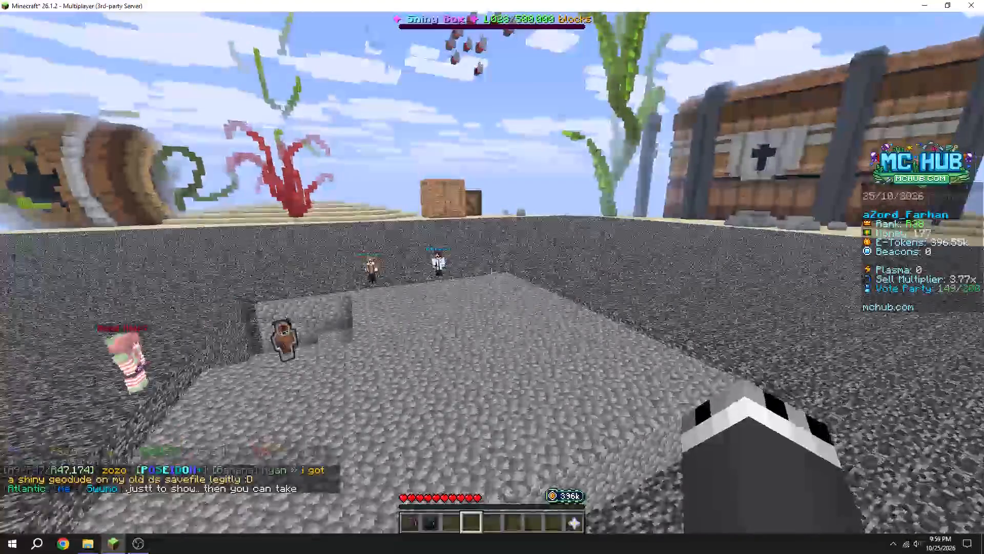
# Circle above the cobblestone mine and its NPCs, viewing the area from several sides.
pyautogui.keyDown('ctrl'); pyautogui.doubleClick(492, 272); pyautogui.keyUp('ctrl')
pyautogui.keyDown('shift'); pyautogui.doubleClick(493, 272); pyautogui.keyUp('shift')
pyautogui.press('space')
pyautogui.press('s')
pyautogui.press('s')
pyautogui.press('s')
pyautogui.press('s')
pyautogui.moveTo(484, 272); pyautogui.dragTo(492, 272)
pyautogui.click(492, 272)
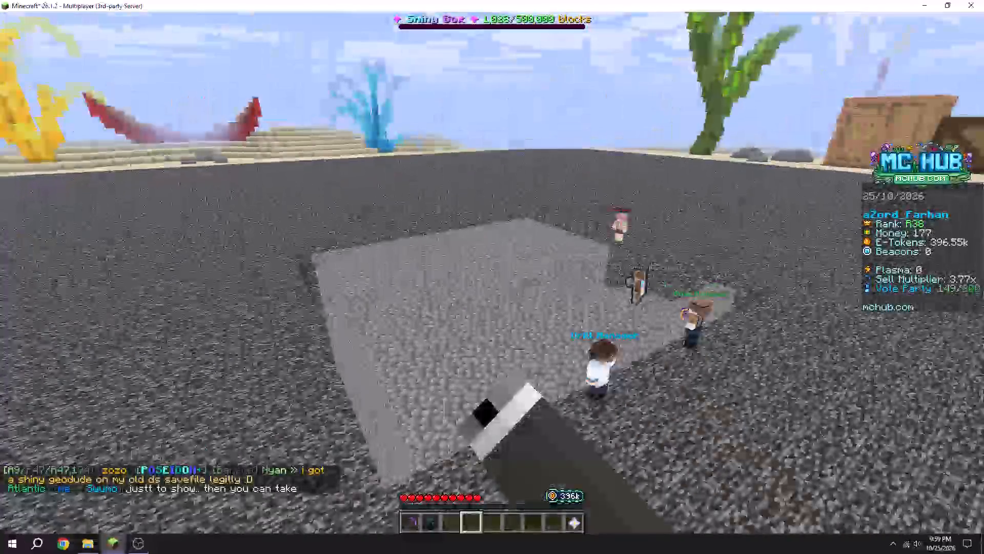
pyautogui.press('w')
pyautogui.hotkey('ctrl', 'space')
pyautogui.keyDown('ctrl'); pyautogui.doubleClick(492, 272); pyautogui.keyUp('ctrl')
pyautogui.press('s')
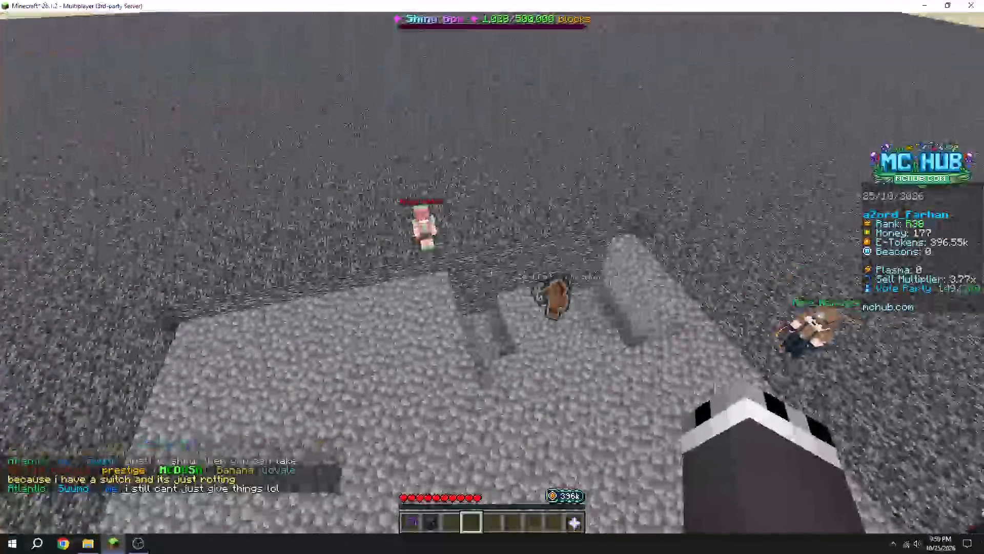
pyautogui.click(492, 272)
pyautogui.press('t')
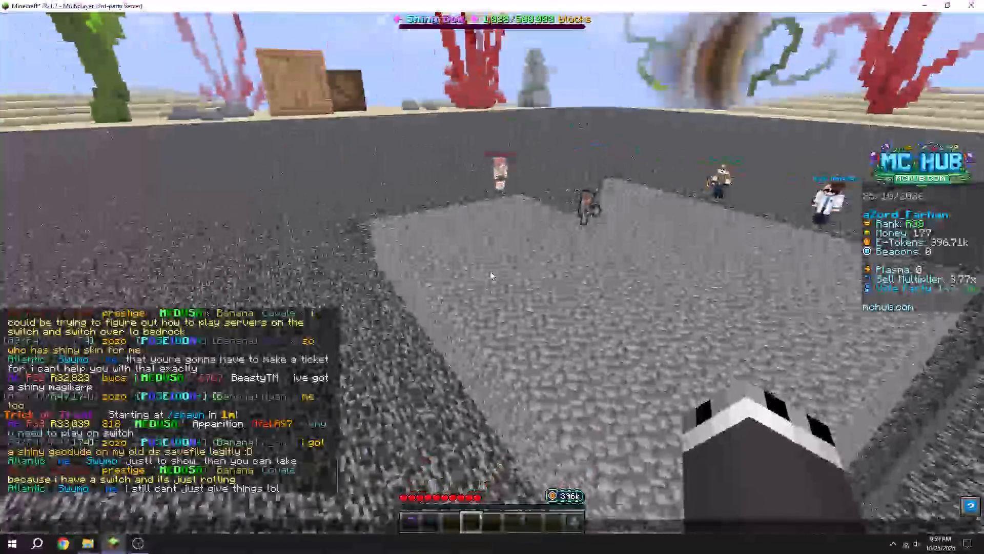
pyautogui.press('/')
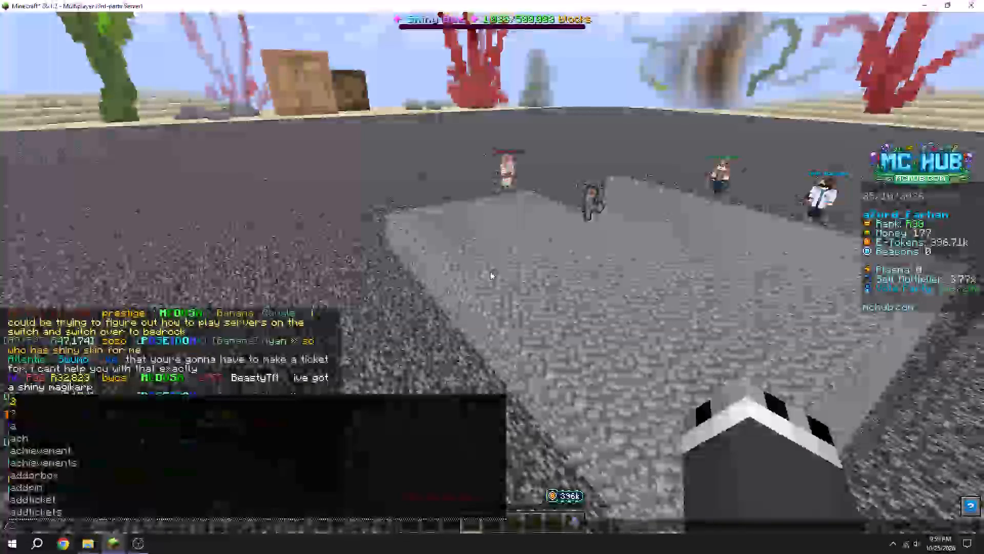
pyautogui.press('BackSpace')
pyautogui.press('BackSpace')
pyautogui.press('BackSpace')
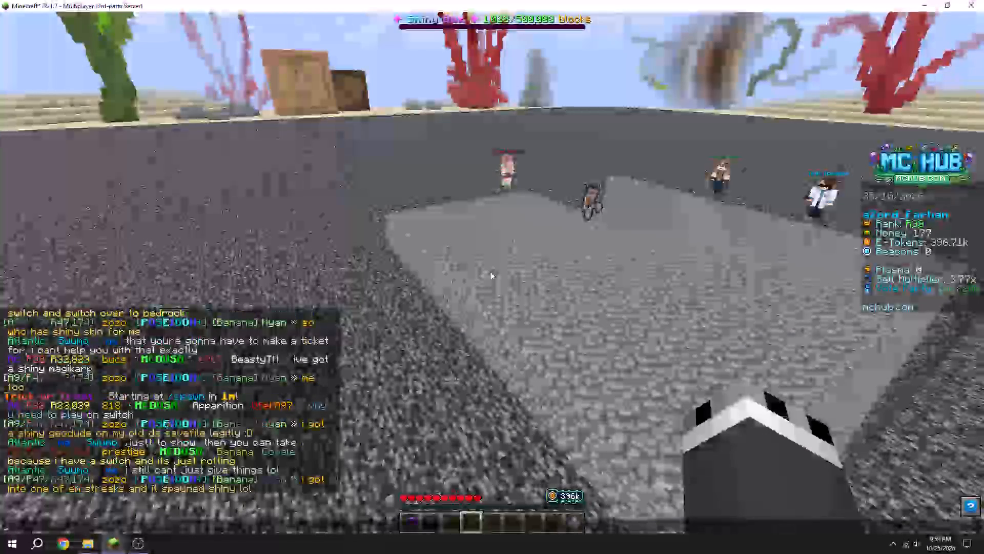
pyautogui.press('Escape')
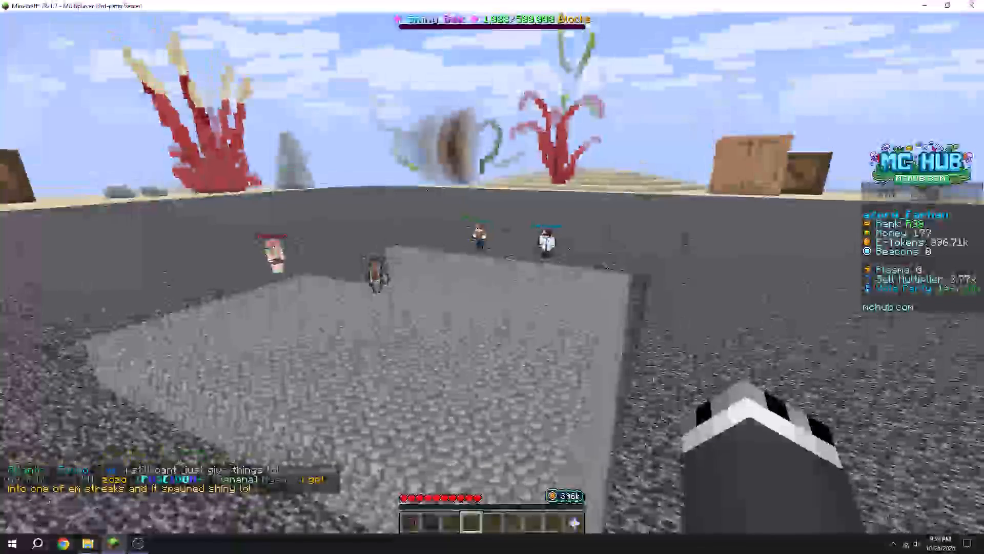
# Examine the online player list for the staff members and ranked players currently on the server.
pyautogui.press('Tab')
pyautogui.press('Tab')
pyautogui.press('Tab')
pyautogui.press('Tab')
pyautogui.press('Tab')
pyautogui.press('Tab')
pyautogui.press('Tab')
pyautogui.press('Tab')
pyautogui.press('Tab')
pyautogui.press('Tab')
pyautogui.press('Tab')
pyautogui.press('Tab')
pyautogui.press('Tab')
pyautogui.press('Tab')
pyautogui.press('Tab')
pyautogui.press('Tab')
pyautogui.press('Tab')
pyautogui.press('Tab')
pyautogui.press('Tab')
pyautogui.press('Tab')
pyautogui.doubleClick(492, 272)
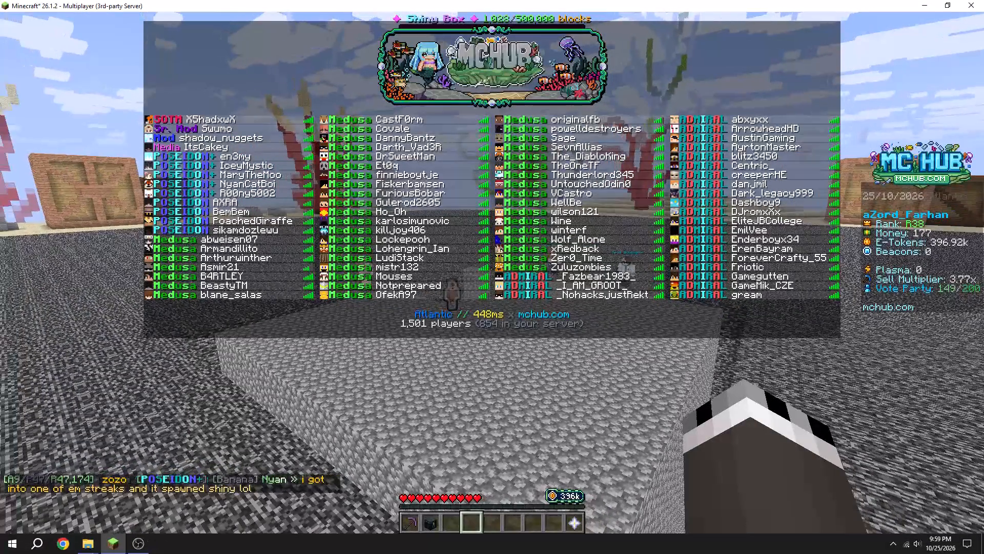
pyautogui.press('t')
pyautogui.press('Up')
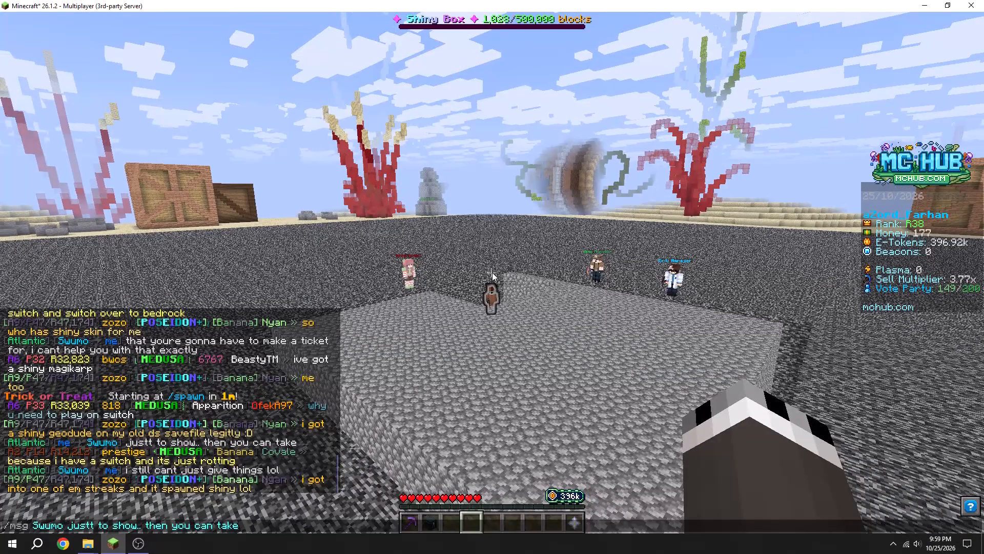
pyautogui.press('BackSpace')
pyautogui.press('BackSpace')
pyautogui.press('BackSpace')
pyautogui.press('BackSpace')
pyautogui.press('BackSpace')
pyautogui.press('BackSpace')
pyautogui.press('BackSpace')
pyautogui.press('BackSpace')
pyautogui.press('BackSpace')
pyautogui.press('BackSpace')
pyautogui.press('BackSpace')
pyautogui.press('BackSpace')
pyautogui.press('BackSpace')
pyautogui.press('BackSpace')
pyautogui.press('BackSpace')
pyautogui.press('BackSpace')
pyautogui.press('BackSpace')
pyautogui.press('BackSpace')
pyautogui.press('BackSpace')
pyautogui.press('BackSpace')
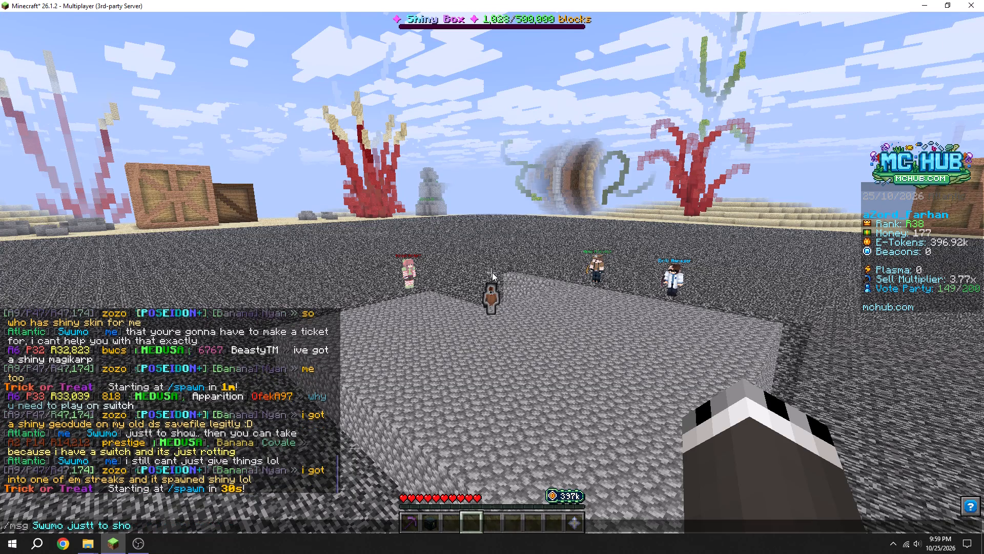
pyautogui.press('BackSpace')
pyautogui.press('BackSpace')
pyautogui.press('BackSpace')
pyautogui.press('BackSpace')
pyautogui.press('BackSpace')
pyautogui.press('BackSpace')
pyautogui.press('BackSpace')
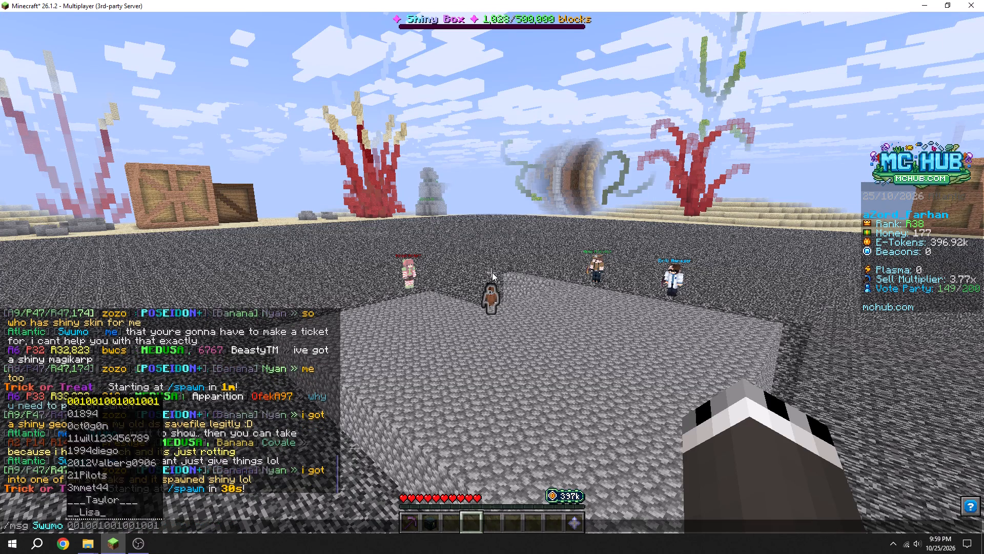
pyautogui.write(':)')
pyautogui.press('Return')
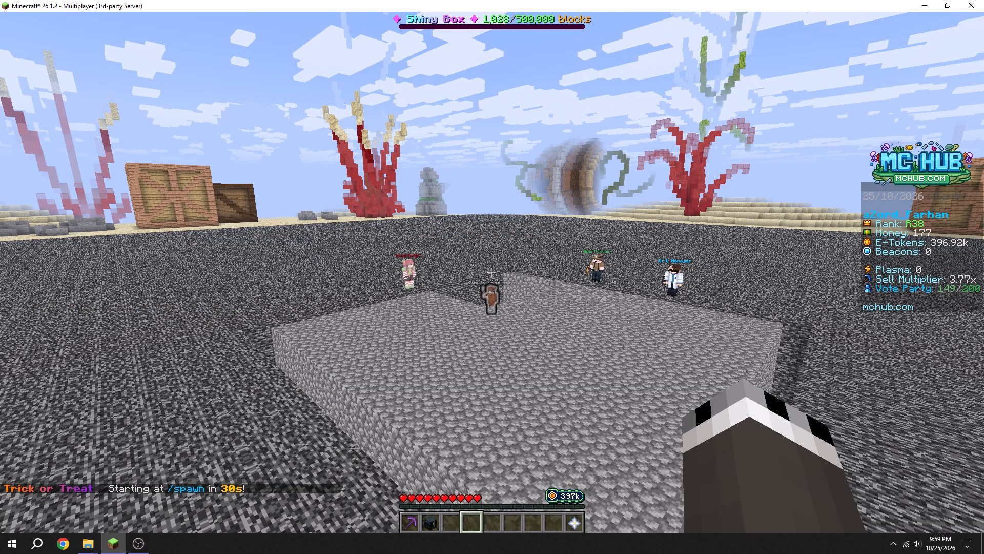
# Fly out over the dark stone floor and back above the cobblestone mine and its NPCs, viewing the area.
pyautogui.press('w')
pyautogui.keyDown('ctrl'); pyautogui.doubleClick(491, 273); pyautogui.keyUp('ctrl')
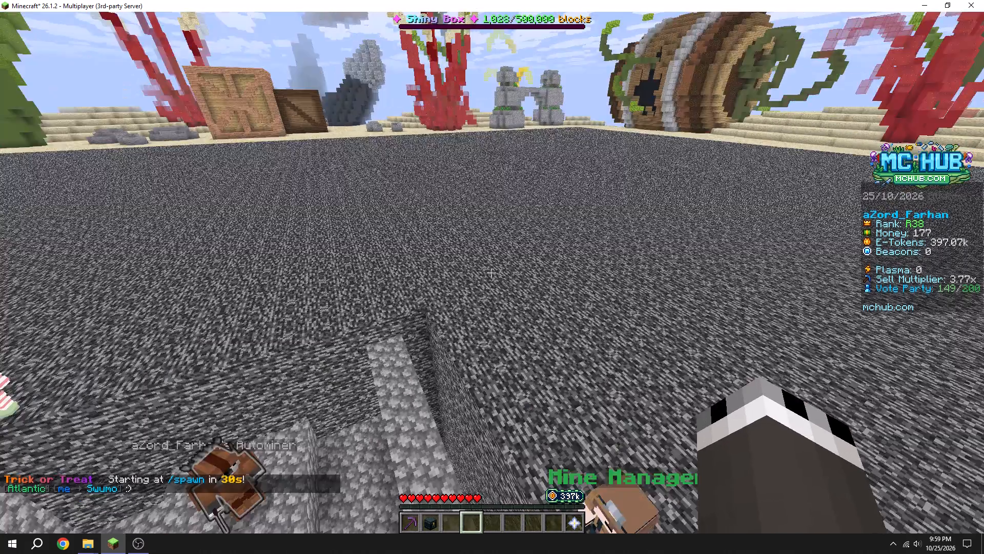
pyautogui.press('Tab')
pyautogui.press('Tab')
pyautogui.press('w')
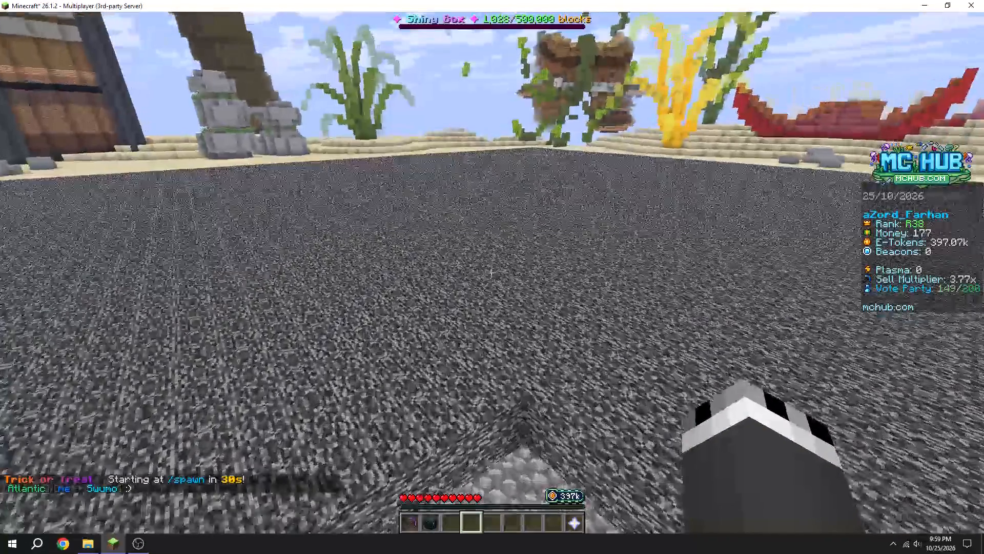
pyautogui.press('s')
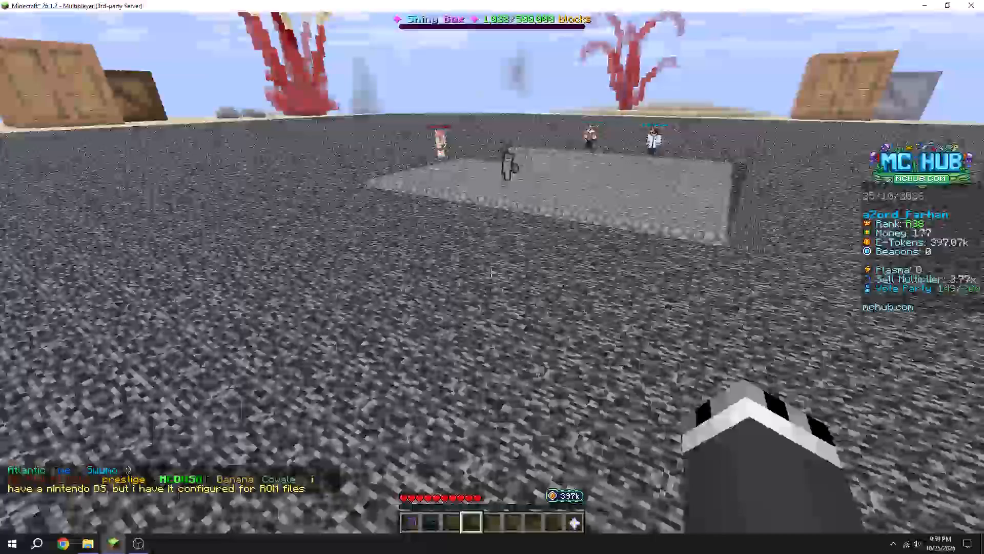
pyautogui.hotkey('shift', 'w')
pyautogui.hotkey('ctrl', 'space')
pyautogui.hotkey('ctrl', 'space')
pyautogui.hotkey('ctrl', 'space')
pyautogui.hotkey('ctrl', 'space')
pyautogui.hotkey('ctrl', 'space')
pyautogui.hotkey('ctrl', 'space')
pyautogui.hotkey('ctrl', 'space')
pyautogui.hotkey('ctrl', 'space')
pyautogui.hotkey('ctrl', 'space')
pyautogui.hotkey('ctrl', 'space')
pyautogui.hotkey('ctrl', 'space')
pyautogui.hotkey('ctrl', 'space')
pyautogui.hotkey('ctrl', 'space')
pyautogui.hotkey('ctrl', 'space')
pyautogui.hotkey('ctrl', 'space')
pyautogui.hotkey('ctrl', 'space')
pyautogui.hotkey('ctrl', 'space')
pyautogui.hotkey('ctrl', 'space')
pyautogui.hotkey('ctrl', 'space')
pyautogui.hotkey('ctrl', 'space')
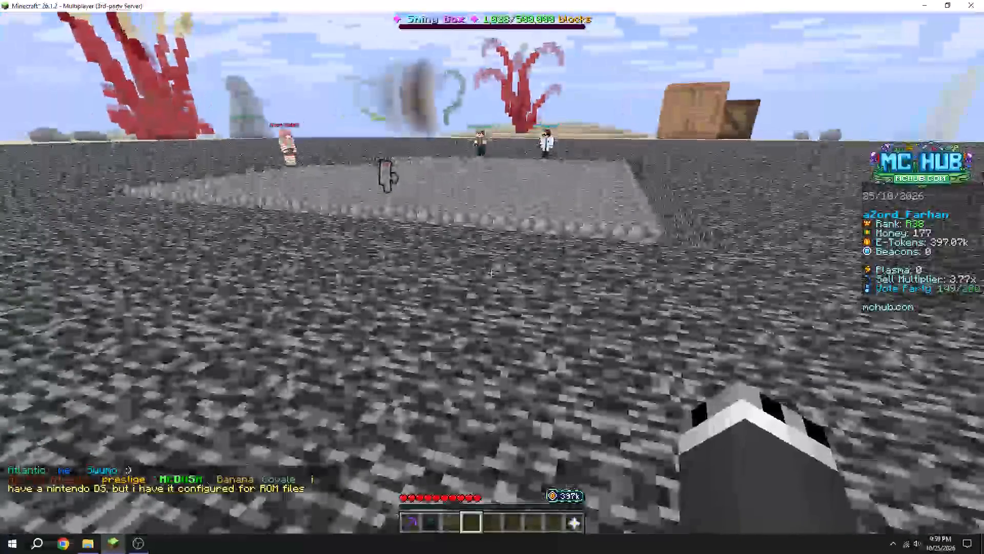
pyautogui.hotkey('ctrl', 'space')
pyautogui.hotkey('ctrl', 'space')
pyautogui.hotkey('ctrl', 'space')
pyautogui.hotkey('ctrl', 'space')
pyautogui.hotkey('ctrl', 'space')
pyautogui.hotkey('ctrl', 'space')
pyautogui.hotkey('ctrl', 'space')
pyautogui.hotkey('ctrl', 'space')
pyautogui.hotkey('ctrl', 'space')
pyautogui.hotkey('ctrl', 'space')
pyautogui.hotkey('ctrl', 'space')
pyautogui.hotkey('ctrl', 'space')
pyautogui.hotkey('ctrl', 'space')
pyautogui.hotkey('ctrl', 'space')
pyautogui.hotkey('ctrl', 'space')
pyautogui.hotkey('ctrl', 'space')
pyautogui.hotkey('ctrl', 'space')
pyautogui.hotkey('ctrl', 'space')
pyautogui.hotkey('ctrl', 'space')
pyautogui.hotkey('ctrl', 'space')
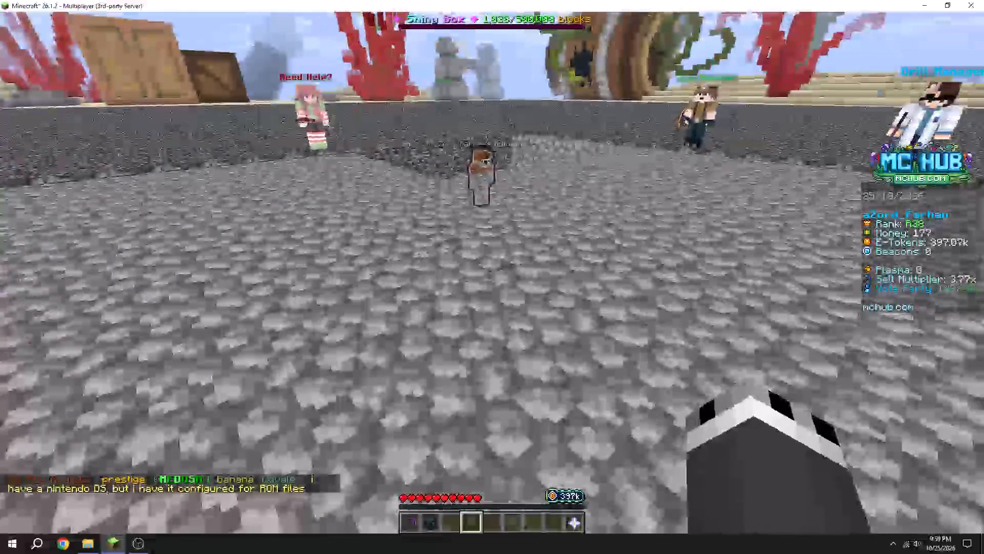
pyautogui.hotkey('ctrl', 'space')
pyautogui.press('s')
pyautogui.press('s')
pyautogui.press('s')
pyautogui.press('s')
pyautogui.press('w')
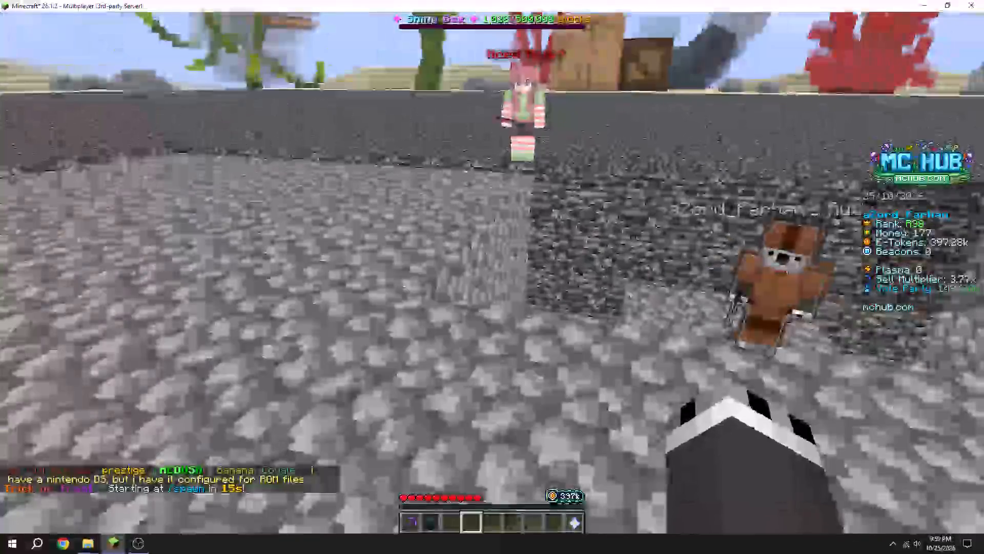
# Fly away from the cobblestone mine across the dark stone floor, facing the coral and plant decorations, and check the online player list.
pyautogui.hotkey('ctrl', 'space')
pyautogui.hotkey('ctrl', 'space')
pyautogui.hotkey('ctrl', 'space')
pyautogui.hotkey('ctrl', 'space')
pyautogui.hotkey('ctrl', 'space')
pyautogui.hotkey('ctrl', 'space')
pyautogui.hotkey('ctrl', 'space')
pyautogui.hotkey('ctrl', 'space')
pyautogui.hotkey('ctrl', 'space')
pyautogui.hotkey('ctrl', 'space')
pyautogui.hotkey('ctrl', 'space')
pyautogui.hotkey('ctrl', 'space')
pyautogui.hotkey('ctrl', 'space')
pyautogui.hotkey('ctrl', 'space')
pyautogui.hotkey('ctrl', 'space')
pyautogui.hotkey('ctrl', 'space')
pyautogui.hotkey('ctrl', 'space')
pyautogui.hotkey('ctrl', 'space')
pyautogui.hotkey('ctrl', 'space')
pyautogui.hotkey('ctrl', 'space')
pyautogui.hotkey('ctrl', 'space')
pyautogui.hotkey('ctrl', 'space')
pyautogui.hotkey('ctrl', 'space')
pyautogui.hotkey('ctrl', 'space')
pyautogui.hotkey('ctrl', 'space')
pyautogui.hotkey('ctrl', 'space')
pyautogui.hotkey('ctrl', 'space')
pyautogui.hotkey('ctrl', 'space')
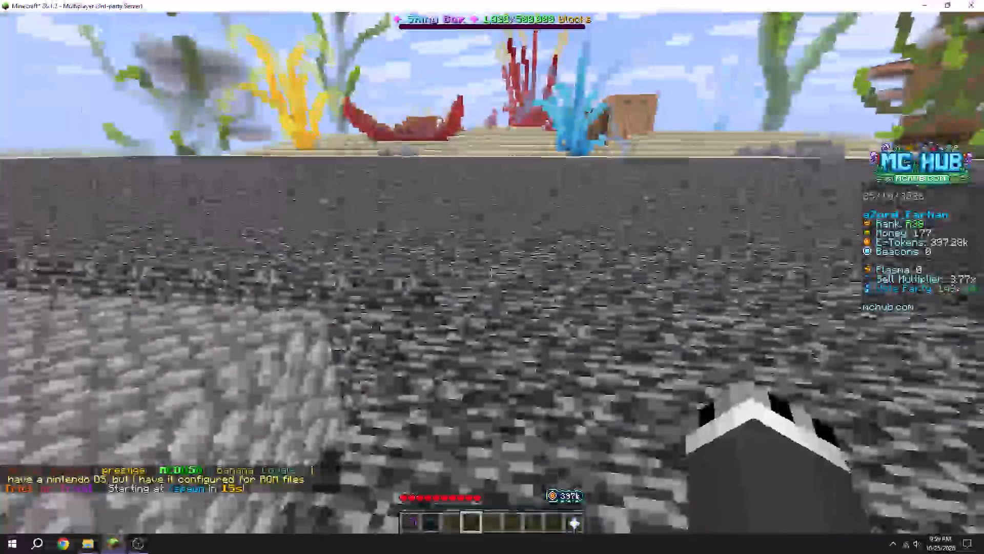
pyautogui.keyDown('ctrl'); pyautogui.doubleClick(492, 272); pyautogui.keyUp('ctrl')
pyautogui.press('Tab')
pyautogui.press('space')
pyautogui.press('space')
pyautogui.press('space')
pyautogui.press('space')
pyautogui.press('space')
pyautogui.press('space')
pyautogui.press('space')
pyautogui.press('space')
pyautogui.press('space')
pyautogui.press('space')
pyautogui.press('space')
pyautogui.press('space')
pyautogui.press('space')
pyautogui.click(492, 272)
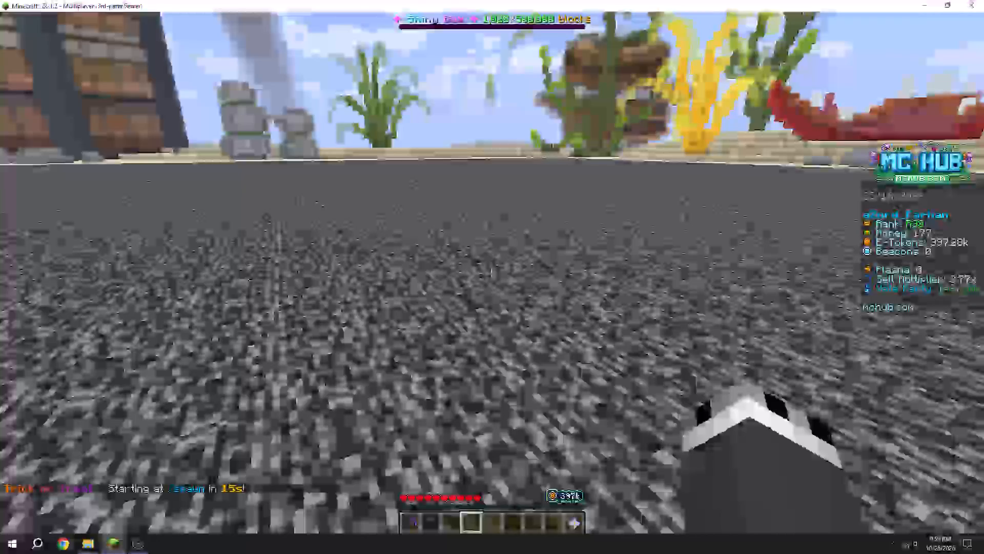
# Open the Marketplace with the /ah command.
pyautogui.write('/AH')
pyautogui.press('Return')
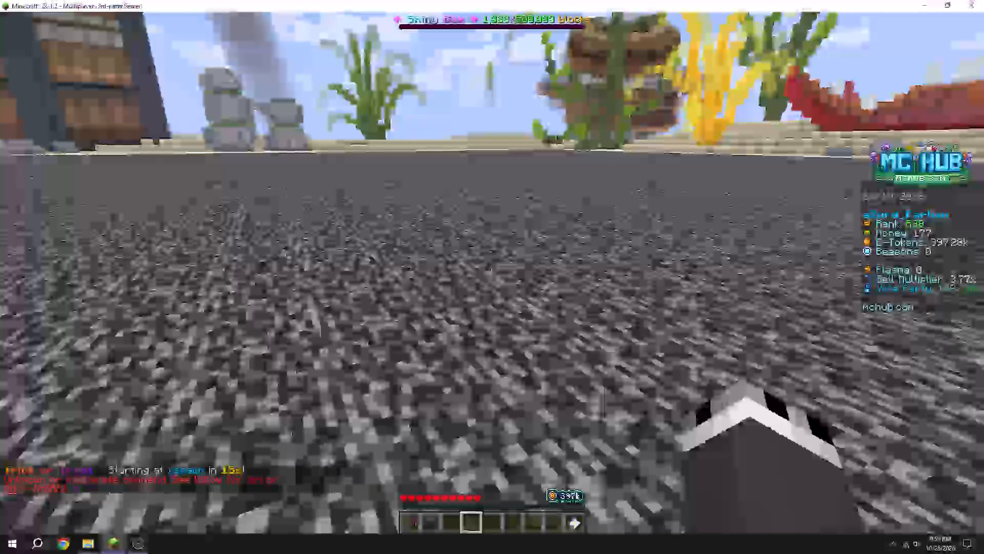
pyautogui.write('/ah')
pyautogui.press('Return')
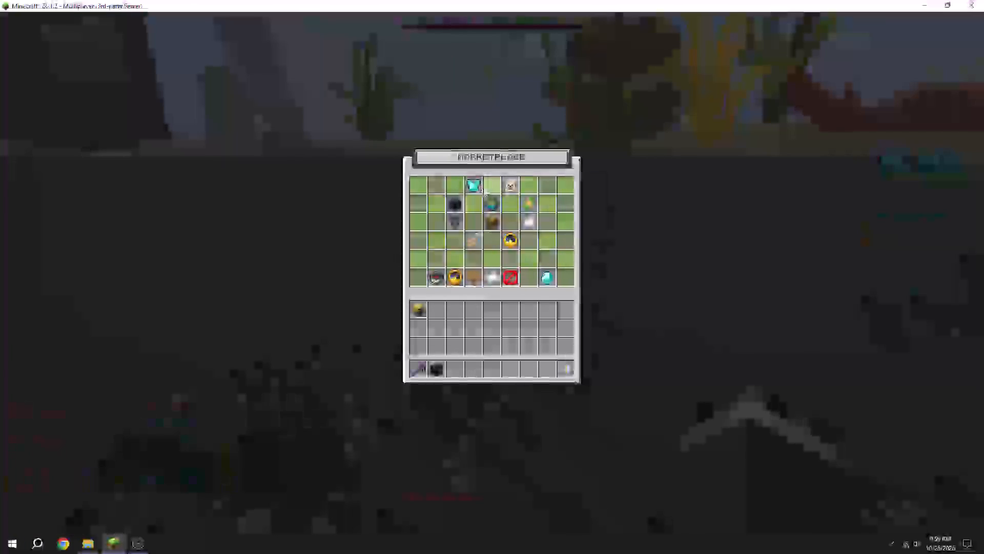
# Look through the Armor Weapons listings and return to the Marketplace categories.
pyautogui.click(474, 190)
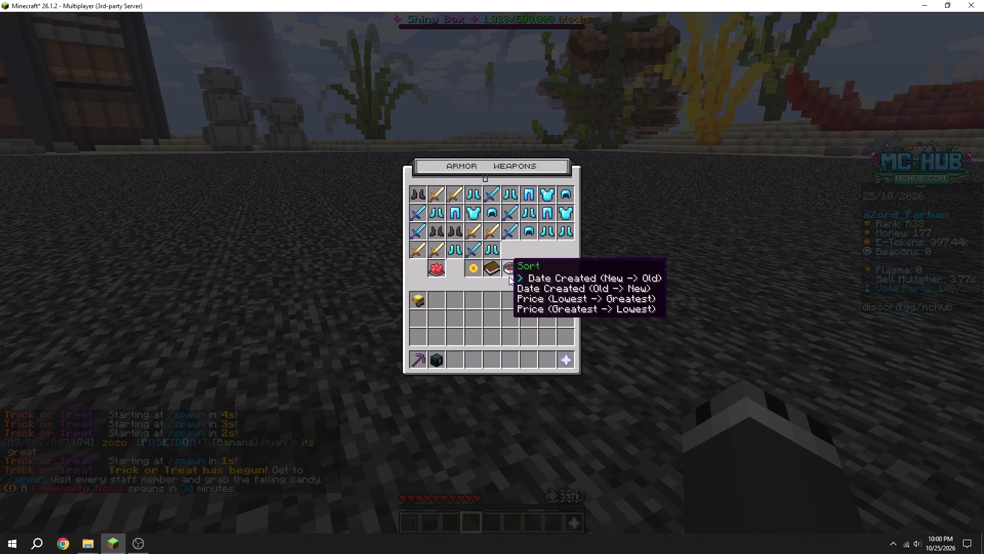
pyautogui.click(428, 268)
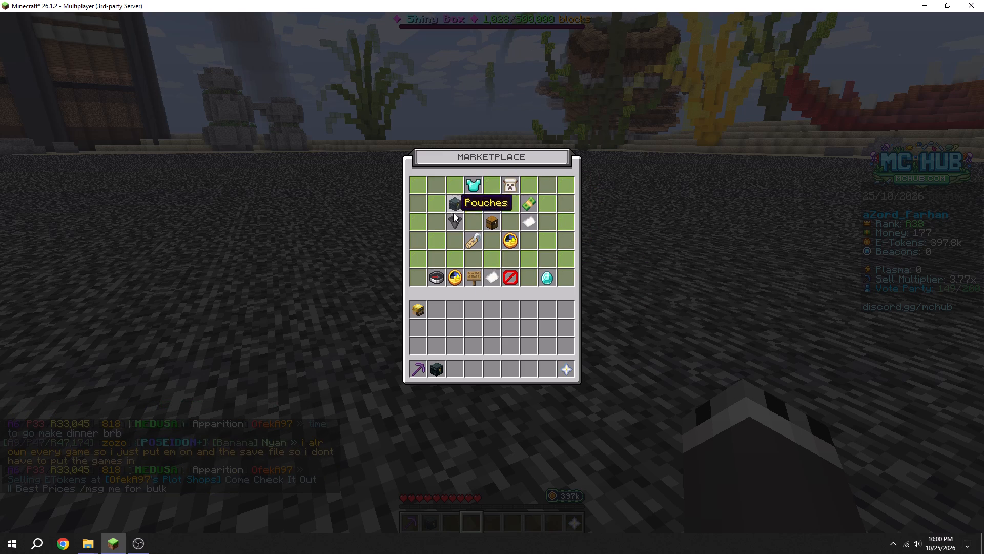
# Open the Skins category of the Marketplace and inspect the omnitool skins' abilities and prices.
pyautogui.click(509, 179)
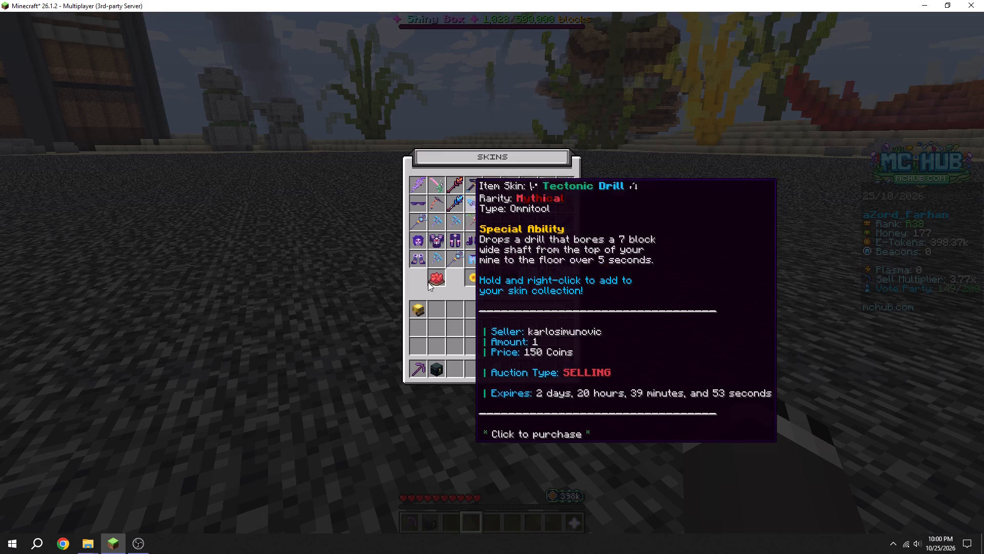
# Switch to Chrome, choose the Zord profile and open the Google Drive home page.
pyautogui.click(63, 550)
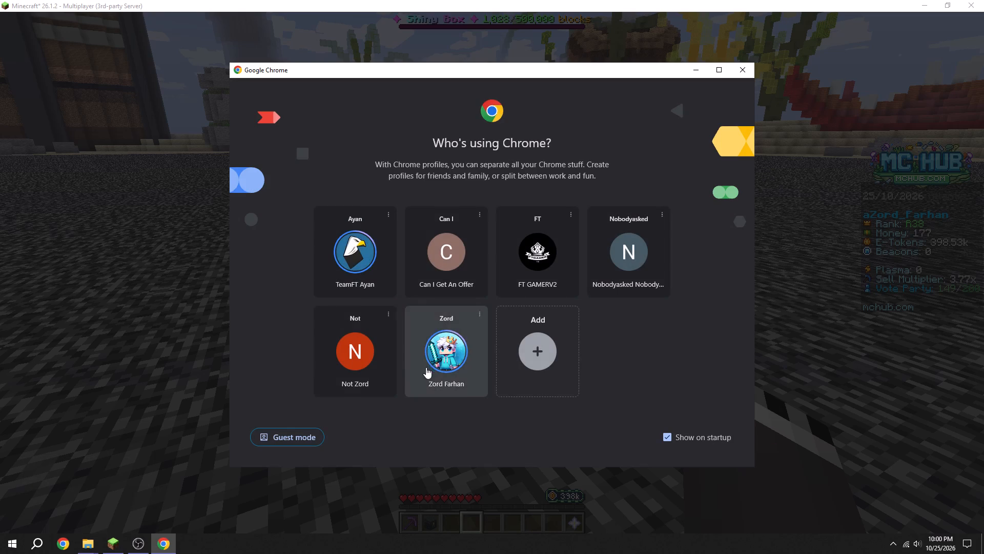
pyautogui.click(426, 365)
pyautogui.click(165, 21)
pyautogui.click(166, 31)
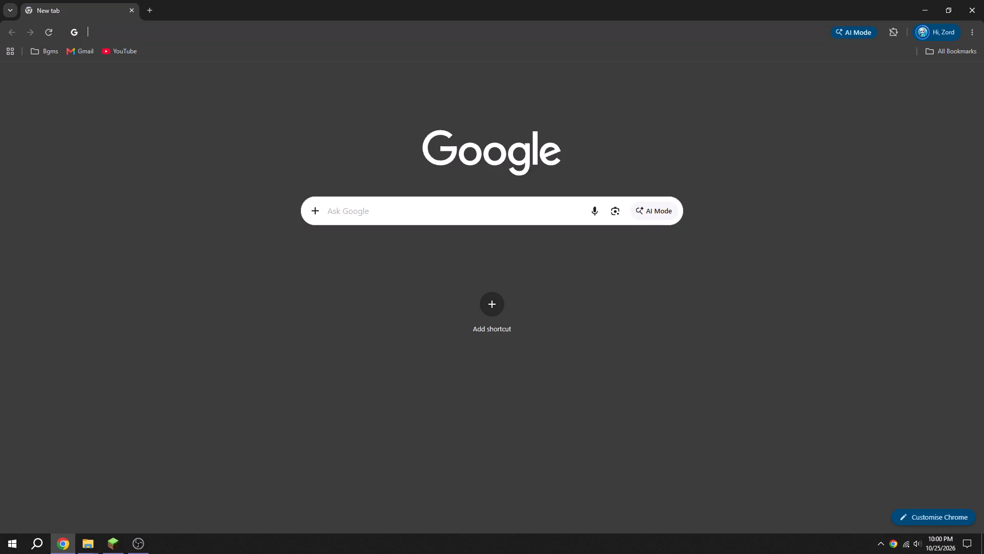
pyautogui.write('dr')
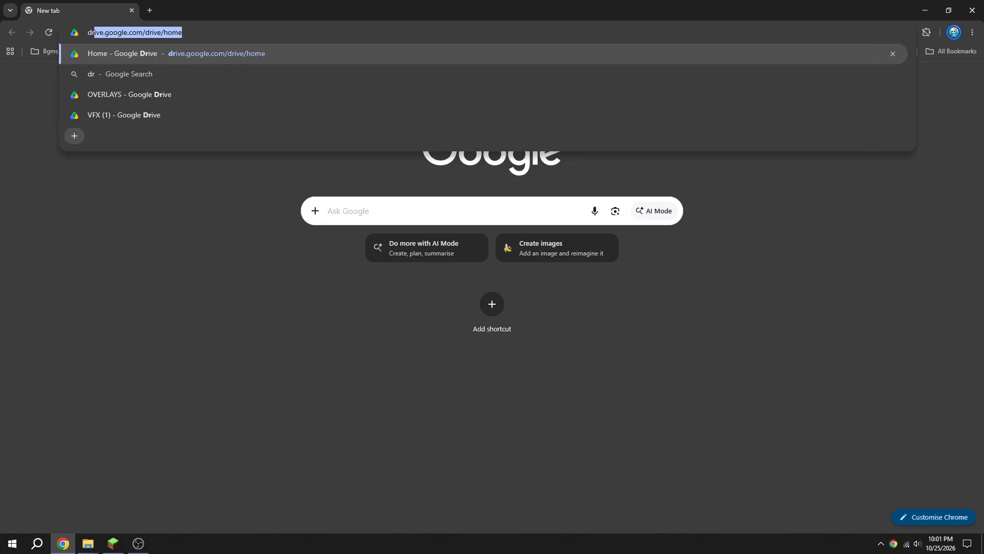
pyautogui.click(182, 33)
pyautogui.press('Return')
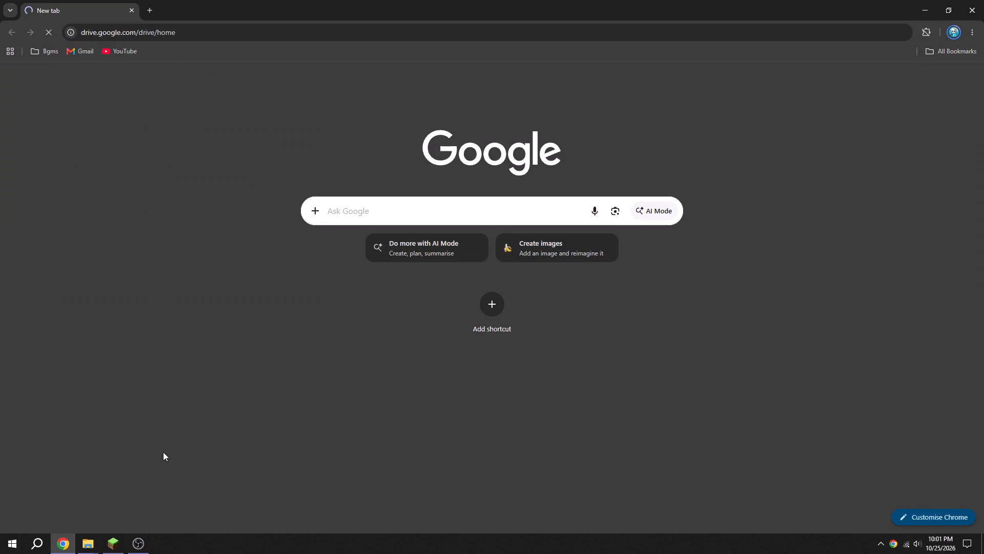
# Bring up OBS Studio behind the browser and return to the Google Drive page in Chrome.
pyautogui.click(122, 552)
pyautogui.click(138, 553)
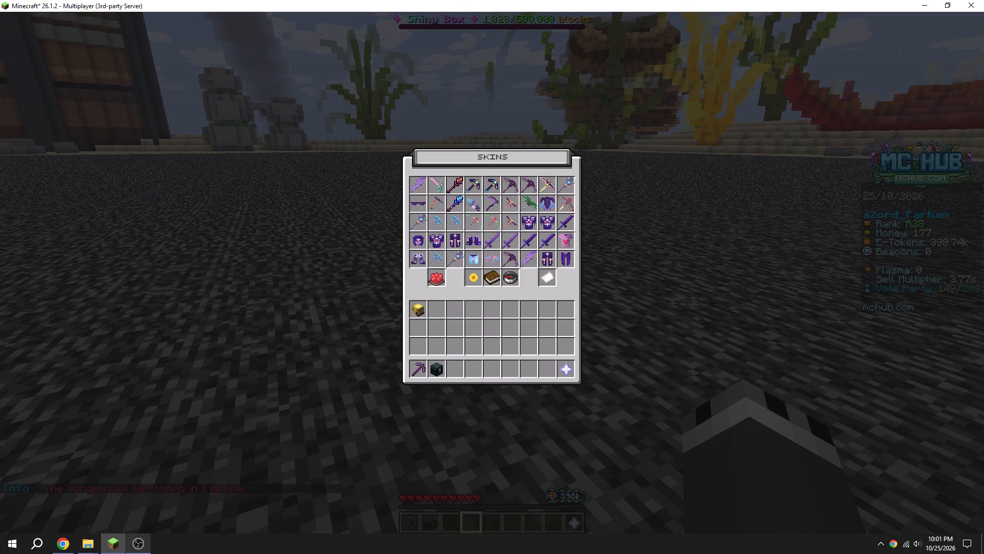
pyautogui.click(61, 537)
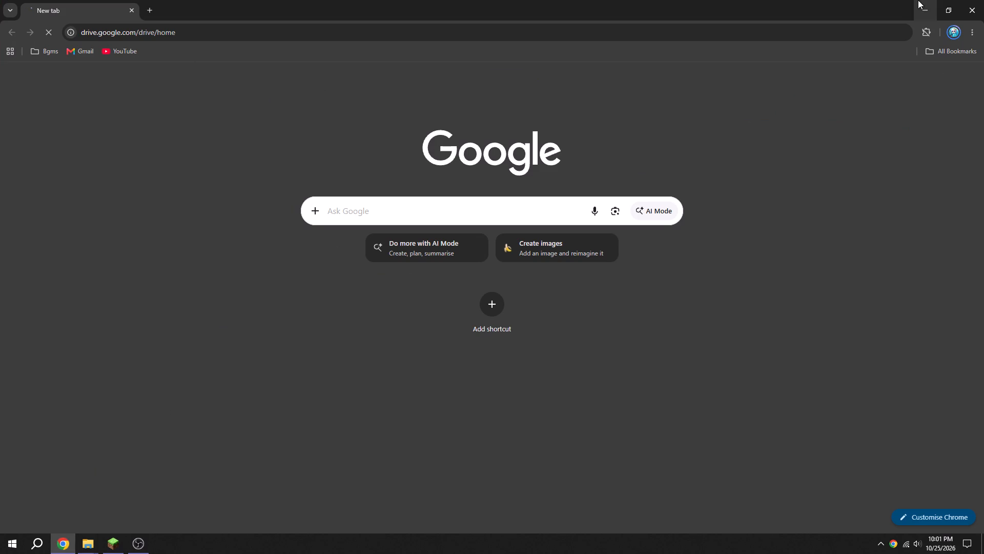
pyautogui.click(918, 31)
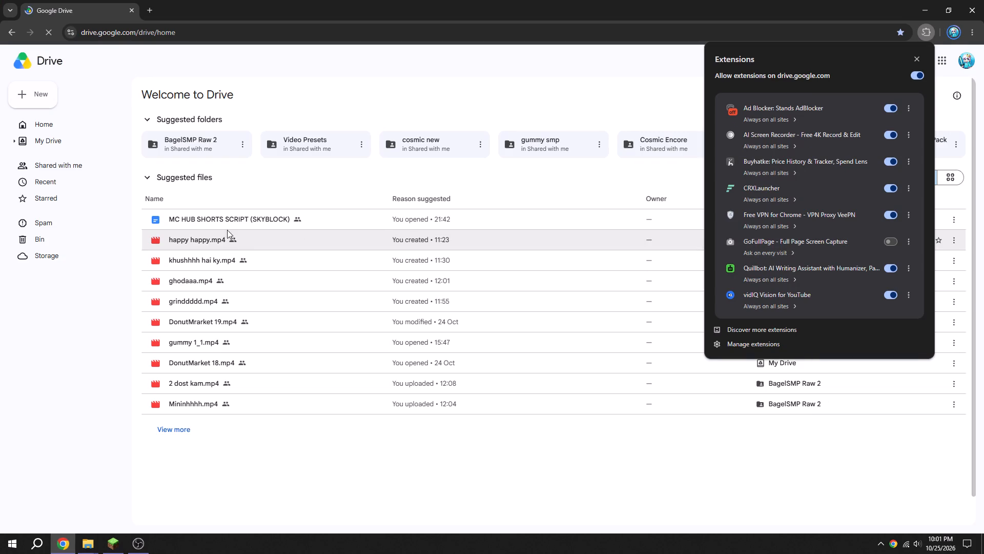
# Open the document MC HUB SHORTS SCRIPT (SKYBLOCK) from the suggested files in Drive.
pyautogui.doubleClick(227, 221)
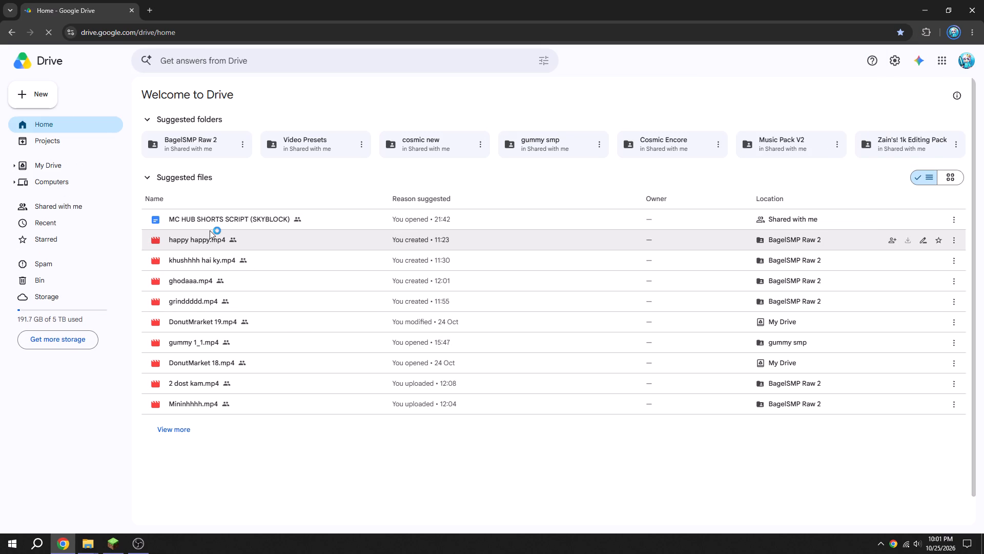
pyautogui.doubleClick(220, 226)
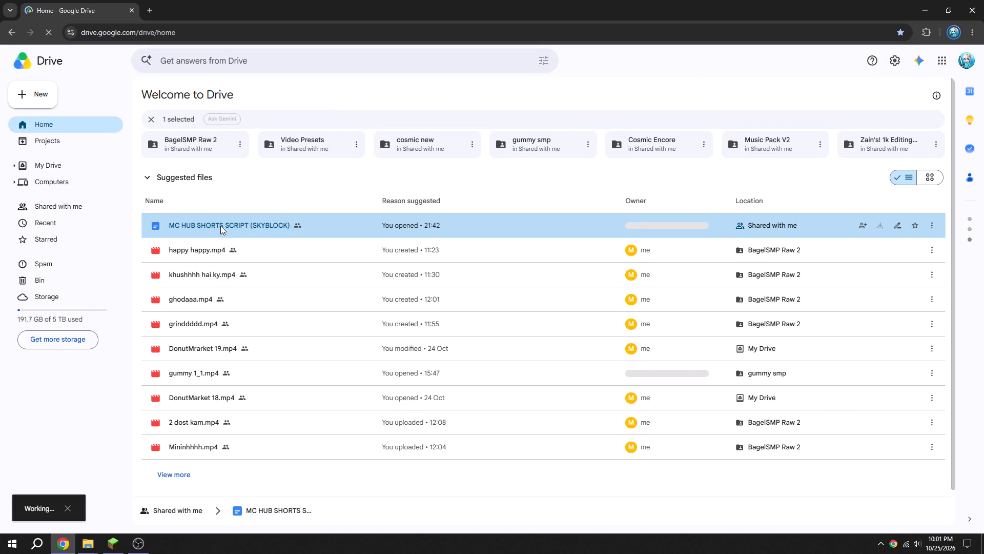
pyautogui.doubleClick(220, 226)
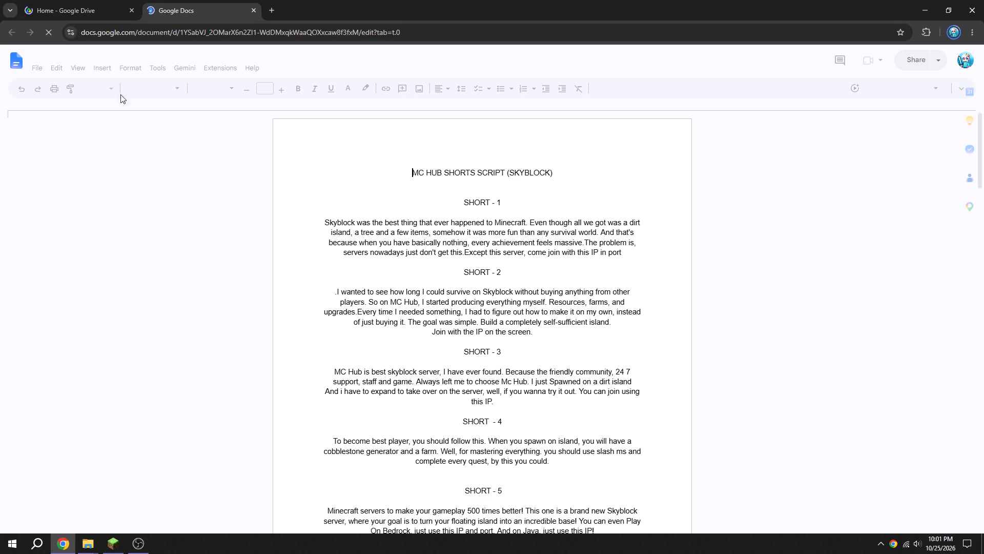
# Read the PRISON'S ERA short scripts near the end of the document, including its custom enchants passages.
pyautogui.scroll(-20, 503, 360)
pyautogui.scroll(-11, 503, 374)
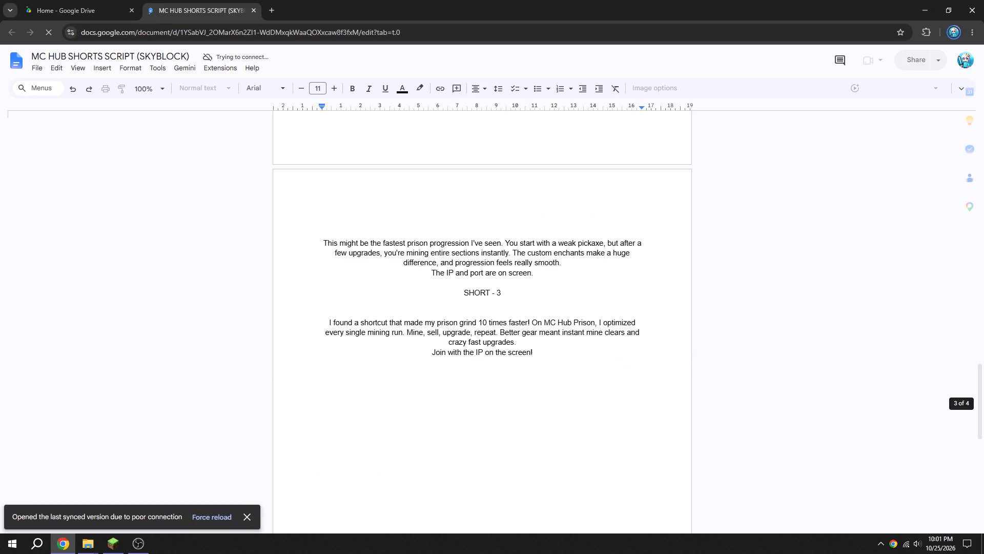
pyautogui.scroll(-5, 500, 365)
pyautogui.scroll(11, 500, 360)
pyautogui.scroll(-3, 498, 346)
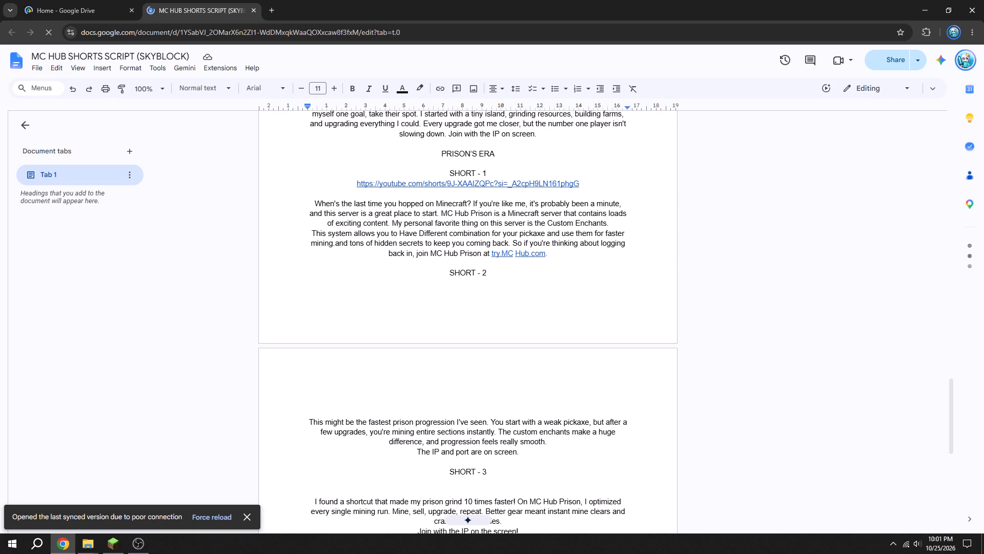
# Minimise Chrome, start recording the Minecraft game capture in OBS Studio and return to the game.
pyautogui.click(922, 0)
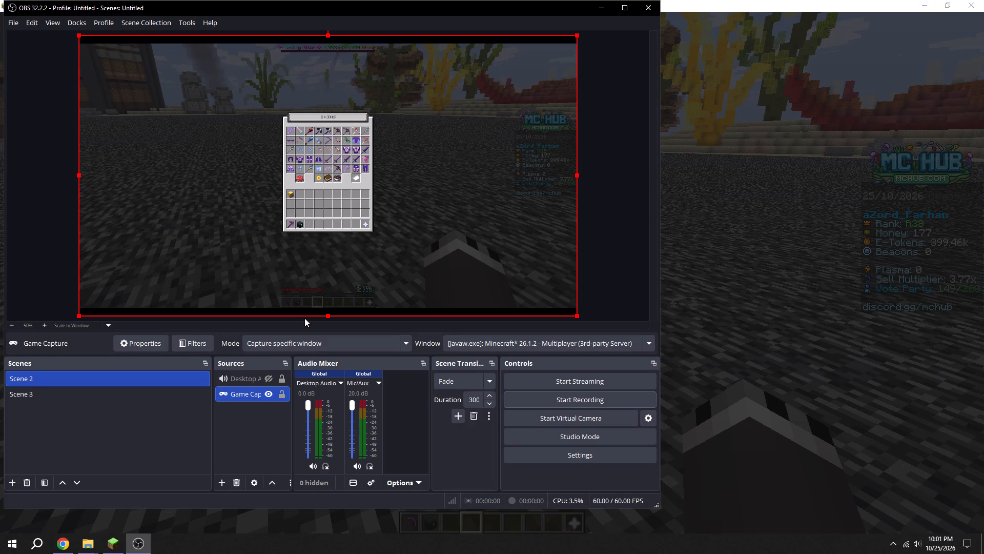
pyautogui.click(553, 404)
pyautogui.click(602, 0)
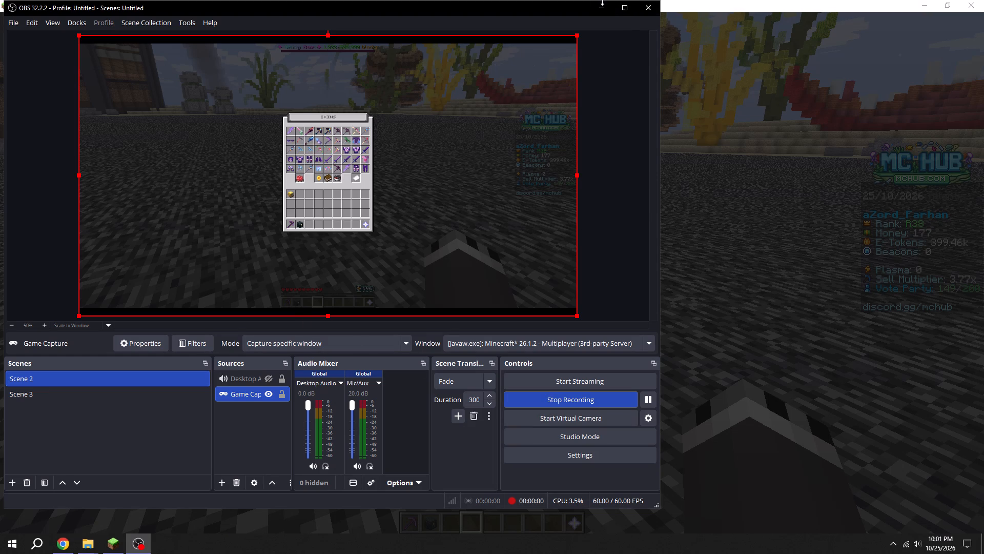
pyautogui.click(603, 7)
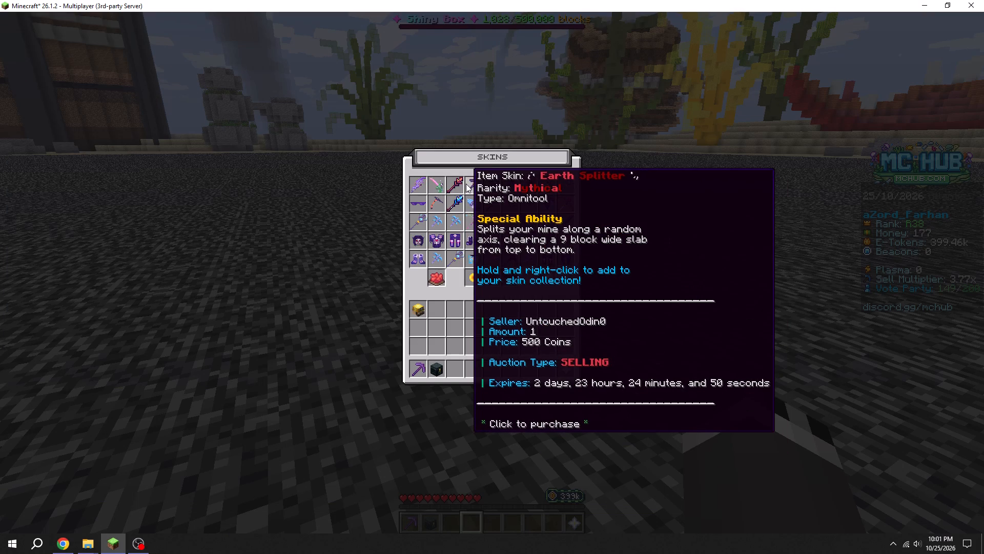
# Switch Minecraft to full screen with the Skins listings open for the recording.
pyautogui.press('F11')
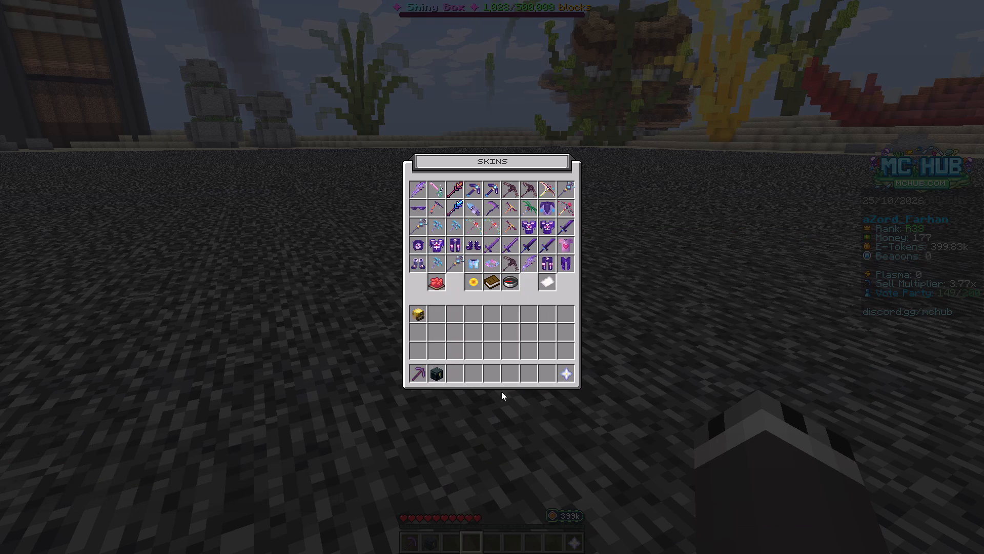
# Switch to OBS Studio, stop the game capture recording and close OBS once it is saved.
pyautogui.click(139, 547)
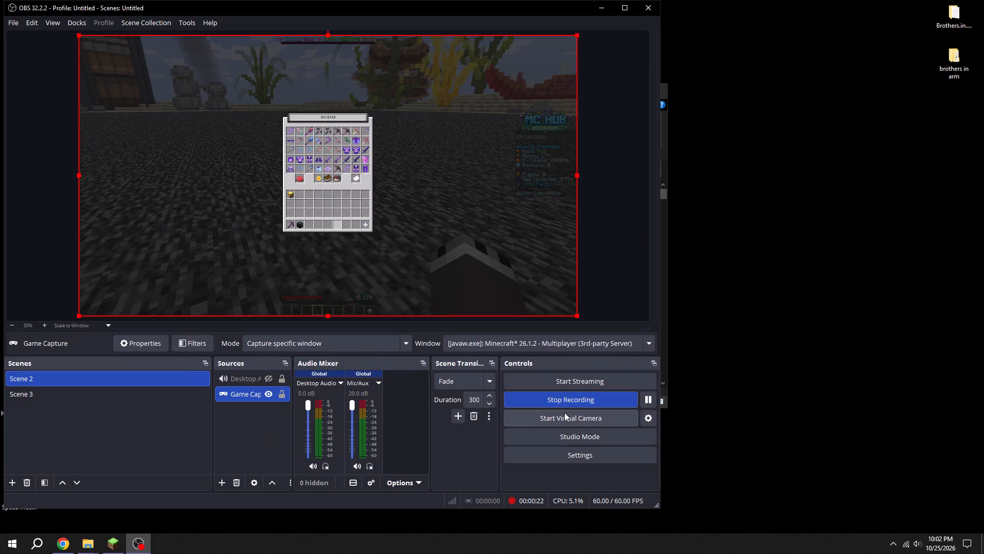
pyautogui.click(564, 404)
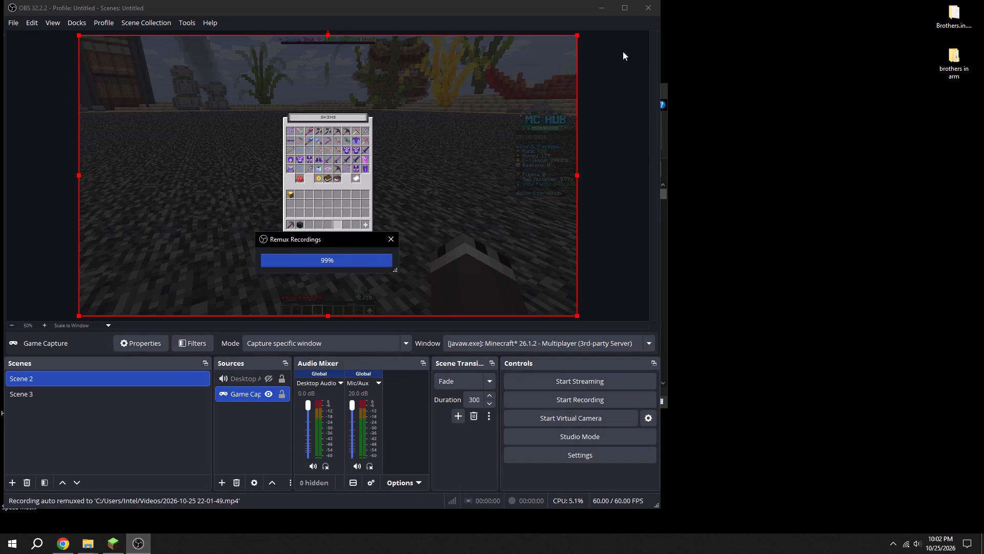
pyautogui.click(643, 7)
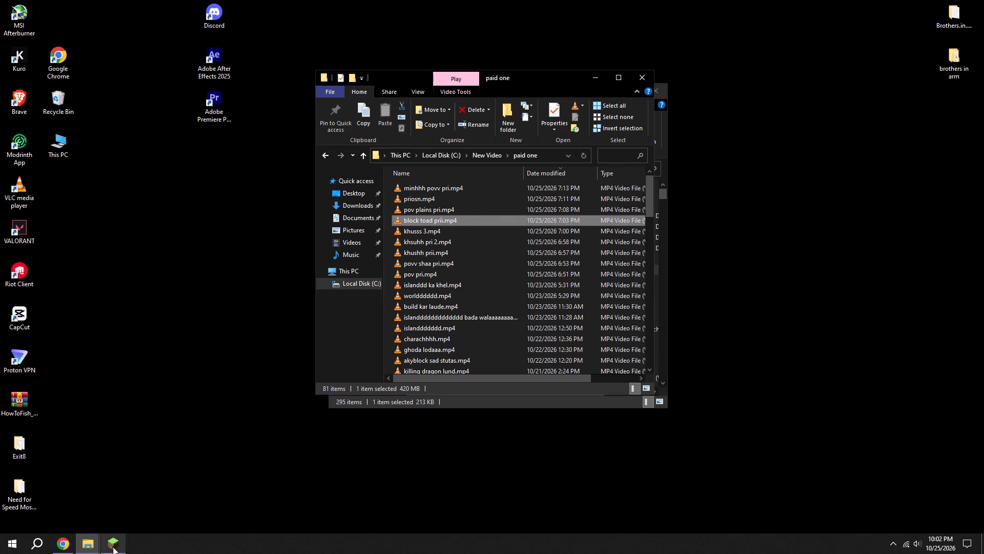
# Return to Minecraft, leave full screen, disconnect from the MC Hub server and quit the game.
pyautogui.click(113, 547)
pyautogui.press('F11')
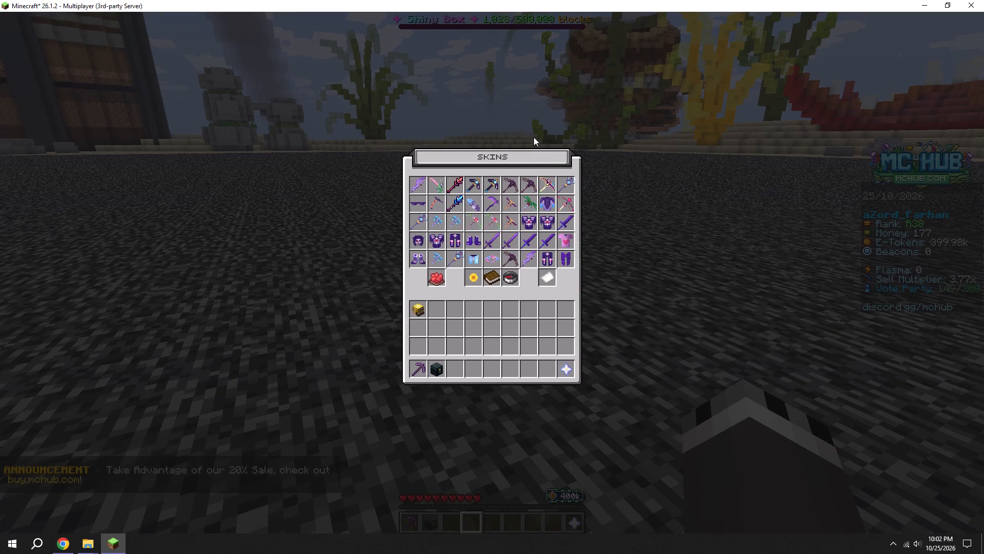
pyautogui.press('Escape')
pyautogui.press('Escape')
pyautogui.click(481, 279)
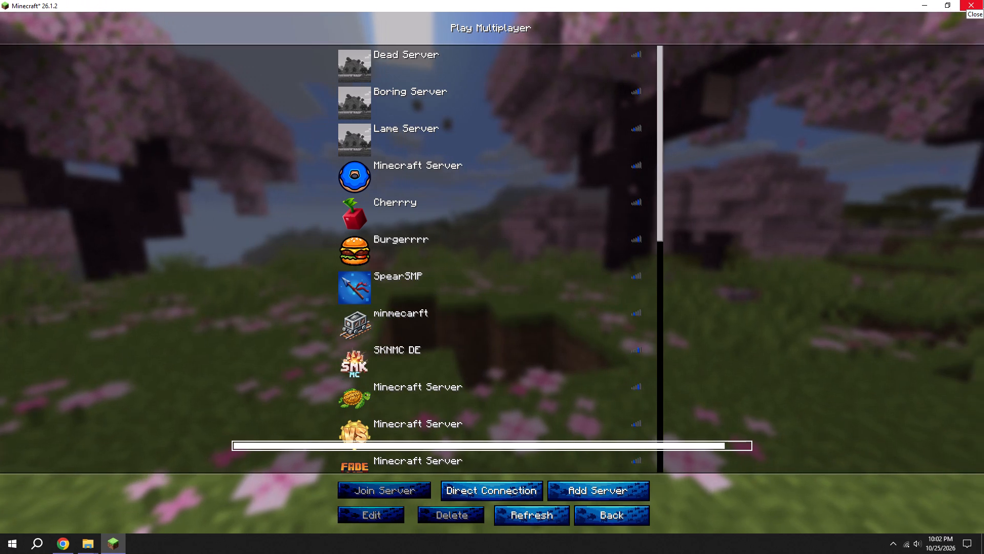
pyautogui.click(983, 0)
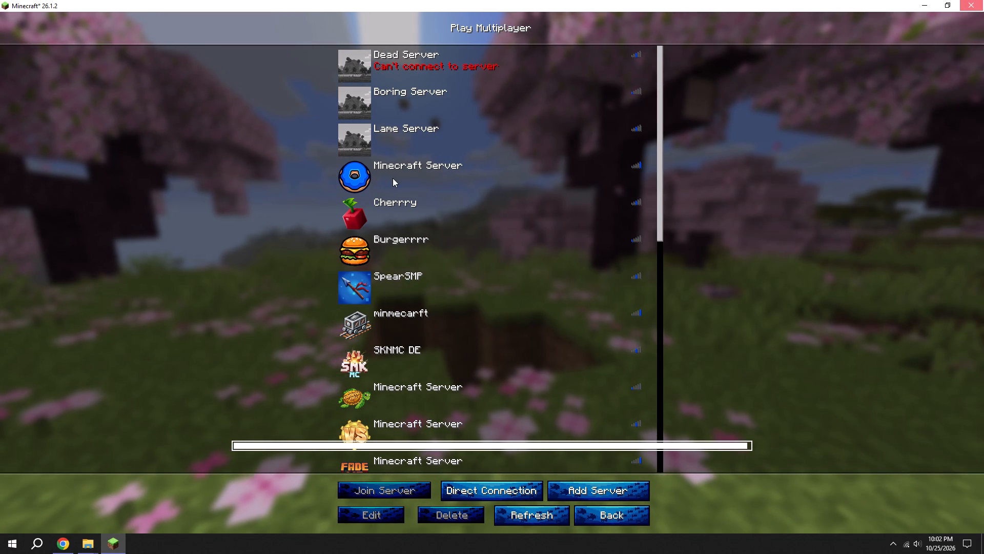
pyautogui.click(39, 546)
pyautogui.click(13, 544)
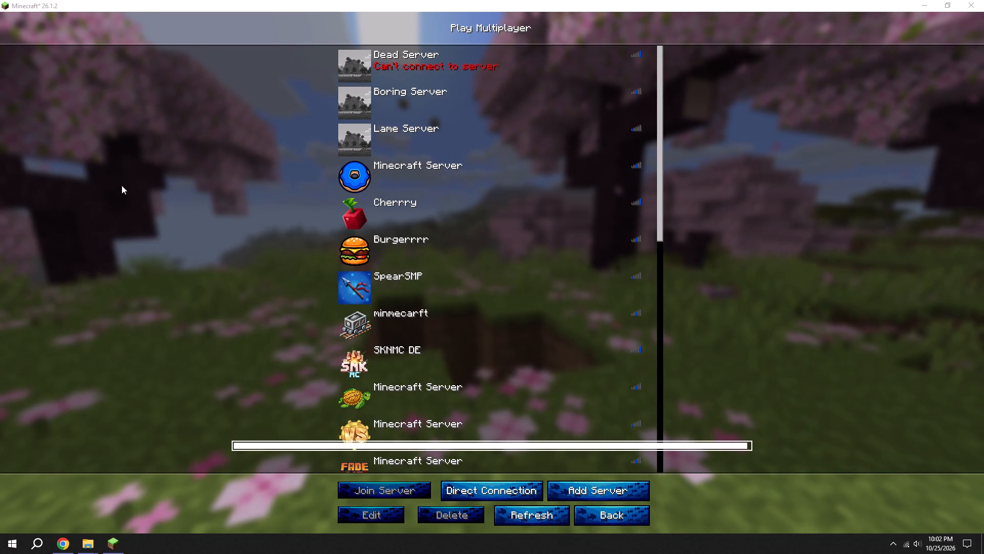
# Minimise the paid one and Downloads folder windows and launch Adobe Premiere Pro 2025 from the desktop.
pyautogui.click(596, 71)
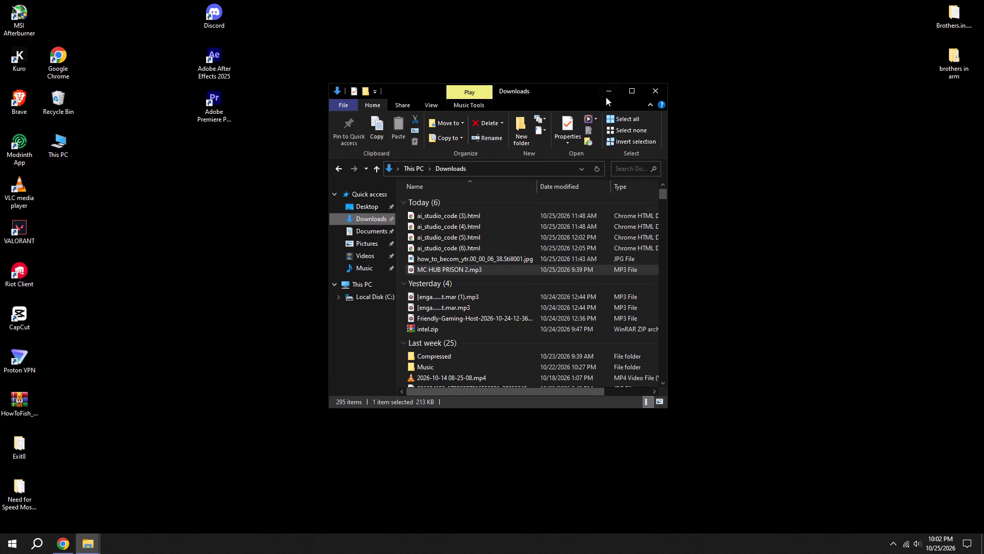
pyautogui.click(606, 95)
pyautogui.doubleClick(219, 114)
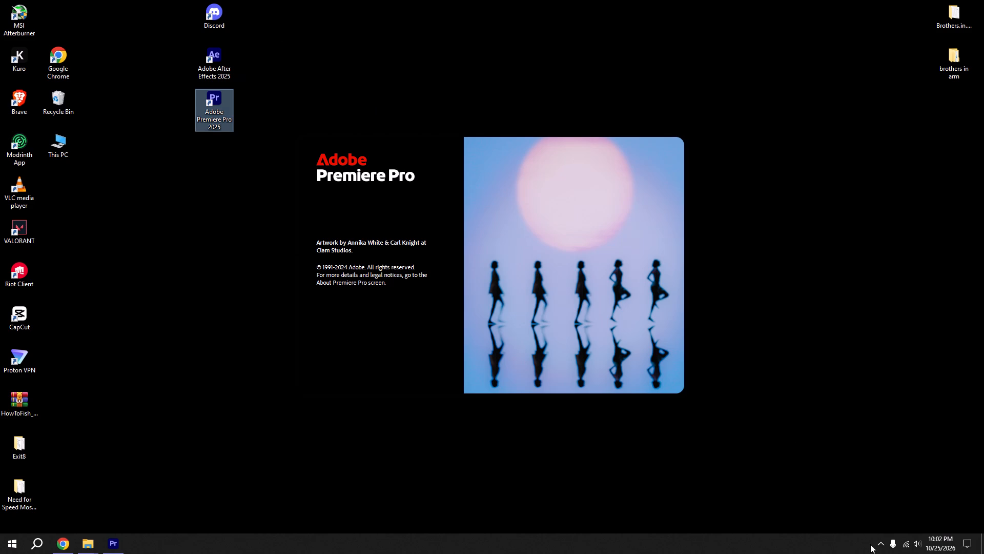
# Exit the Google Chrome process running in the background while Premiere Pro loads.
pyautogui.click(880, 543)
pyautogui.rightClick(895, 499)
pyautogui.click(851, 491)
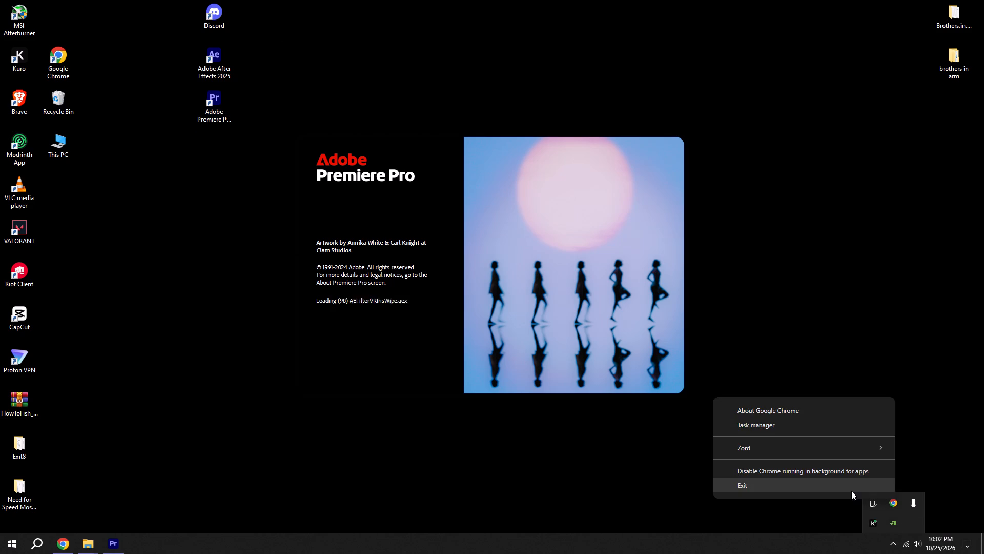
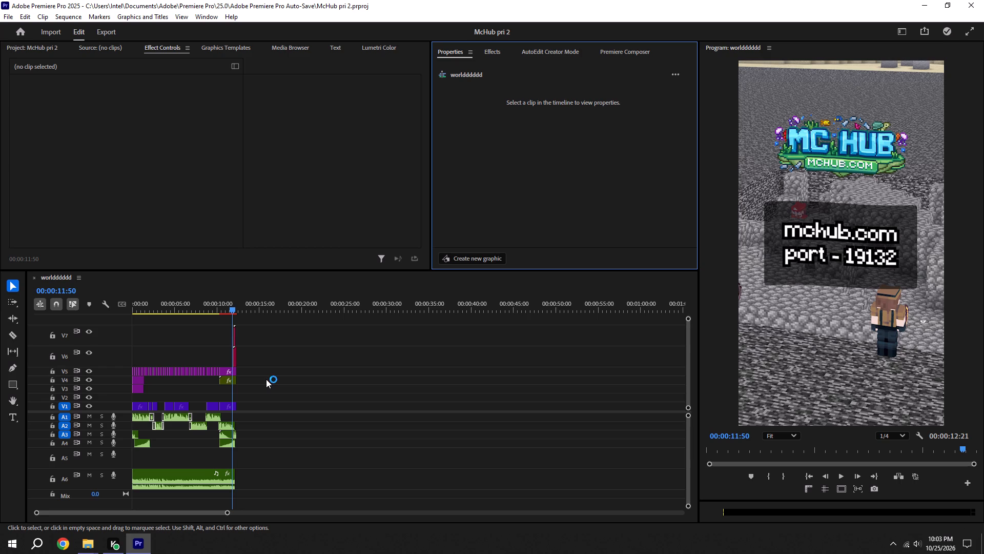
# Save the project and play back the opening of the worldddddd sequence from its start.
pyautogui.hotkey('ctrl', 's')
pyautogui.click(806, 484)
pyautogui.click(807, 469)
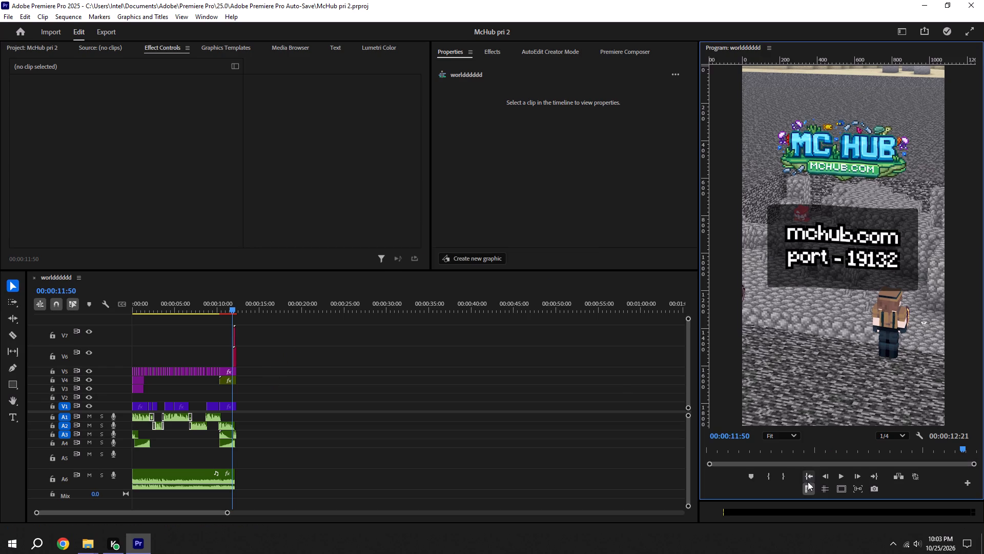
pyautogui.click(808, 482)
pyautogui.click(809, 484)
pyautogui.keyDown('alt'); pyautogui.scroll(17, 217, 422); pyautogui.keyUp('alt')
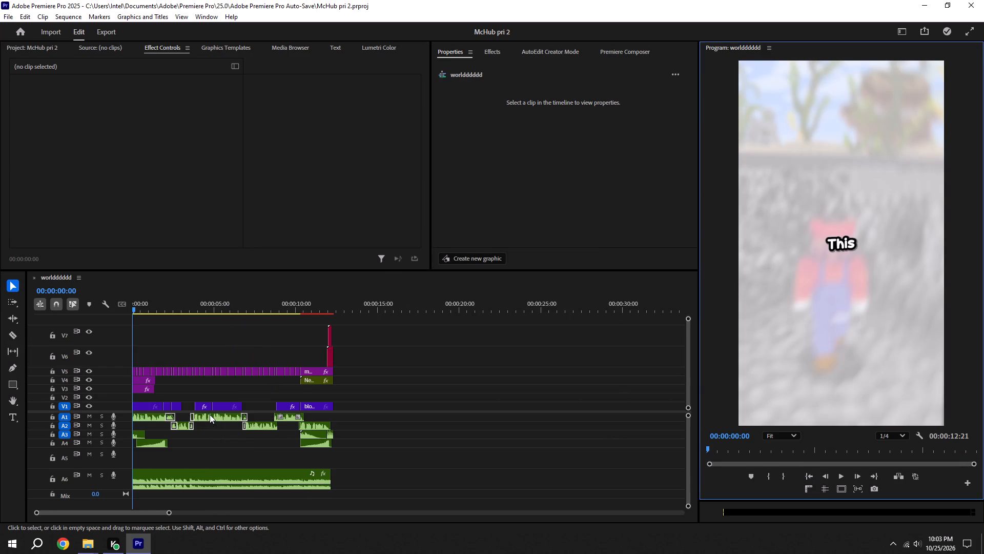
pyautogui.keyDown('alt'); pyautogui.scroll(1, 210, 414); pyautogui.keyUp('alt')
pyautogui.press('space')
pyautogui.keyDown('alt'); pyautogui.scroll(7, 243, 422); pyautogui.keyUp('alt')
pyautogui.hotkey('ctrl', 's')
pyautogui.scroll(6, 169, 387)
pyautogui.hotkey('ctrl', 's')
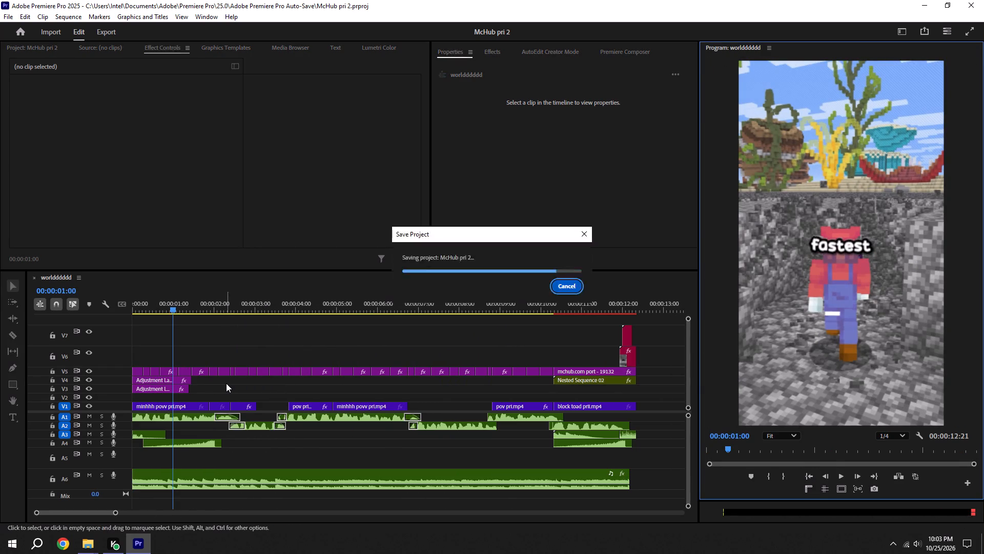
pyautogui.keyDown('alt'); pyautogui.scroll(-5, 425, 399); pyautogui.keyUp('alt')
pyautogui.keyDown('alt'); pyautogui.scroll(-7, 382, 407); pyautogui.keyUp('alt')
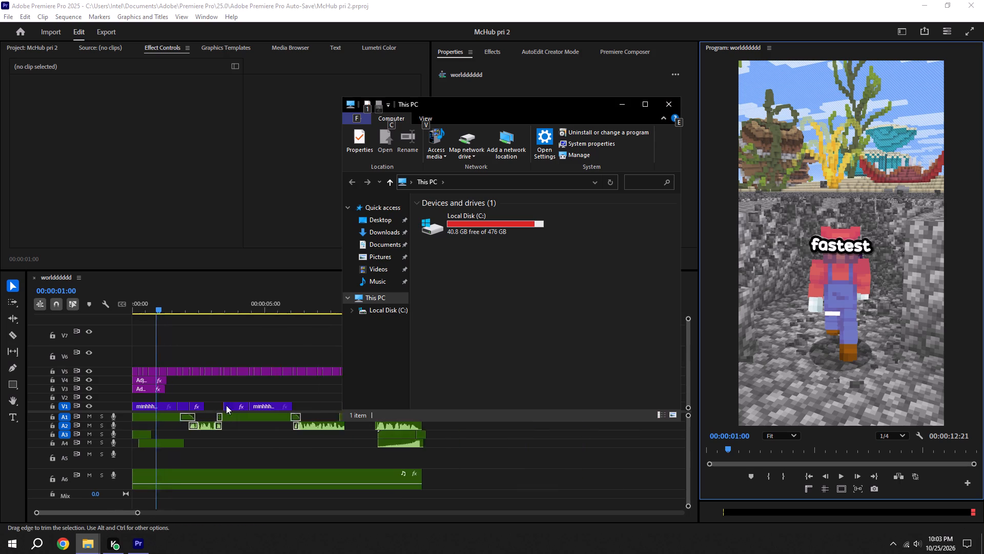
pyautogui.keyDown('alt'); pyautogui.scroll(-6, 226, 405); pyautogui.keyUp('alt')
pyautogui.hotkey('ctrl', 's')
pyautogui.click(394, 271)
pyautogui.scroll(-3, 486, 273)
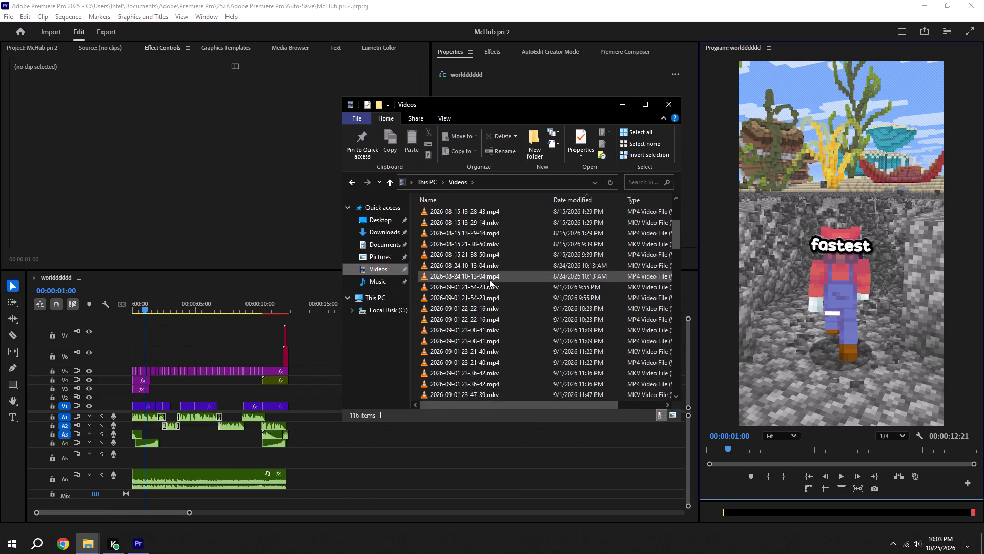
pyautogui.scroll(-20, 489, 280)
pyautogui.scroll(-20, 489, 280)
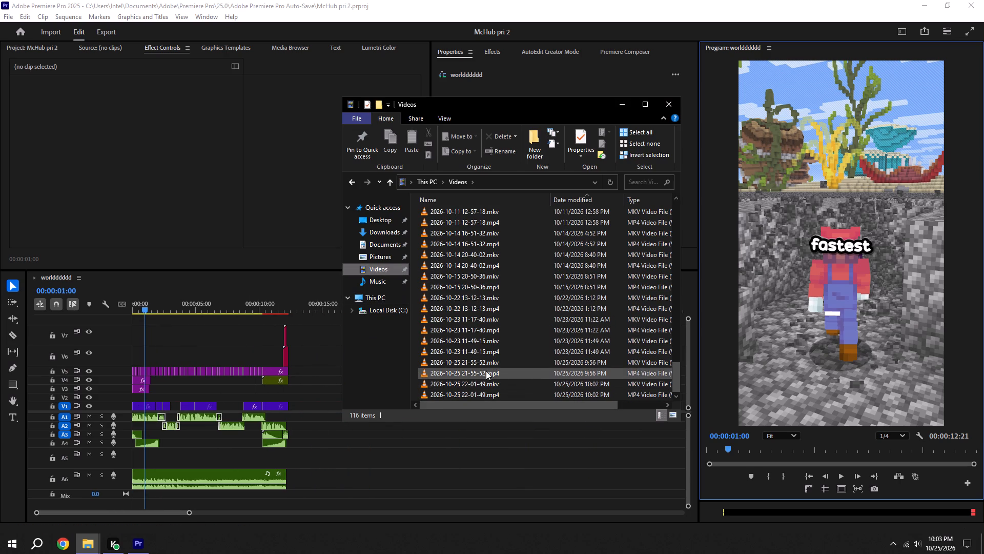
pyautogui.moveTo(485, 378); pyautogui.dragTo(297, 375)
pyautogui.click(314, 391)
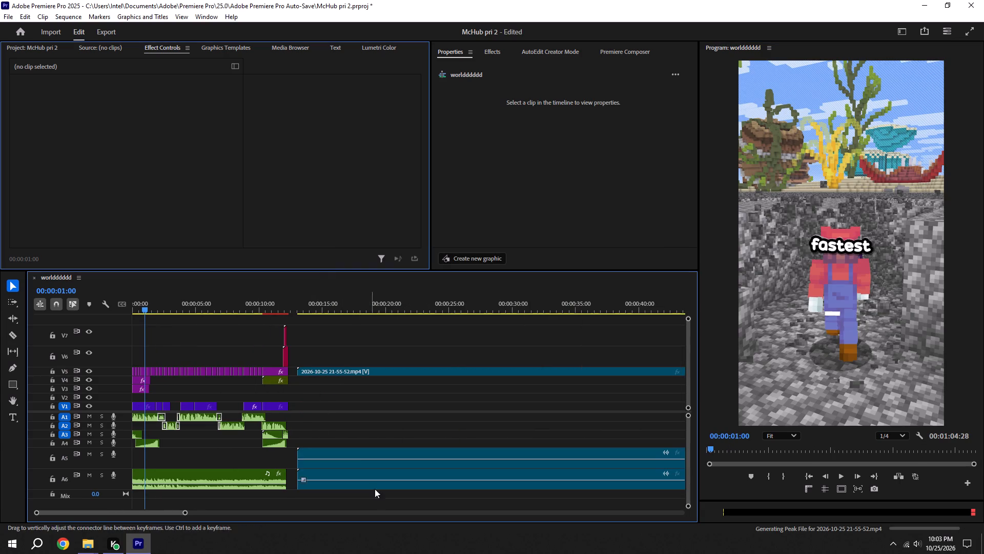
# Delete the audio of the added 21-55-52 recording, keeping only its video.
pyautogui.moveTo(376, 499); pyautogui.dragTo(356, 456)
pyautogui.click(71, 298)
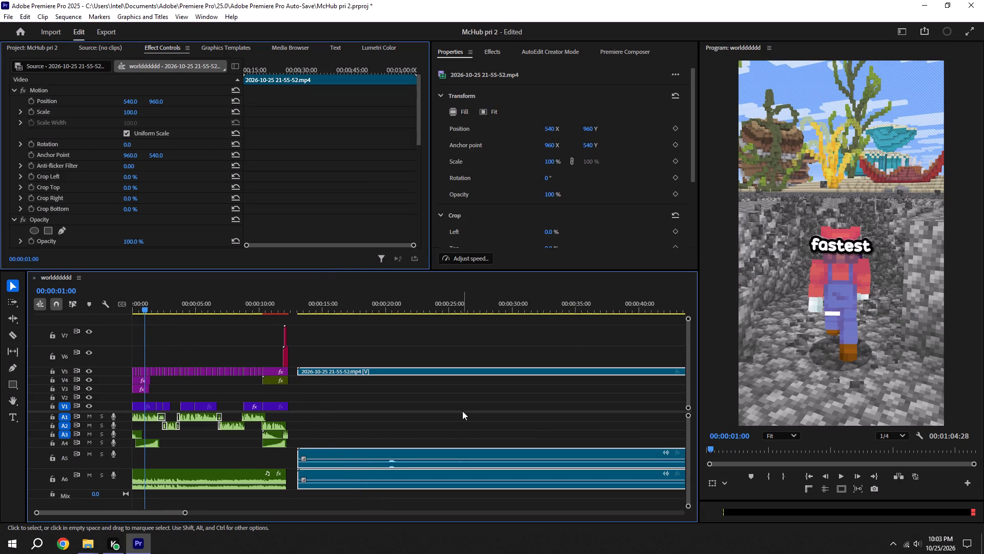
pyautogui.moveTo(446, 405); pyautogui.dragTo(451, 505)
pyautogui.press('BackSpace')
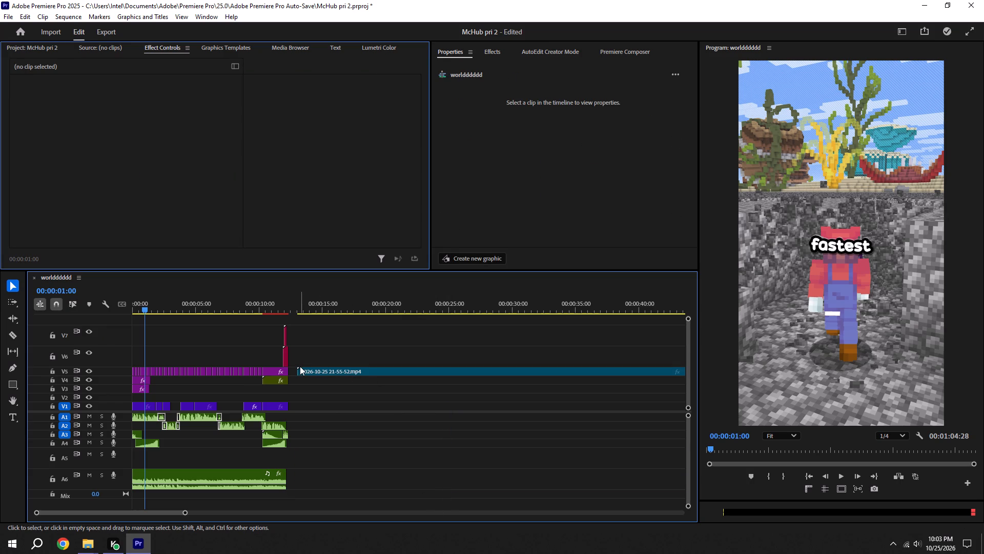
# Trim about 14 seconds off the start of the 21-55-52 clip, scrubbing to find the pickaxe menu footage.
pyautogui.moveTo(299, 374); pyautogui.dragTo(407, 387)
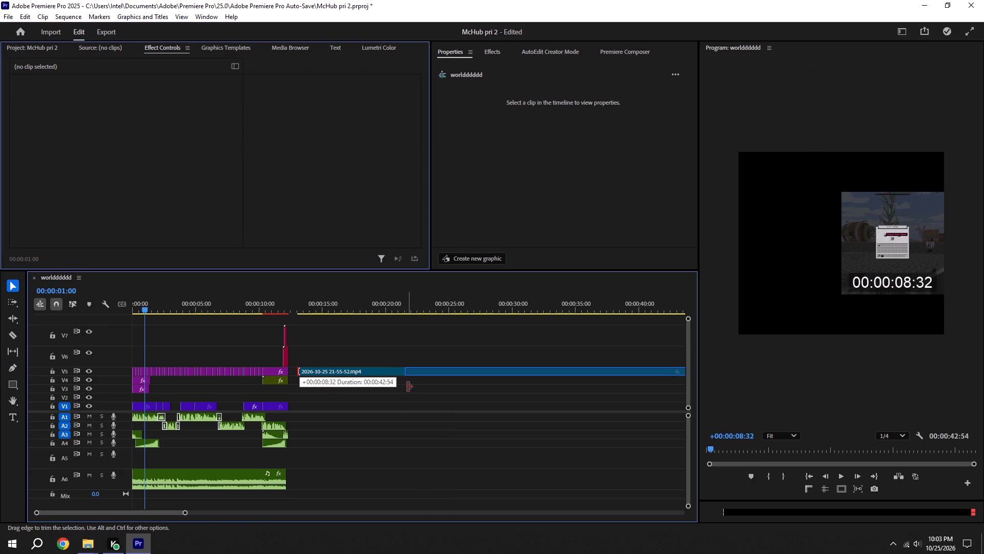
pyautogui.moveTo(407, 387); pyautogui.dragTo(371, 382)
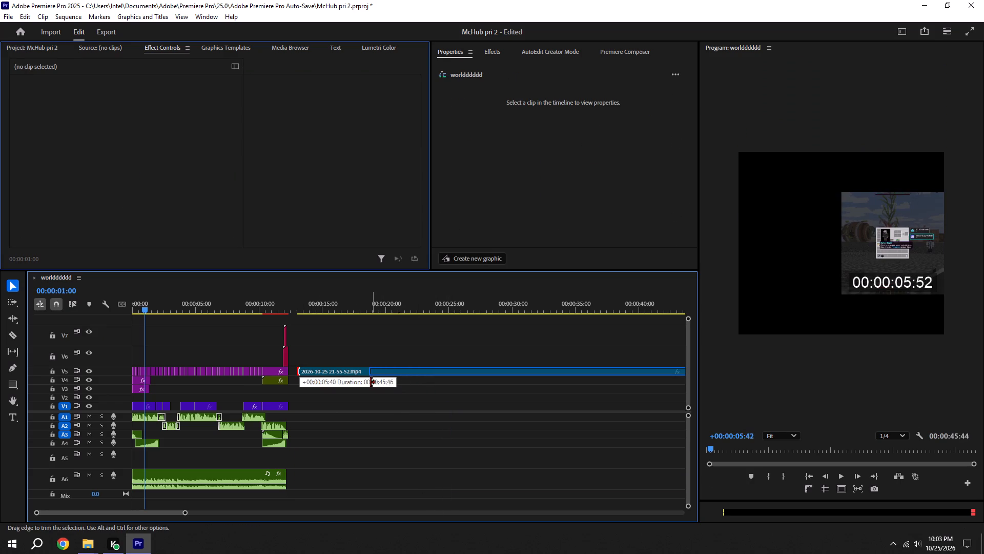
pyautogui.moveTo(371, 382); pyautogui.dragTo(323, 382)
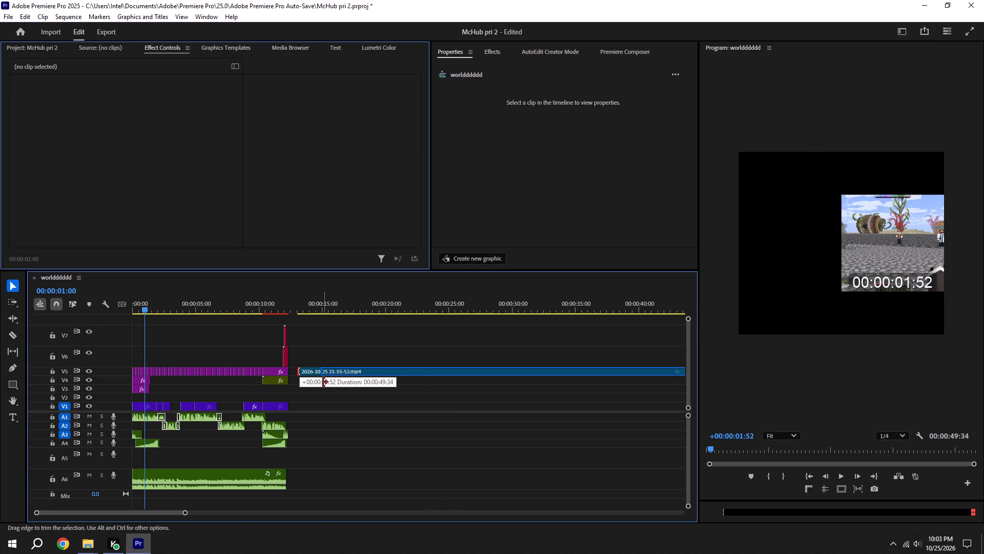
pyautogui.moveTo(323, 382); pyautogui.dragTo(385, 387)
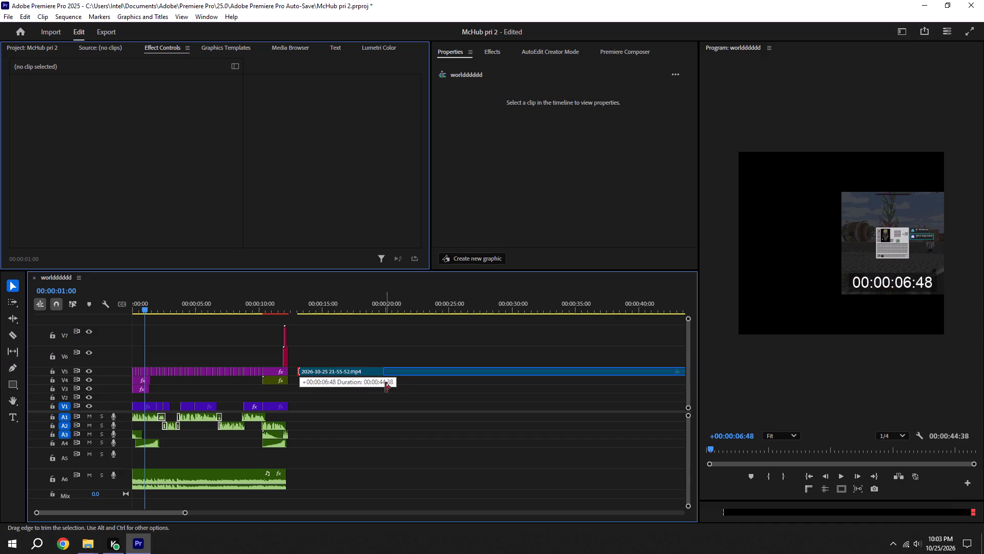
pyautogui.moveTo(385, 387); pyautogui.dragTo(439, 387)
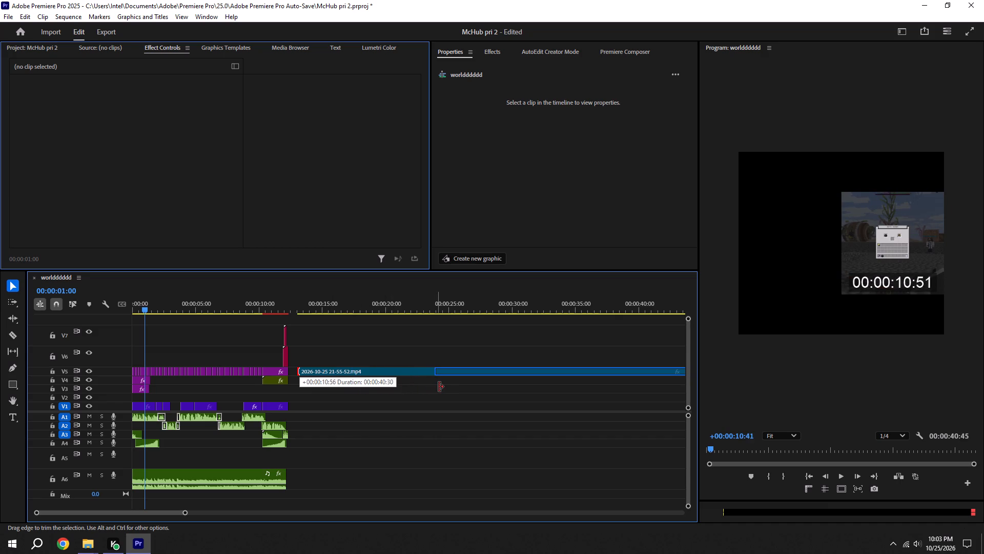
pyautogui.moveTo(439, 387); pyautogui.dragTo(480, 387)
# Move the clip to V2 at 00:00:03:03, cut it where the following V1 clip starts, delete the remainder and save.
pyautogui.moveTo(509, 374); pyautogui.dragTo(201, 392)
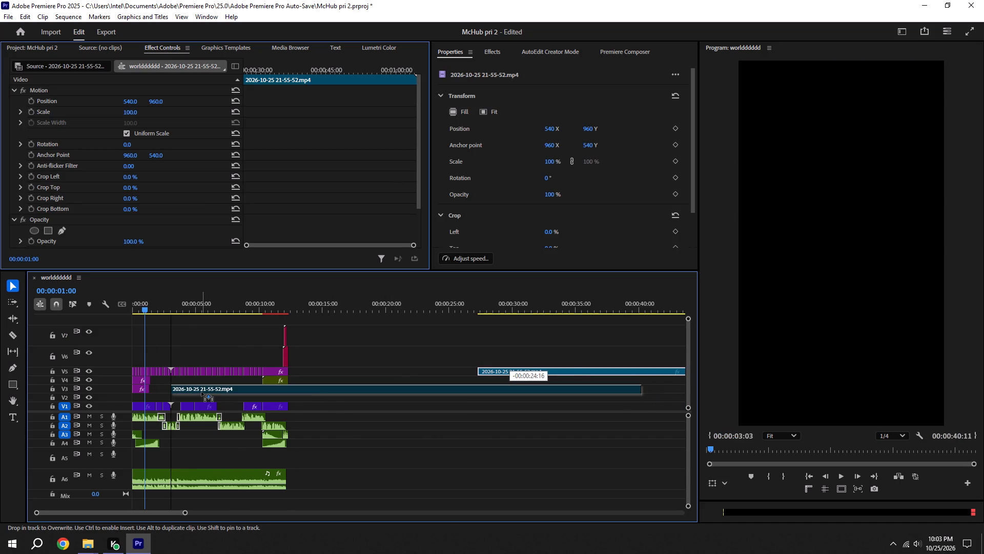
pyautogui.moveTo(201, 392); pyautogui.dragTo(201, 397)
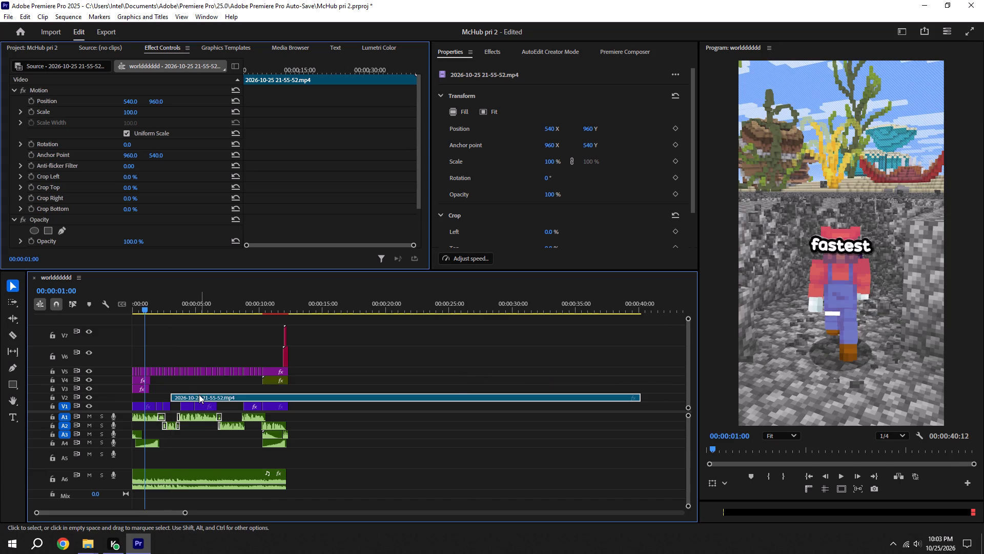
pyautogui.keyDown('shift'); pyautogui.moveTo(164, 306); pyautogui.dragTo(172, 305); pyautogui.keyUp('shift')
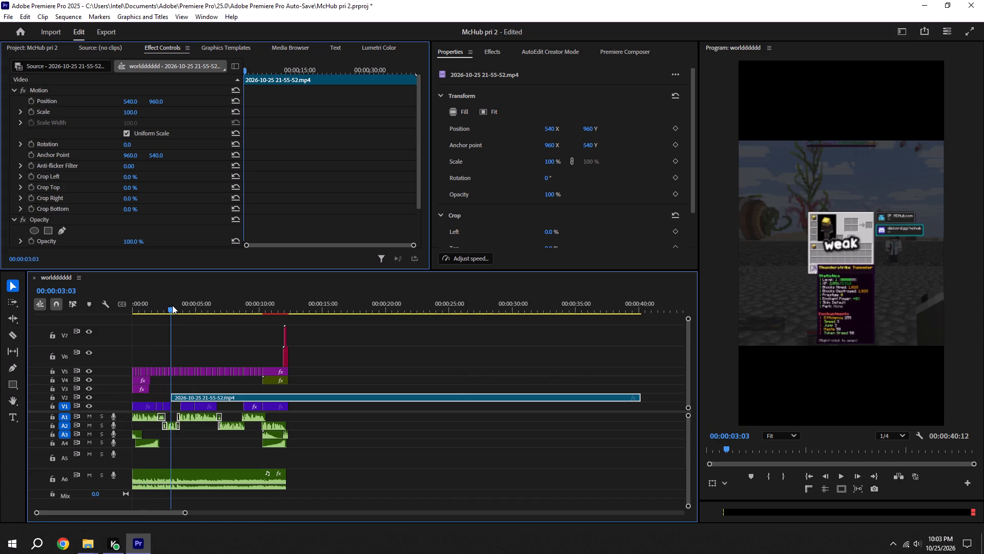
pyautogui.press('space')
pyautogui.write('c')
pyautogui.keyDown('alt'); pyautogui.scroll(10, 203, 395); pyautogui.keyUp('alt')
pyautogui.press('space')
pyautogui.scroll(7, 239, 429)
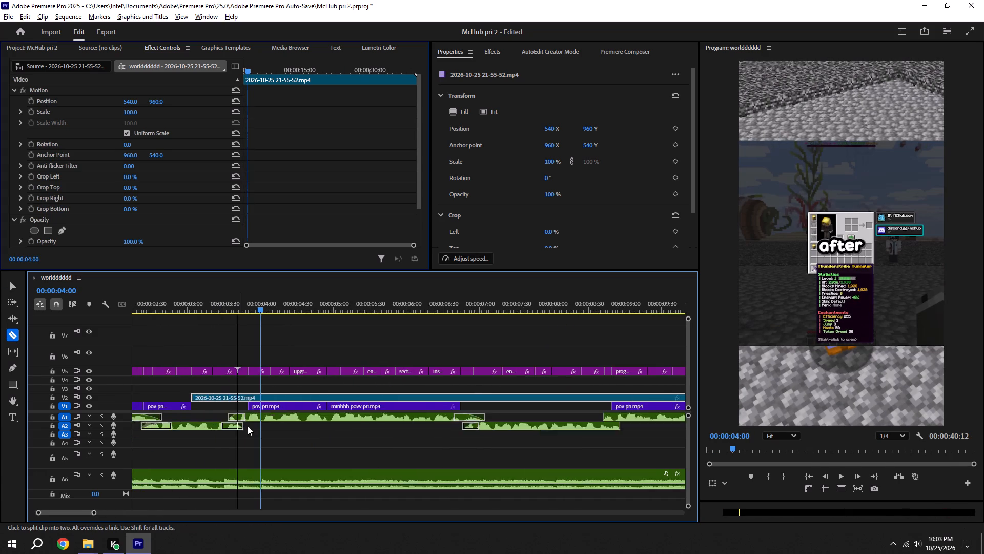
pyautogui.scroll(5, 248, 426)
pyautogui.click(226, 396)
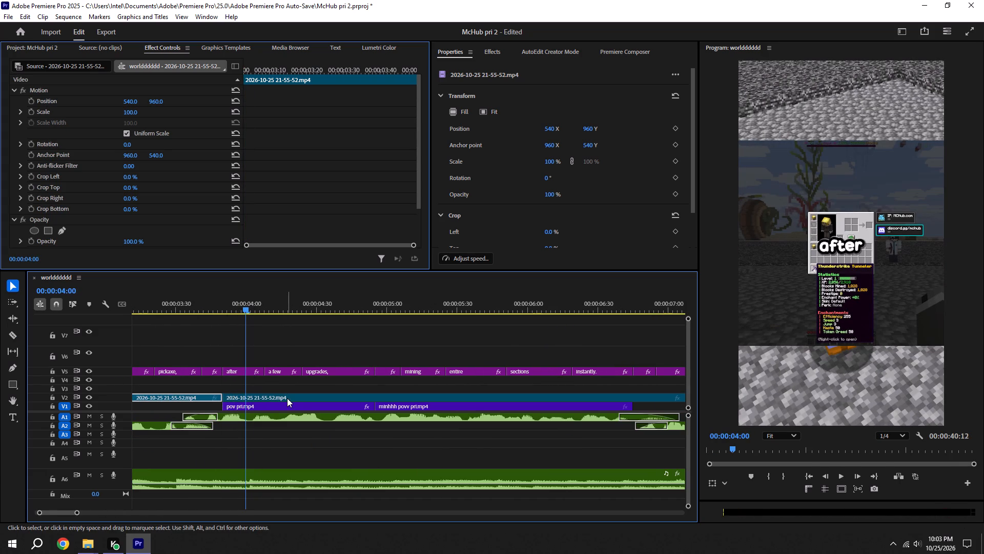
pyautogui.press('v')
pyautogui.click(287, 398)
pyautogui.press('BackSpace')
pyautogui.hotkey('ctrl', 's')
# Move the short pickaxe menu clip down from V2 into the gap on V1 and save the project.
pyautogui.keyDown('alt'); pyautogui.scroll(-11, 299, 390); pyautogui.keyUp('alt')
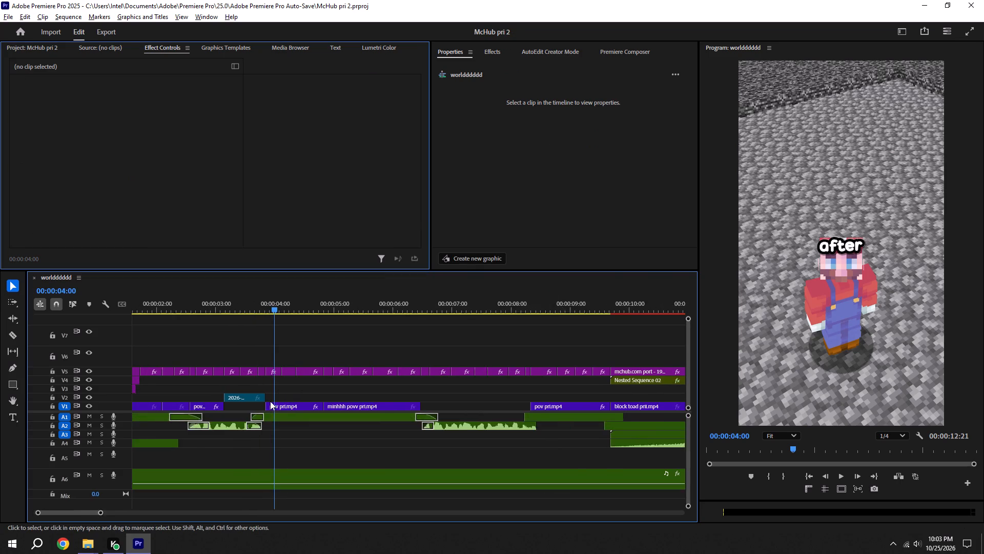
pyautogui.moveTo(253, 402); pyautogui.dragTo(251, 409)
pyautogui.moveTo(251, 399); pyautogui.dragTo(250, 409)
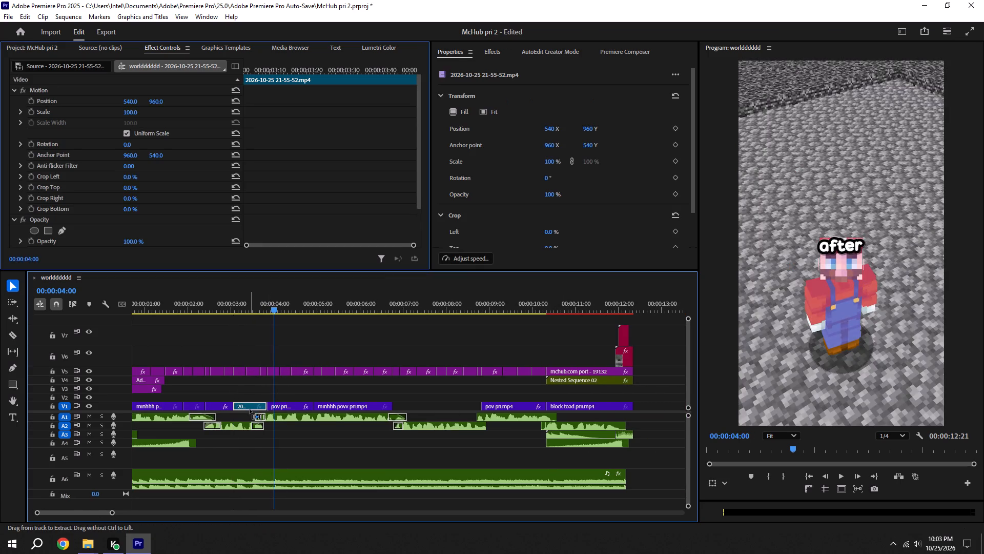
pyautogui.hotkey('ctrl', 's')
pyautogui.keyDown('alt'); pyautogui.scroll(-6, 350, 409); pyautogui.keyUp('alt')
pyautogui.hotkey('ctrl', 's')
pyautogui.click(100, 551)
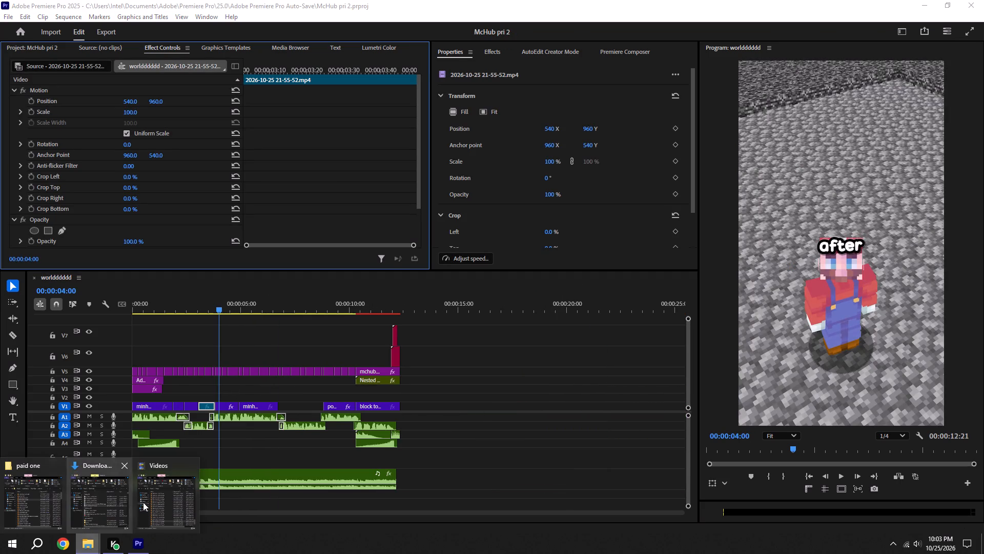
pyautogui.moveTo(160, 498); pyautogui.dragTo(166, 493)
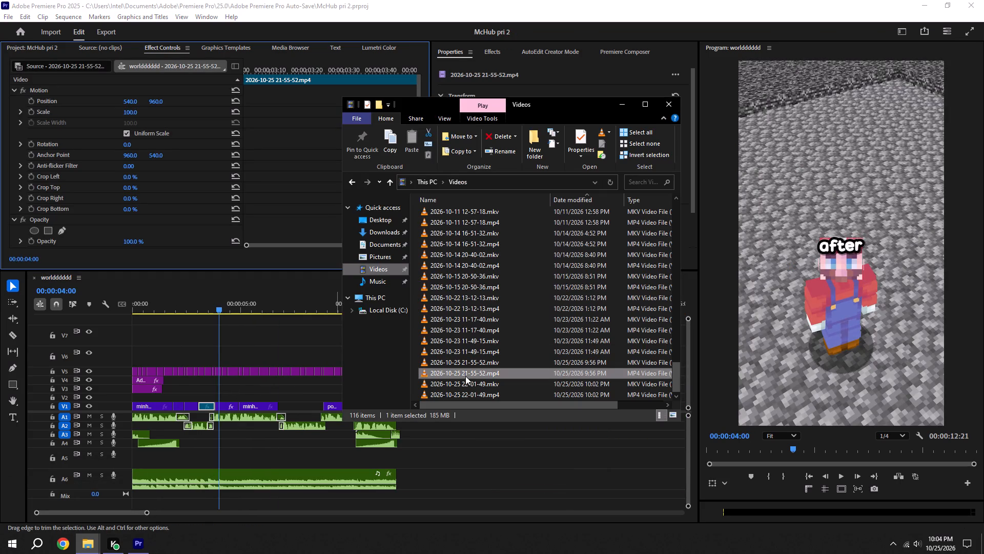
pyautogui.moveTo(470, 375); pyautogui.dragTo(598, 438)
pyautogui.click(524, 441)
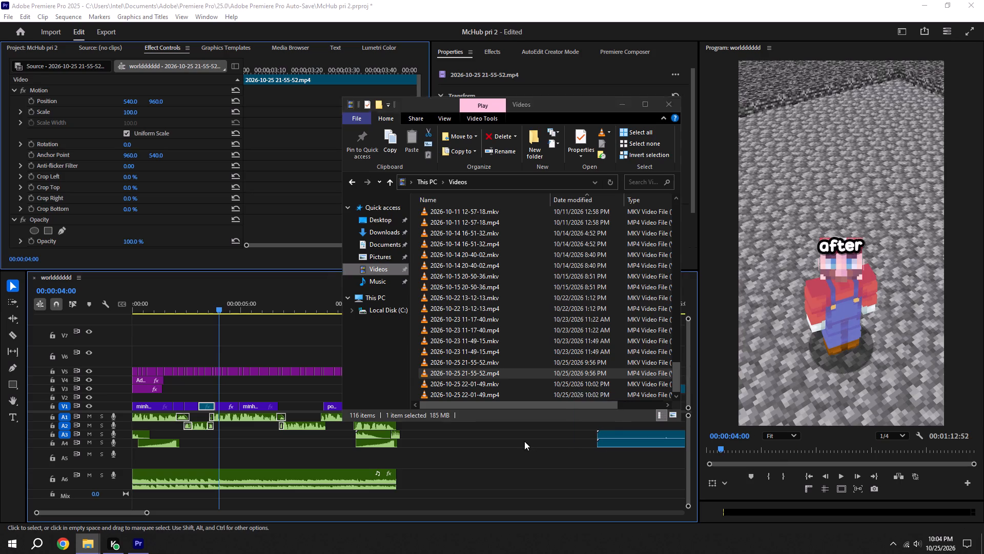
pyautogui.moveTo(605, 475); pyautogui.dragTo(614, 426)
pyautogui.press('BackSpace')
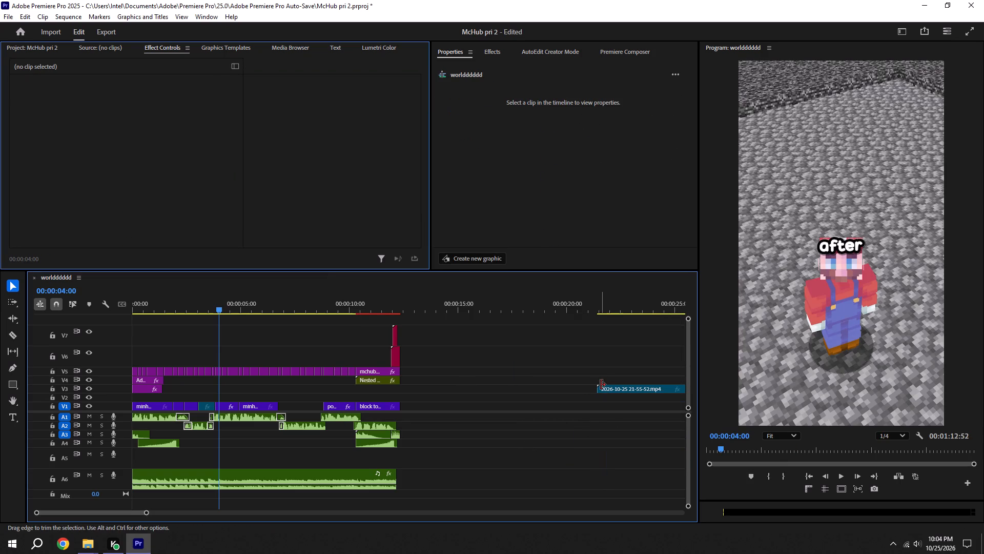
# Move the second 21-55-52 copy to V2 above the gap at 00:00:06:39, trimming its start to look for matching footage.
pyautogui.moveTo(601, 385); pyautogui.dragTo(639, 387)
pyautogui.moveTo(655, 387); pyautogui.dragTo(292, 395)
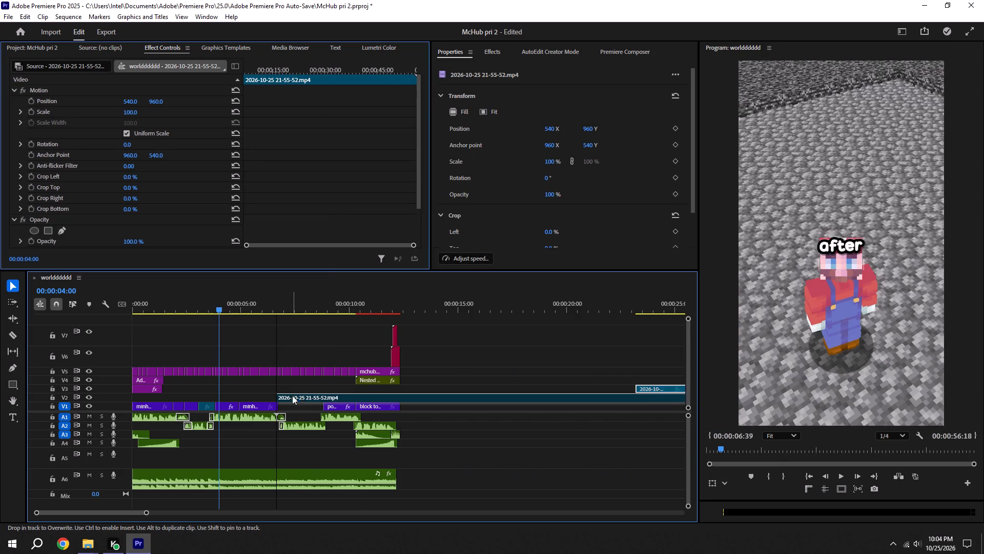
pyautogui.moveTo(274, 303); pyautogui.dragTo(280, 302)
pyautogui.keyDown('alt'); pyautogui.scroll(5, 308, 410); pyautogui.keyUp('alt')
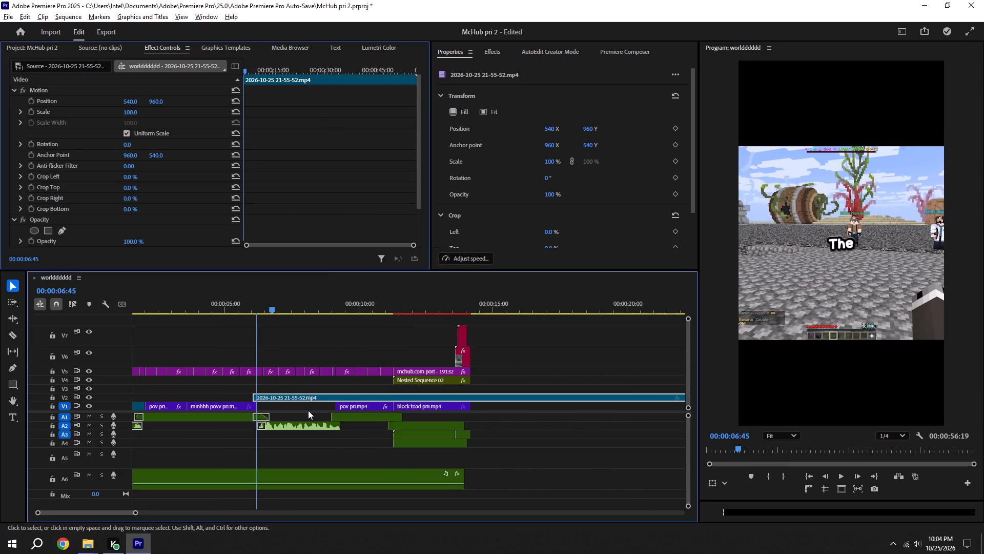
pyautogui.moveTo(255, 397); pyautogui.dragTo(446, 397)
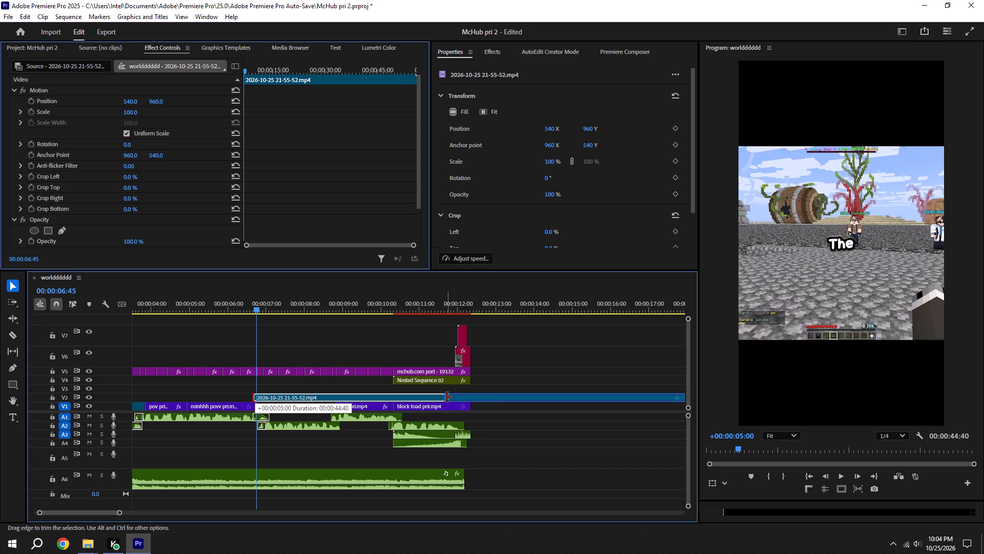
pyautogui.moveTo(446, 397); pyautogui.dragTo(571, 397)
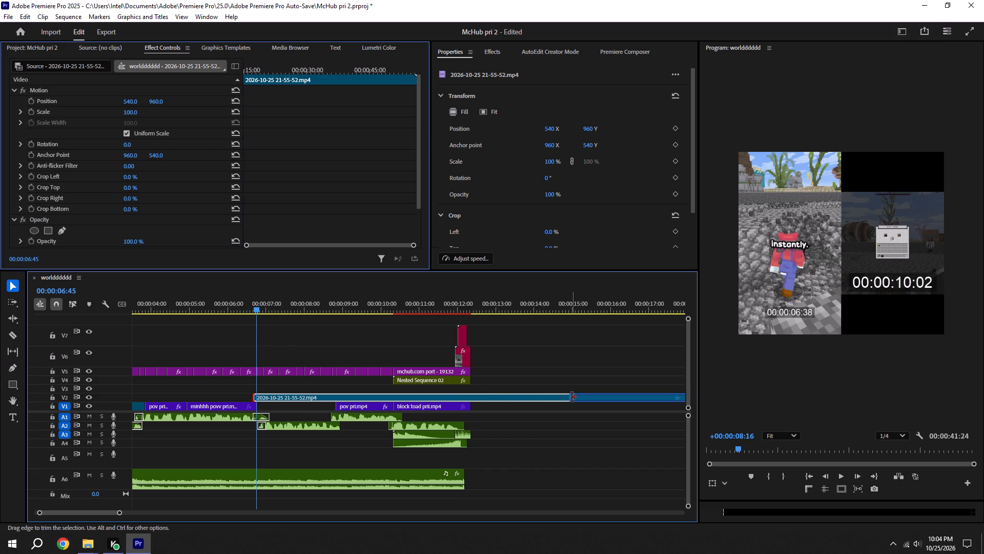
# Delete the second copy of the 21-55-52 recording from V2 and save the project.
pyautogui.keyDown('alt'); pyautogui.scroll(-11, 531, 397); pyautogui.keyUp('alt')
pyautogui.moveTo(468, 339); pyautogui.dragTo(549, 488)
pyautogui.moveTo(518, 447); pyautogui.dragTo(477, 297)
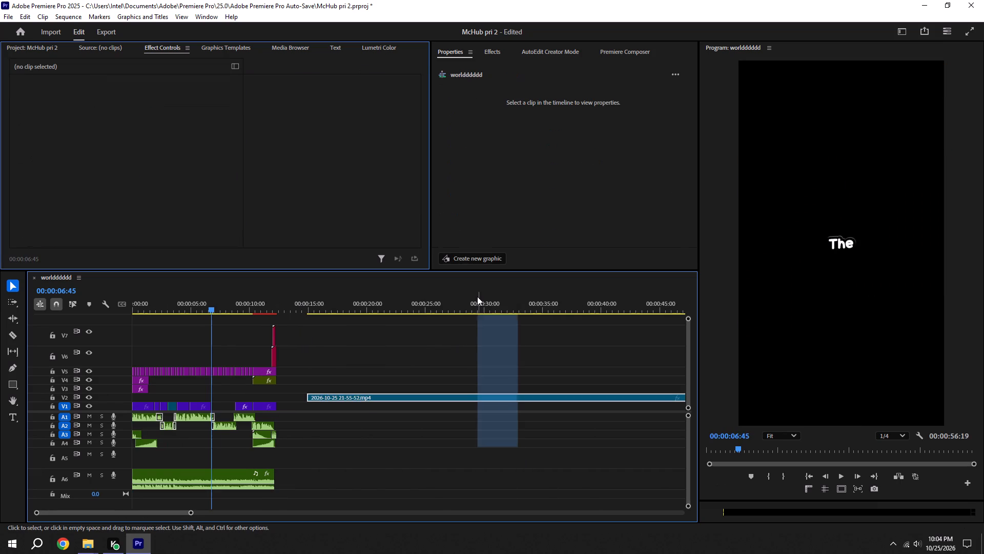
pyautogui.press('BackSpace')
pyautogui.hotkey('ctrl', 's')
pyautogui.click(77, 540)
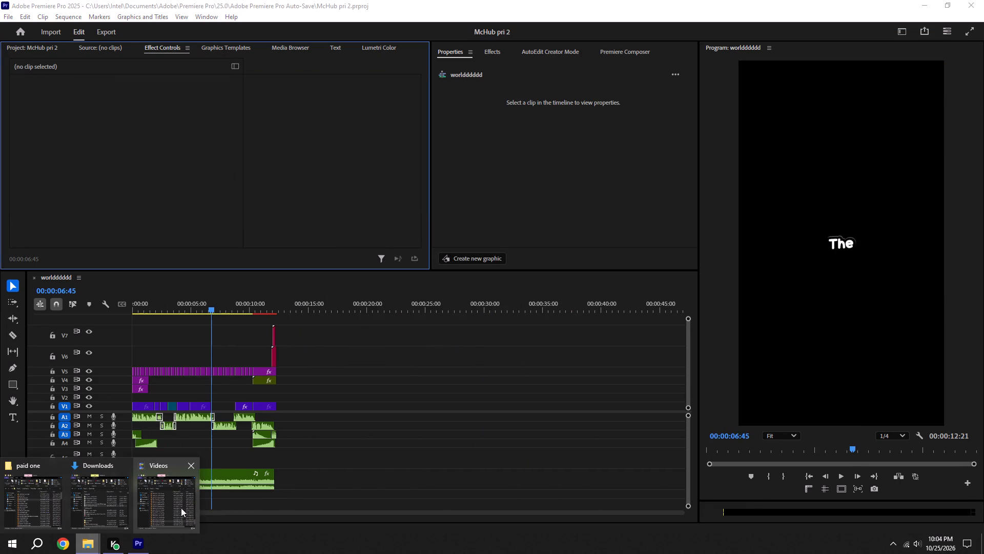
pyautogui.click(149, 504)
pyautogui.scroll(-4, 518, 375)
pyautogui.moveTo(495, 394); pyautogui.dragTo(414, 388)
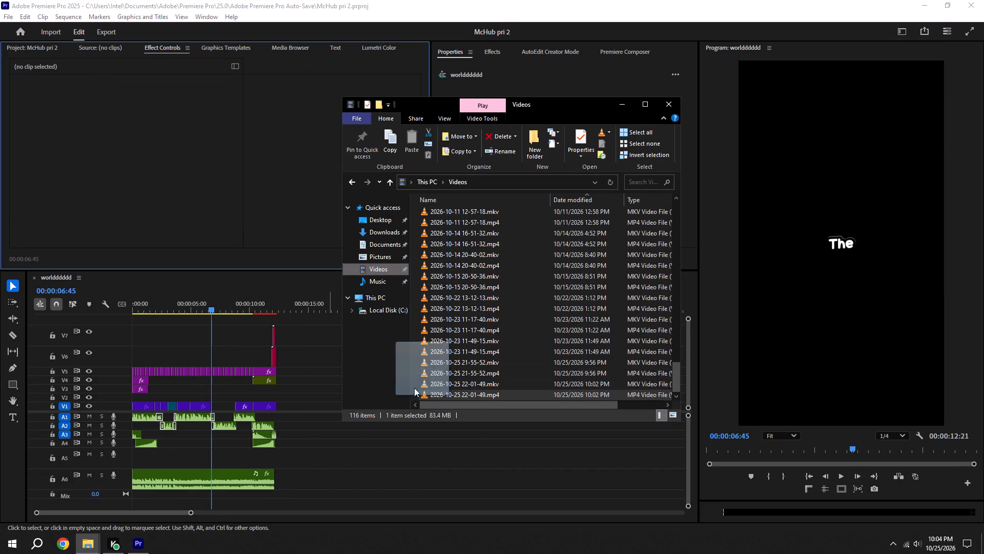
pyautogui.moveTo(414, 388); pyautogui.dragTo(302, 410)
pyautogui.click(333, 461)
pyautogui.moveTo(371, 437); pyautogui.dragTo(371, 421)
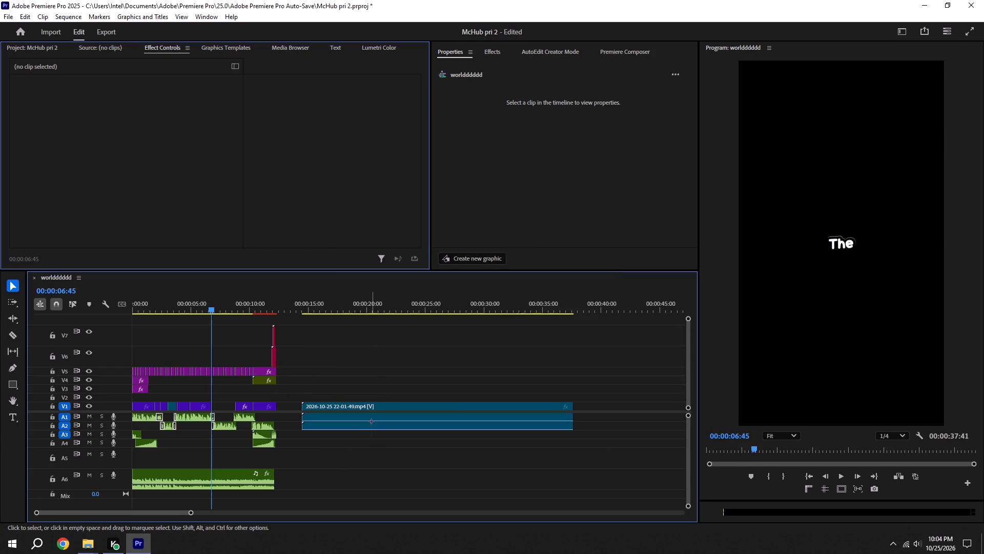
pyautogui.moveTo(371, 421); pyautogui.dragTo(370, 418)
pyautogui.press('BackSpace')
# Trim about 3.4 seconds off the start of the 22-01-49 clip and save the project.
pyautogui.moveTo(302, 407); pyautogui.dragTo(337, 404)
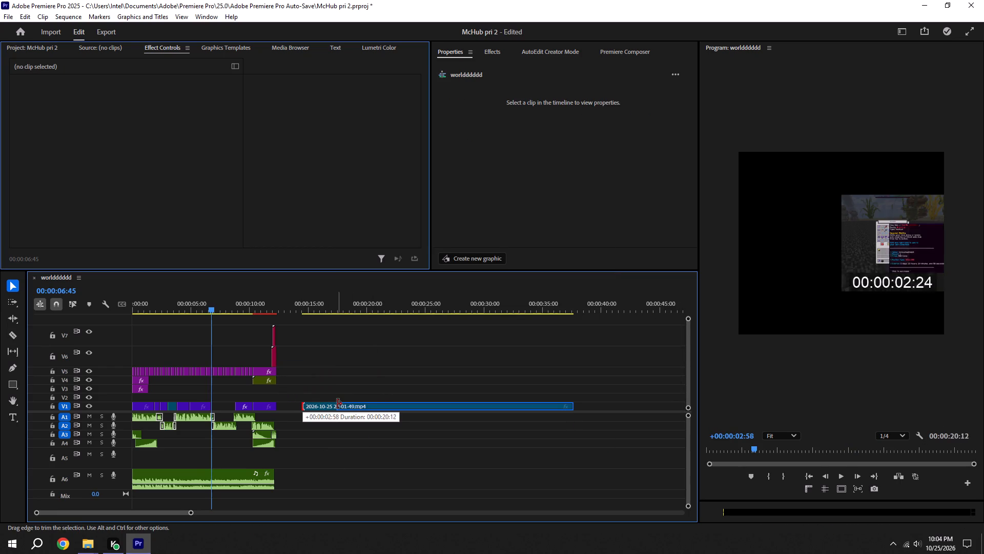
pyautogui.moveTo(337, 404); pyautogui.dragTo(342, 404)
pyautogui.hotkey('ctrl', 's')
# Move the 22-01-49 clip to V2 so it starts above the beginning of the V1 gap, and preview it.
pyautogui.moveTo(380, 402); pyautogui.dragTo(372, 402)
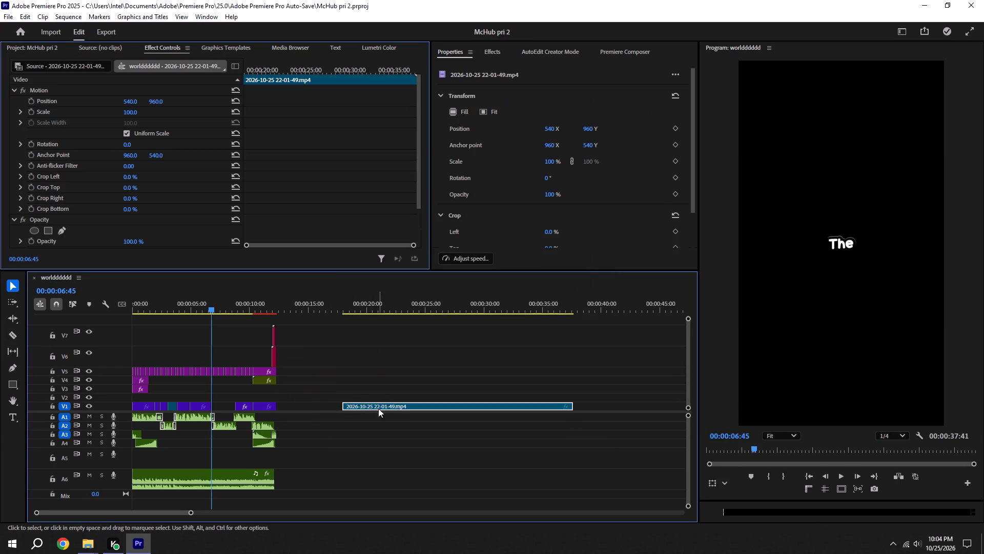
pyautogui.moveTo(378, 408); pyautogui.dragTo(247, 398)
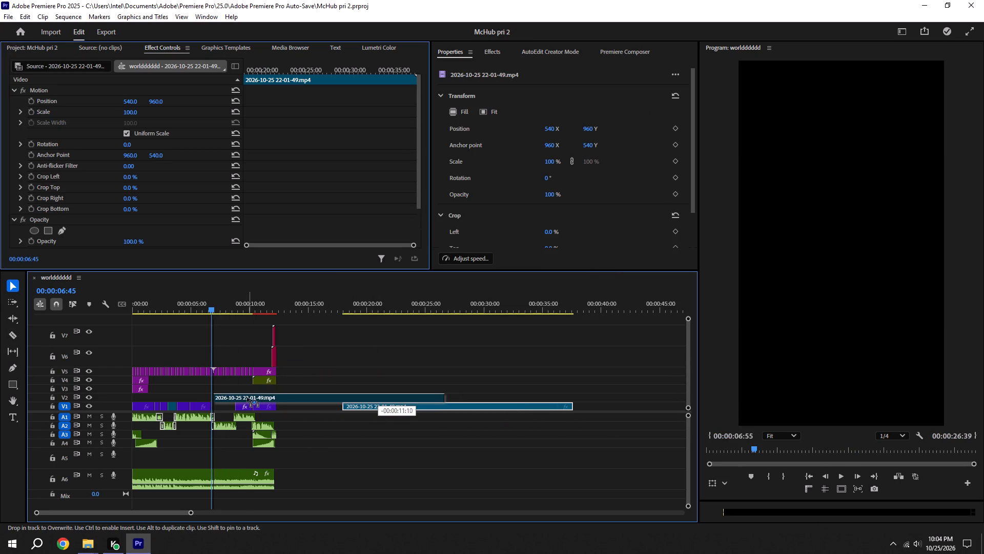
pyautogui.moveTo(247, 398); pyautogui.dragTo(247, 398)
pyautogui.keyDown('alt'); pyautogui.scroll(9, 204, 398); pyautogui.keyUp('alt')
pyautogui.press('space')
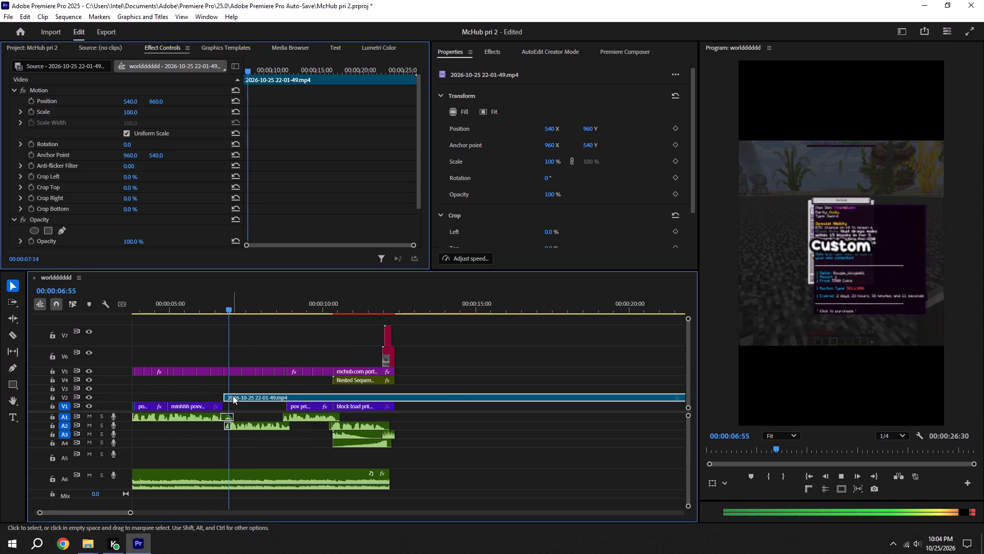
pyautogui.press('space')
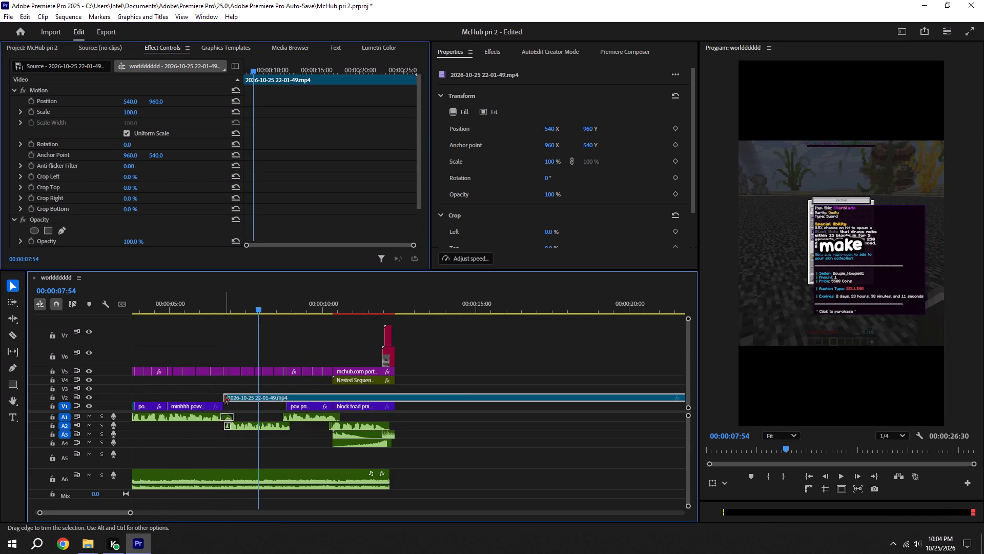
# Trim about 1.25 seconds off the start of the 22-01-49 clip, slide it back to the gap's start on V2 and preview it.
pyautogui.moveTo(225, 400); pyautogui.dragTo(268, 401)
pyautogui.hotkey('ctrl', 's')
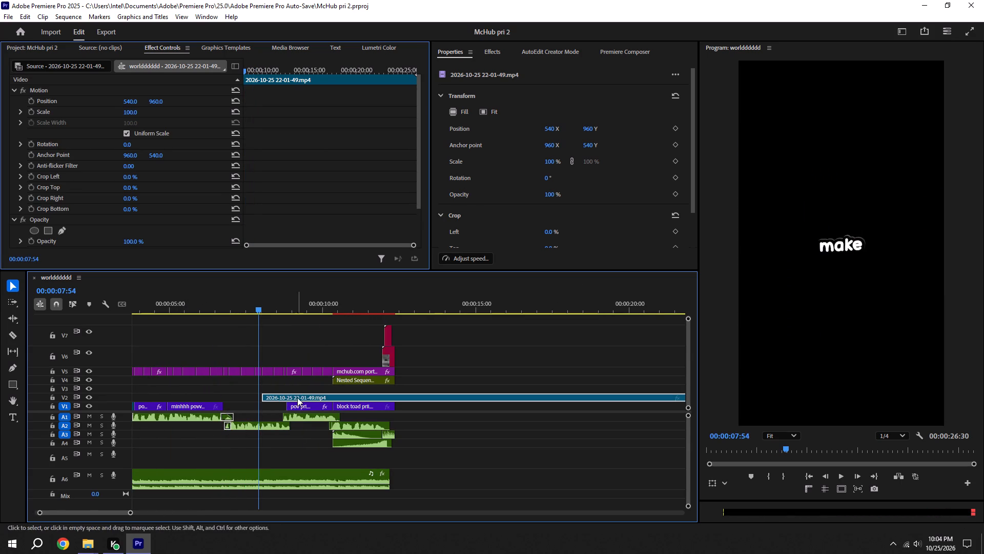
pyautogui.moveTo(297, 398); pyautogui.dragTo(258, 398)
pyautogui.keyDown('shift'); pyautogui.click(223, 298); pyautogui.keyUp('shift')
pyautogui.press('space')
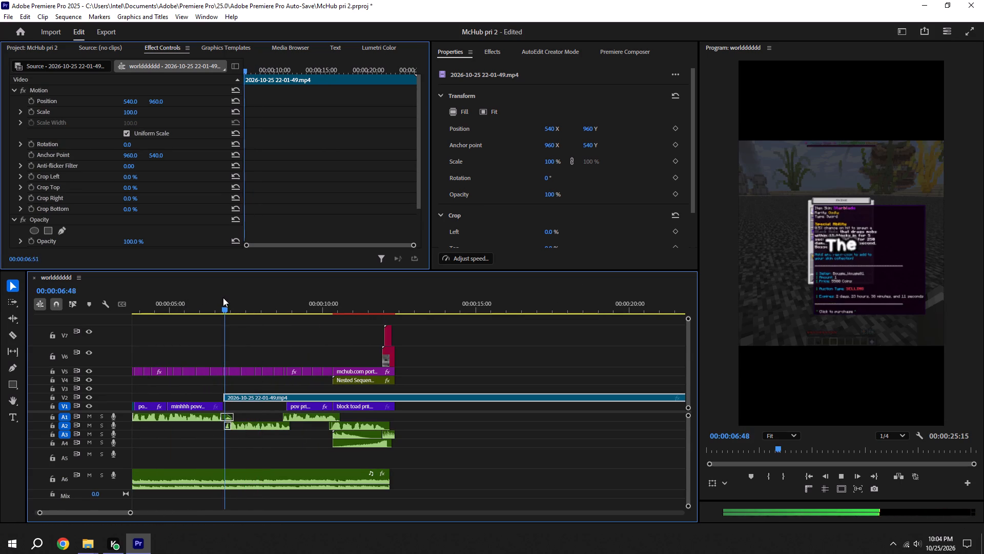
pyautogui.write('c')
pyautogui.press('space')
pyautogui.write('v')
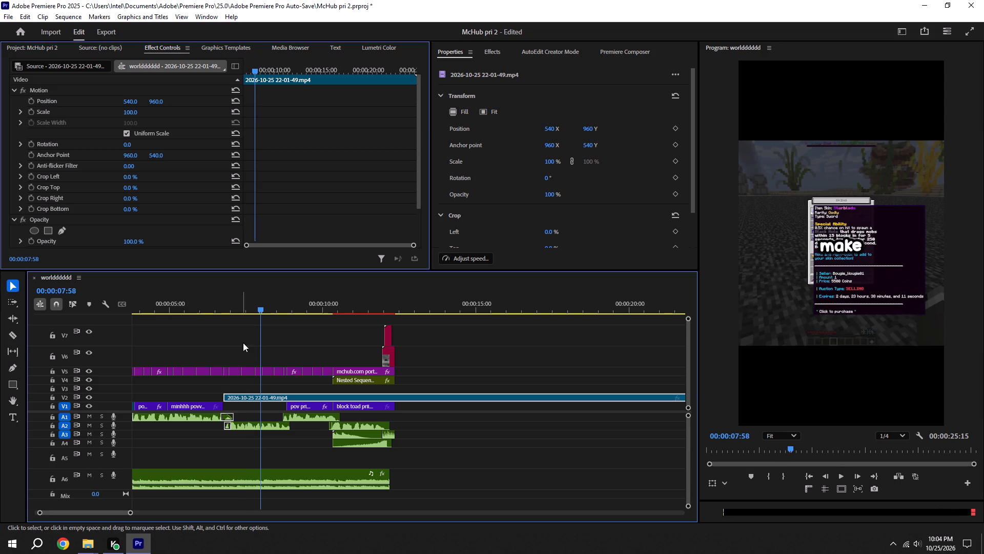
pyautogui.press('space')
pyautogui.press('space')
# Trim about 1.6 seconds more off the 22-01-49 clip's start and slide it back to the gap's start at about 00:00:06:46.
pyautogui.moveTo(227, 393); pyautogui.dragTo(276, 392)
pyautogui.hotkey('ctrl', 's')
pyautogui.moveTo(305, 396); pyautogui.dragTo(268, 396)
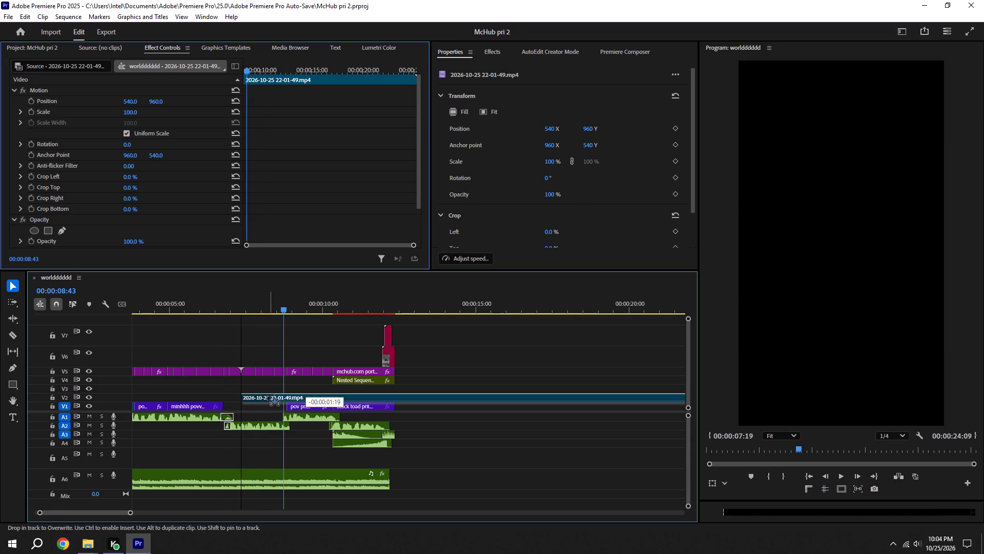
pyautogui.moveTo(268, 396); pyautogui.dragTo(257, 396)
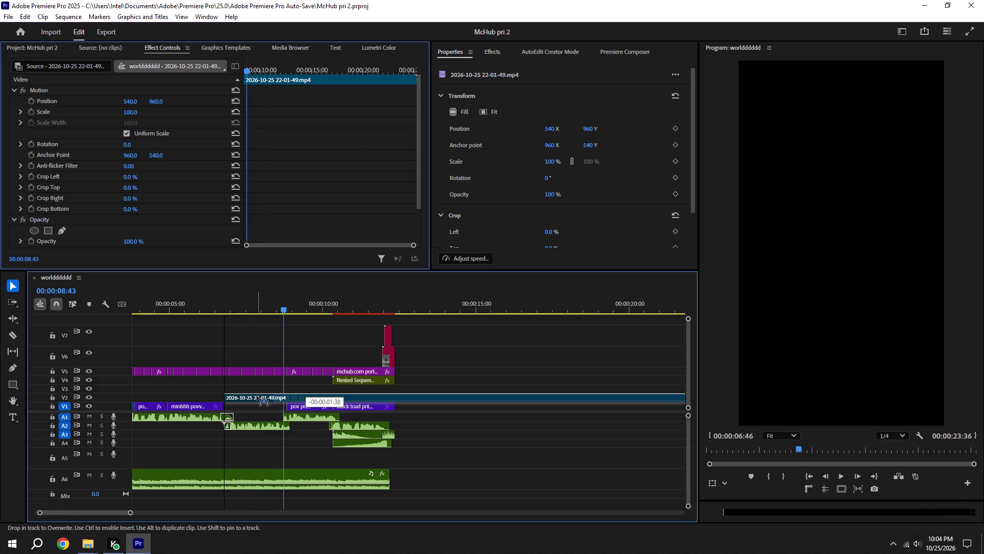
pyautogui.moveTo(257, 396); pyautogui.dragTo(254, 396)
# Cut the 22-01-49 clip on V2 where the V1 gap ends and delete the part after the cut.
pyautogui.press('c')
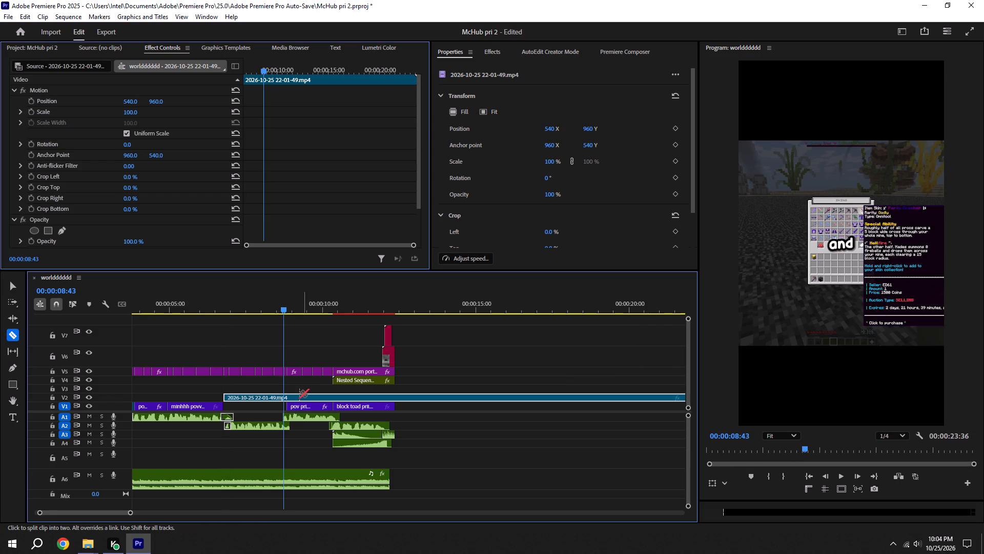
pyautogui.click(286, 396)
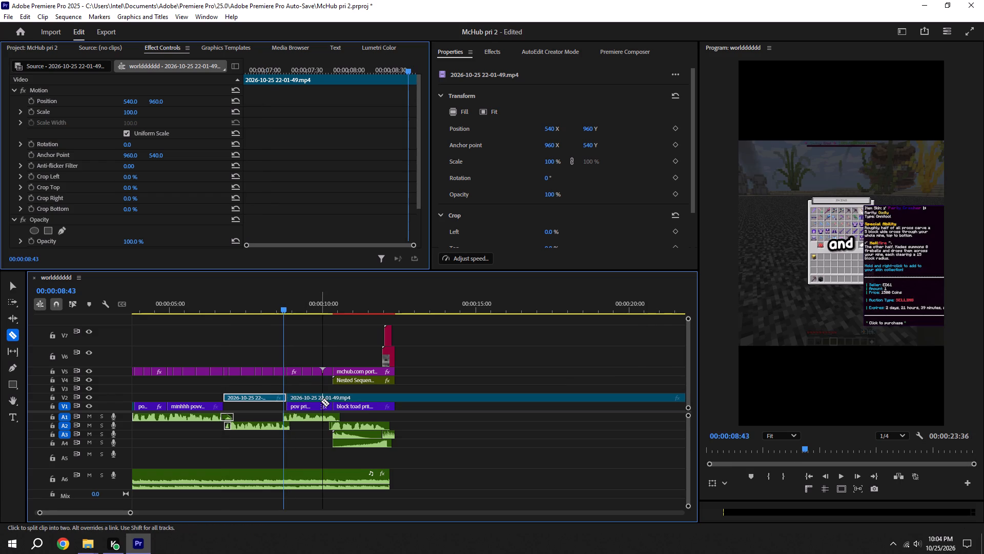
pyautogui.press('v')
pyautogui.click(333, 403)
pyautogui.click(339, 395)
pyautogui.press('BackSpace')
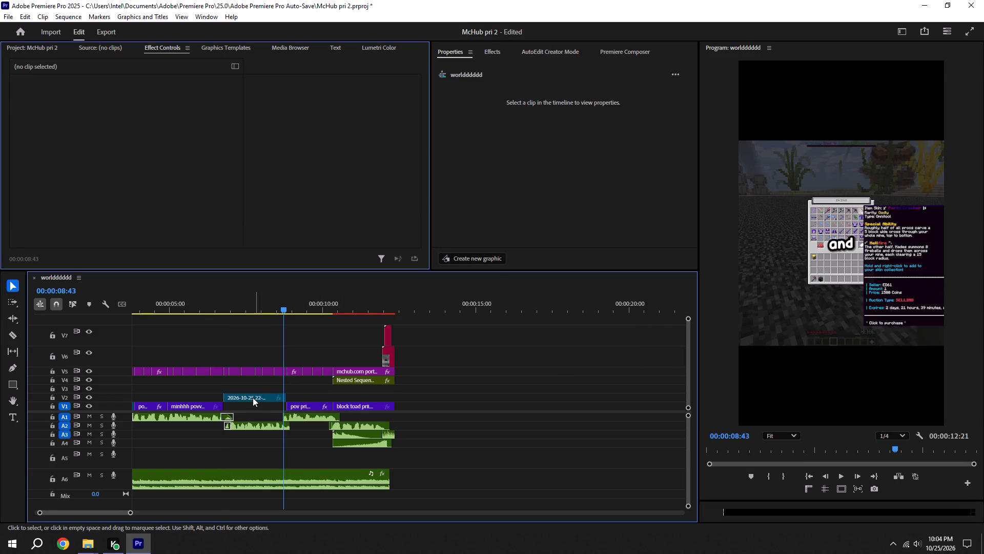
# Move the remaining 22-01-49 piece down from V2 into the V1 gap and save the project.
pyautogui.moveTo(253, 398); pyautogui.dragTo(252, 402)
pyautogui.keyDown('alt'); pyautogui.scroll(-5, 252, 402); pyautogui.keyUp('alt')
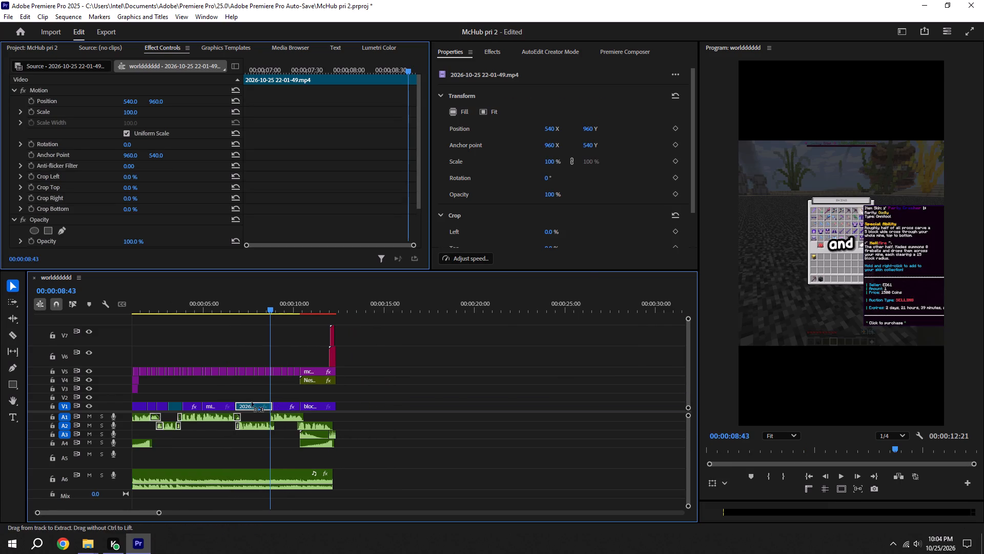
pyautogui.hotkey('ctrl', 's')
pyautogui.keyDown('alt'); pyautogui.scroll(-6, 252, 402); pyautogui.keyUp('alt')
pyautogui.hotkey('ctrl', 's')
# Play the edit from 00:00:00:00 to review the opening and the inserted pickaxe menu clip.
pyautogui.moveTo(199, 307); pyautogui.dragTo(50, 308)
pyautogui.keyDown('alt'); pyautogui.scroll(7, 167, 383); pyautogui.keyUp('alt')
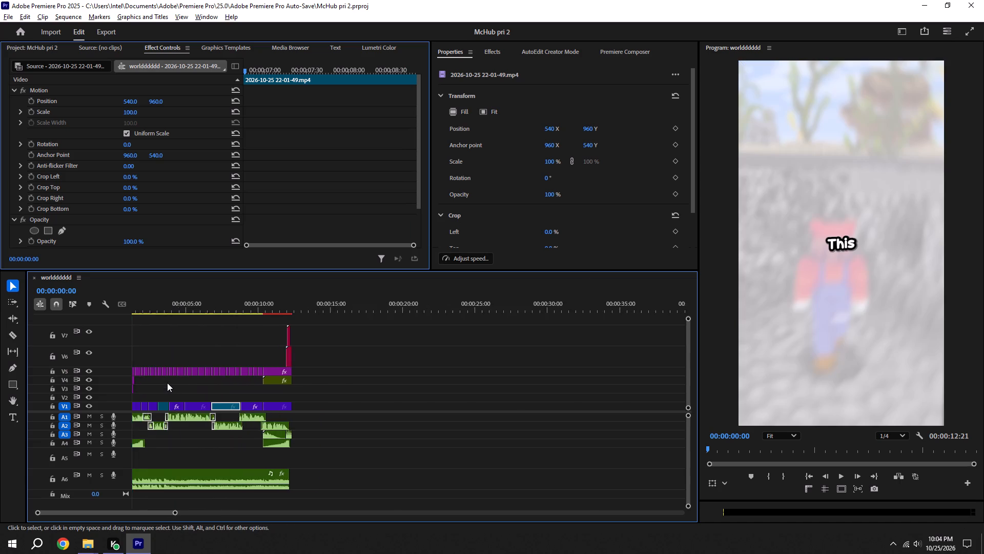
pyautogui.keyDown('alt'); pyautogui.scroll(20, 167, 383); pyautogui.keyUp('alt')
pyautogui.keyDown('alt'); pyautogui.scroll(2, 167, 383); pyautogui.keyUp('alt')
pyautogui.press('space')
pyautogui.press('c')
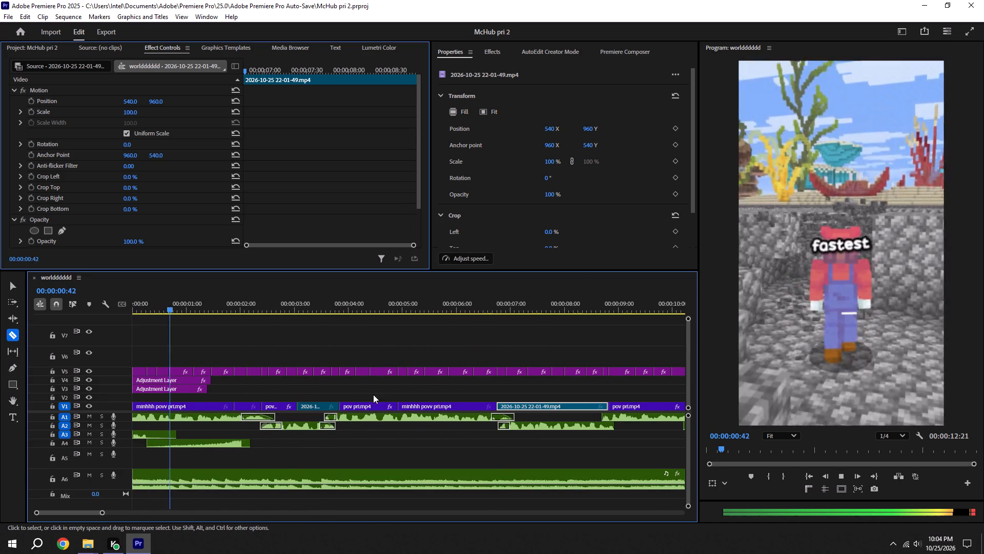
pyautogui.click(311, 406)
pyautogui.hotkey('ctrl', 'z')
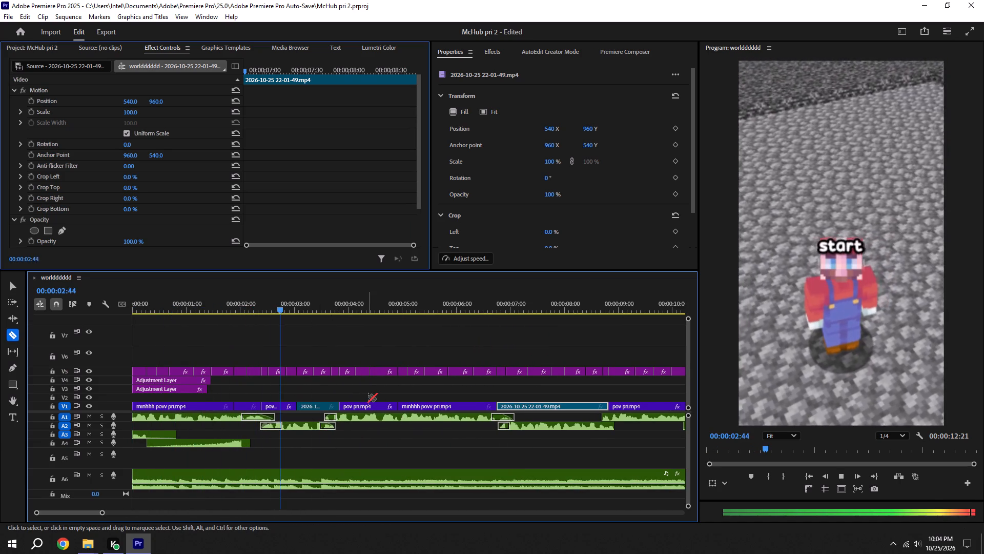
pyautogui.press('space')
pyautogui.write('v')
pyautogui.press('space')
pyautogui.press('space')
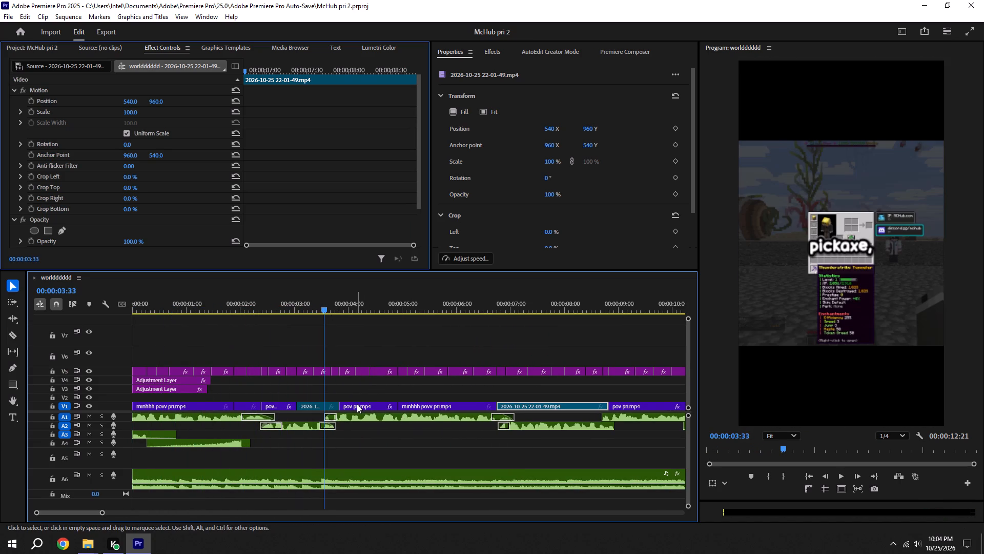
# Scale the 21-55-52 pickaxe menu clip on V1 to 182% and save the project.
pyautogui.click(325, 403)
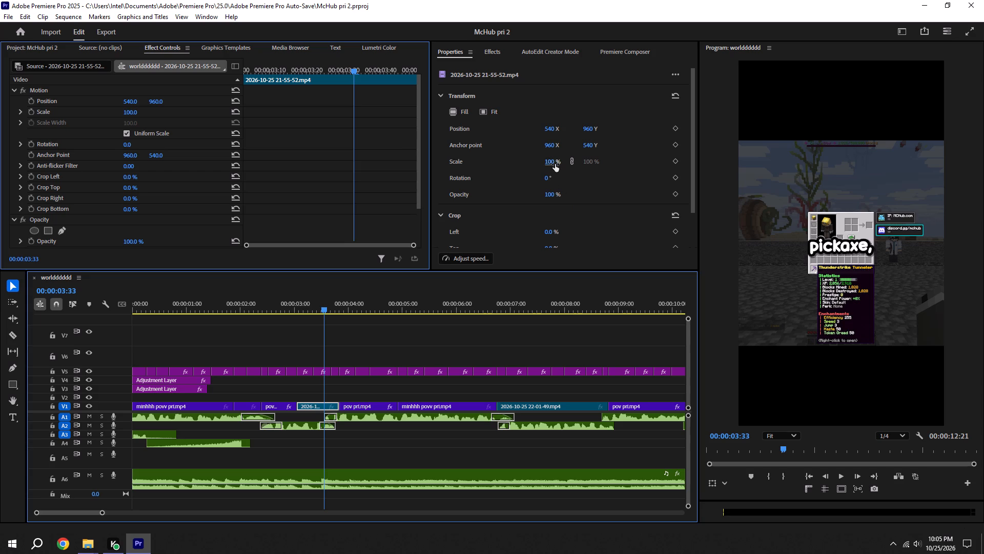
pyautogui.click(555, 164)
pyautogui.write('220')
pyautogui.press('BackSpace')
pyautogui.press('BackSpace')
pyautogui.write('00')
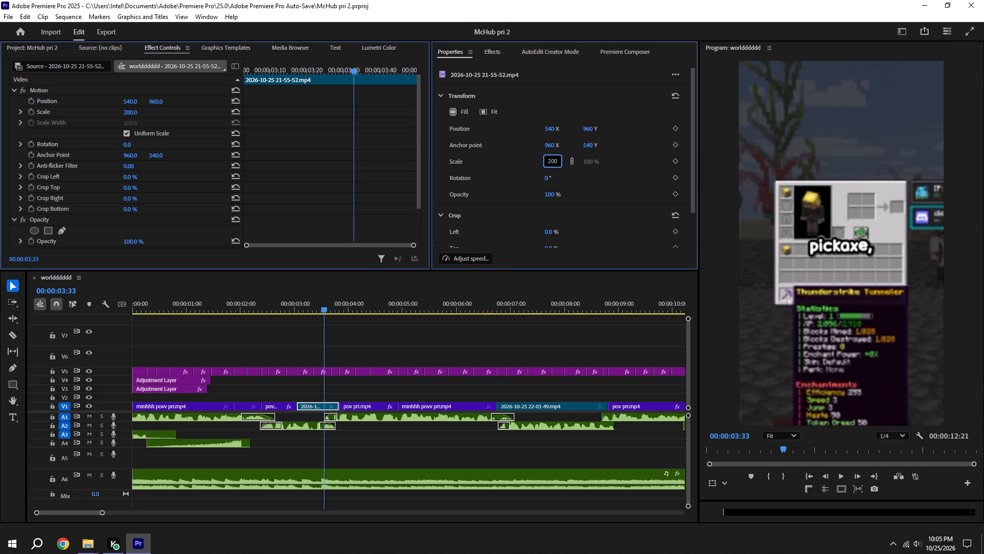
pyautogui.press('Insert')
pyautogui.press('Insert')
pyautogui.click(592, 183)
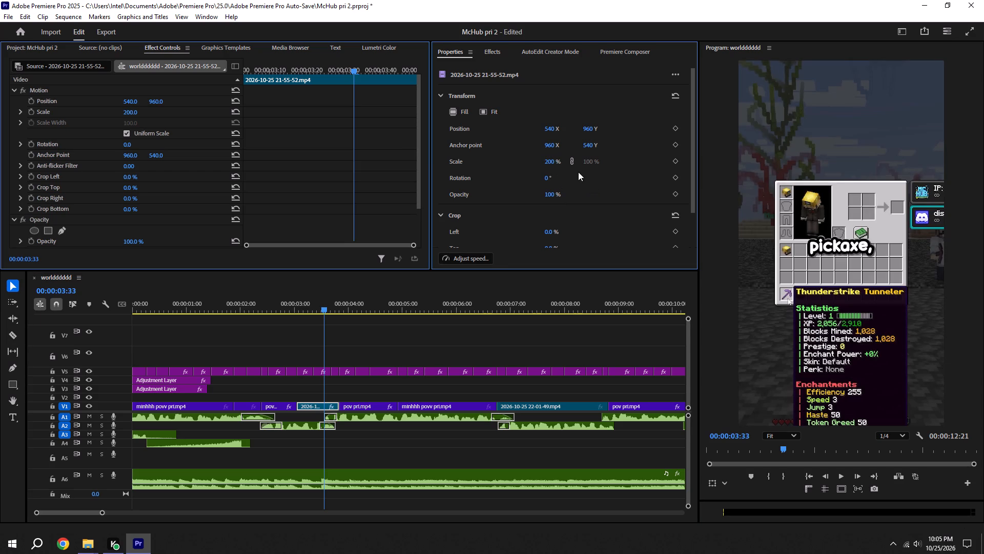
pyautogui.moveTo(555, 164); pyautogui.dragTo(544, 164)
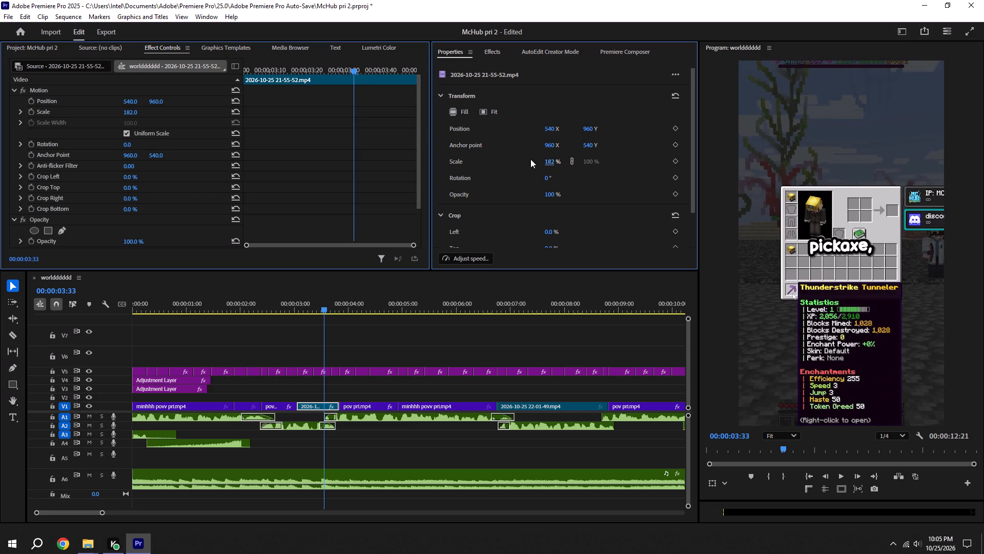
pyautogui.hotkey('ctrl', 's')
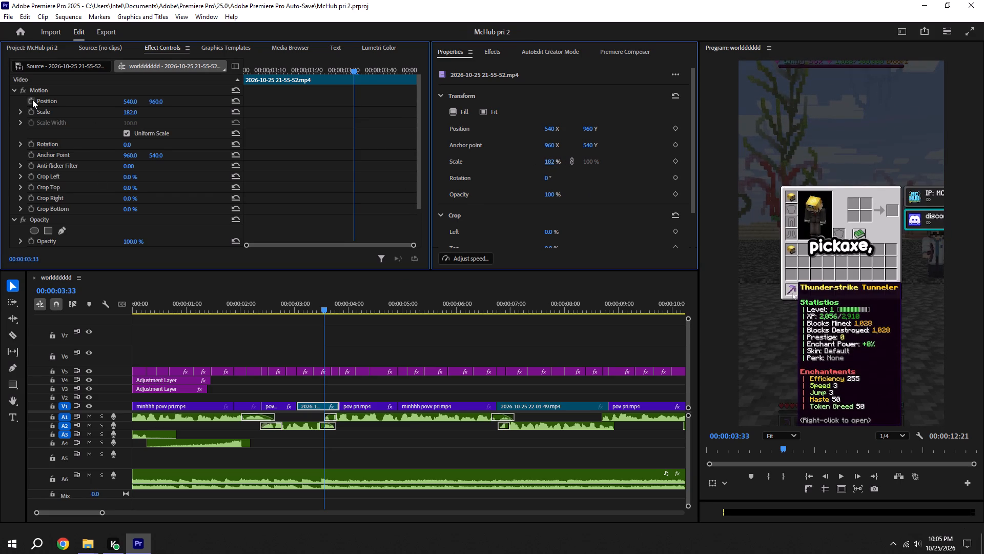
# At the 21-55-52 clip's start, 00:00:03:03, set its horizontal position to 659 and turn on Position keyframing.
pyautogui.keyDown('shift'); pyautogui.click(303, 305); pyautogui.keyUp('shift')
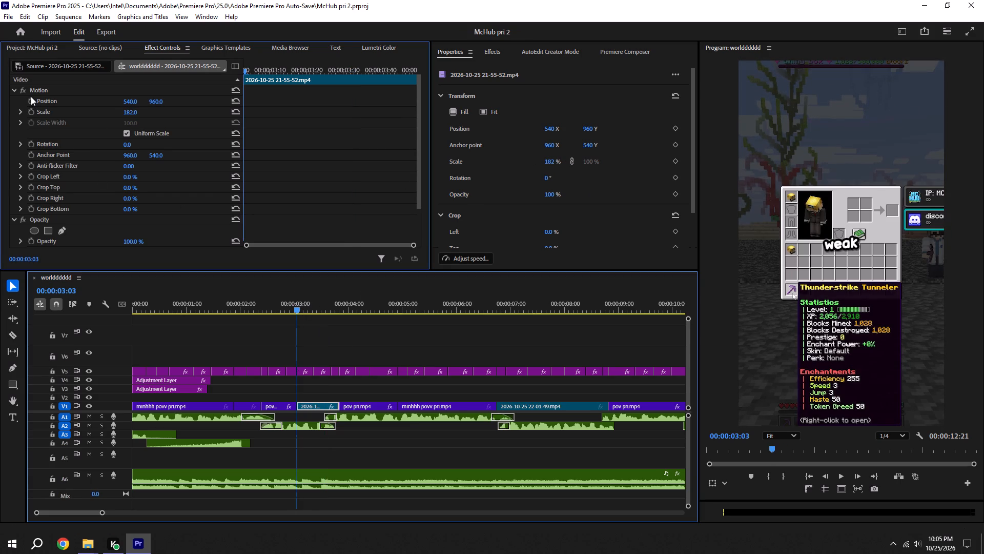
pyautogui.click(131, 103)
pyautogui.click(176, 101)
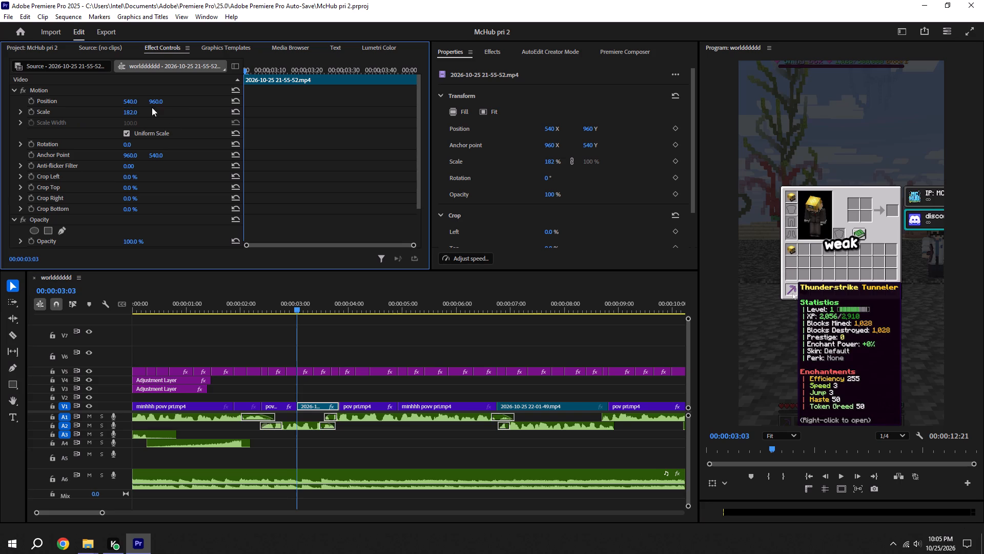
pyautogui.moveTo(130, 100); pyautogui.dragTo(193, 102)
pyautogui.hotkey('ctrl', 's')
pyautogui.click(31, 102)
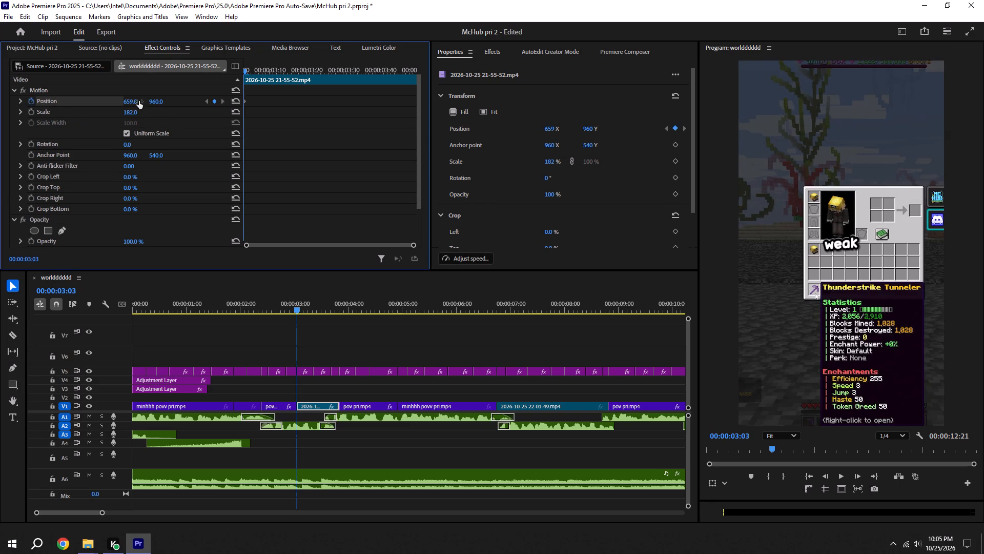
# Add a second Position keyframe with X at 446, move it to the 21-55-52 clip's end and save.
pyautogui.click(283, 72)
pyautogui.moveTo(131, 100); pyautogui.dragTo(134, 103)
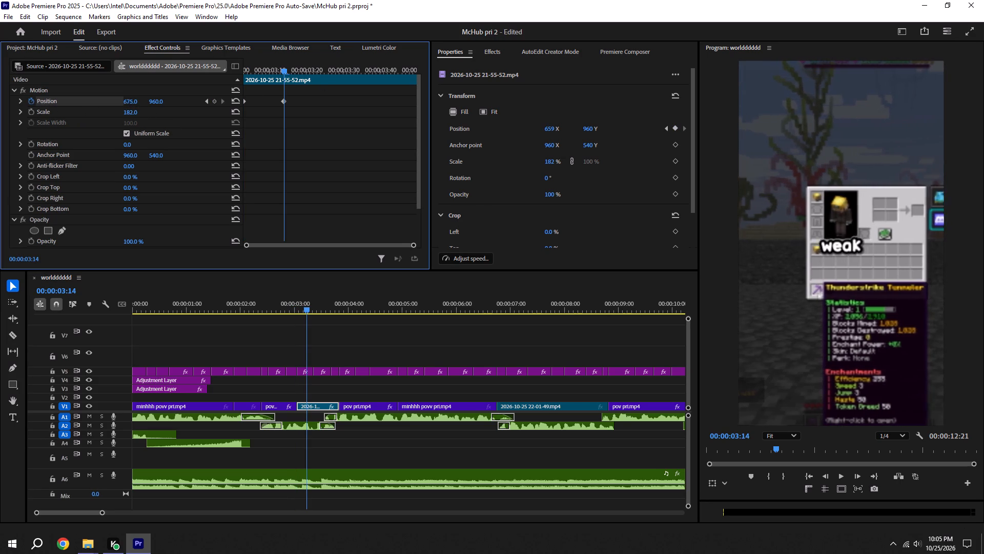
pyautogui.moveTo(134, 103); pyautogui.dragTo(22, 100)
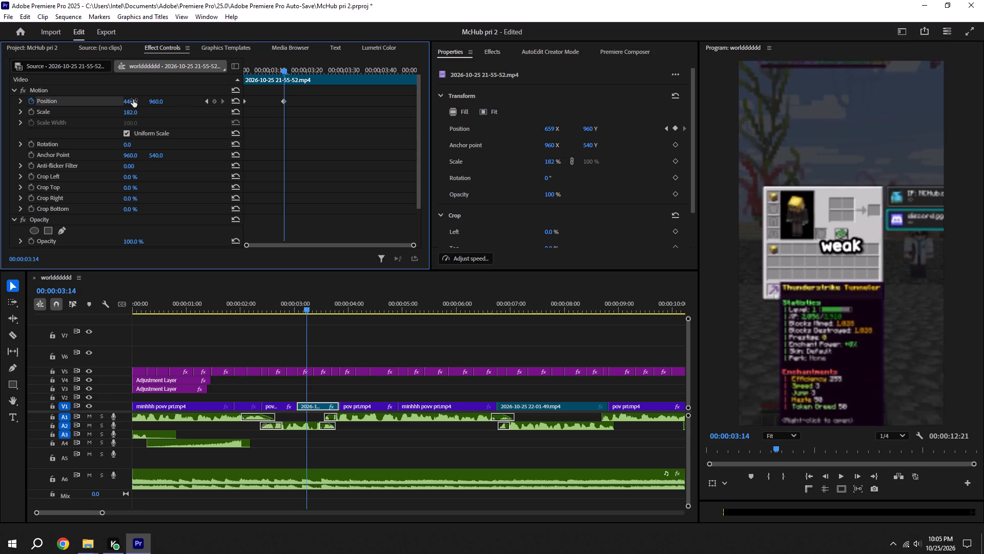
pyautogui.hotkey('ctrl', 's')
pyautogui.moveTo(281, 102); pyautogui.dragTo(390, 103)
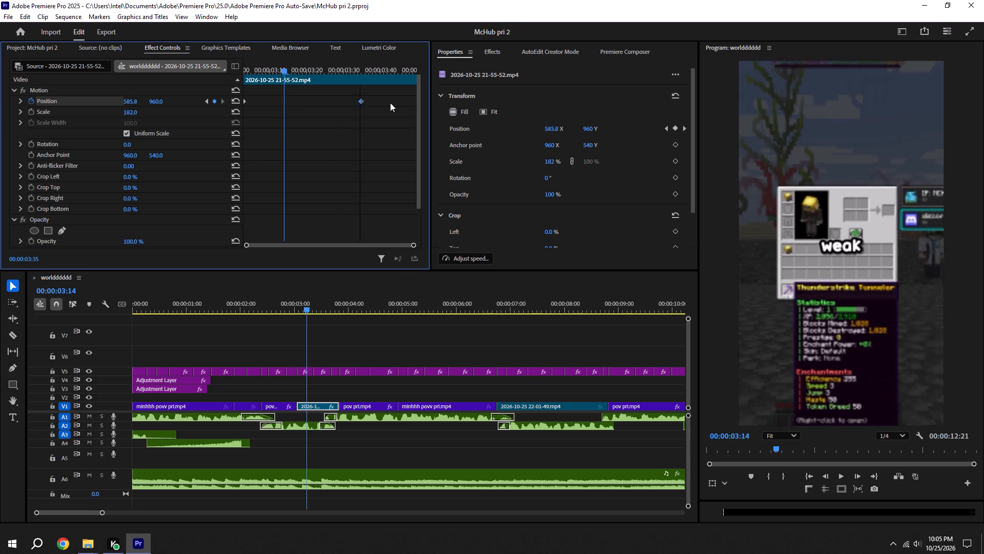
pyautogui.moveTo(390, 103); pyautogui.dragTo(441, 105)
pyautogui.hotkey('ctrl', 's')
# Play from about 00:00:02:51 into the 22-01-49 clip to check the pickaxe menu pan, saving the project.
pyautogui.keyDown('shift'); pyautogui.click(288, 310); pyautogui.keyUp('shift')
pyautogui.press('space')
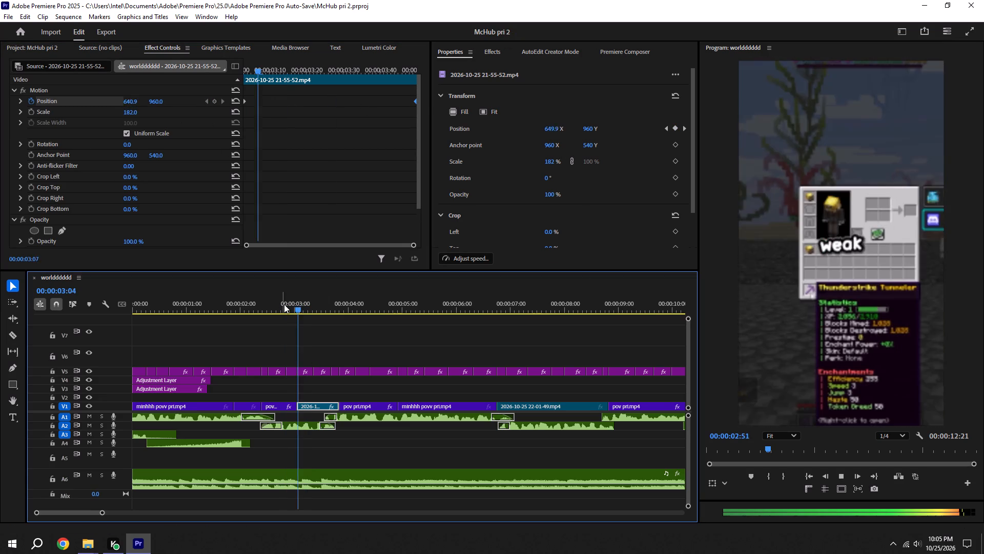
pyautogui.hotkey('ctrl', 's')
pyautogui.press('space')
pyautogui.keyDown('alt'); pyautogui.scroll(-5, 440, 375); pyautogui.keyUp('alt')
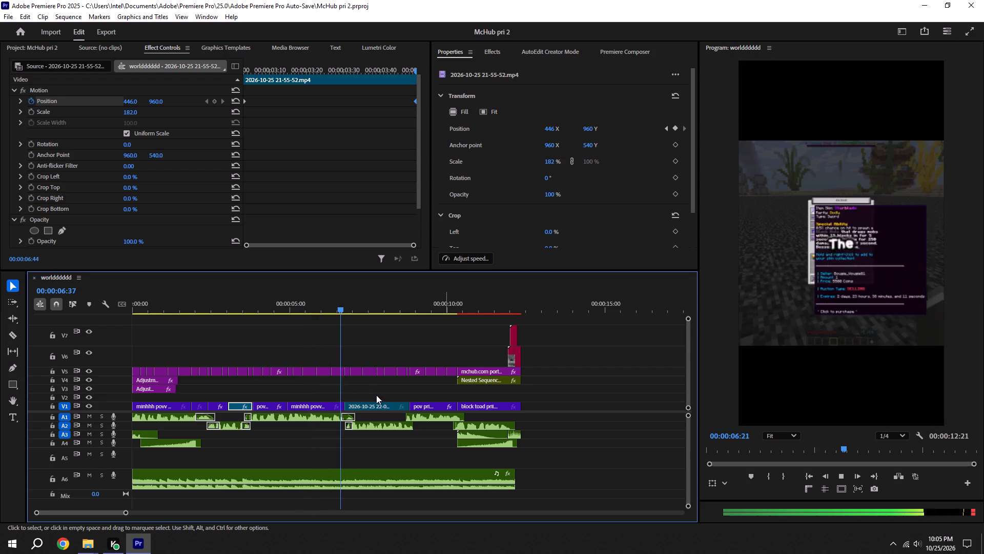
pyautogui.press('space')
pyautogui.hotkey('ctrl', 's')
# Copy the Motion settings of the 21-55-52 clip and paste them onto the 22-01-49 skins clip on V1.
pyautogui.click(369, 409)
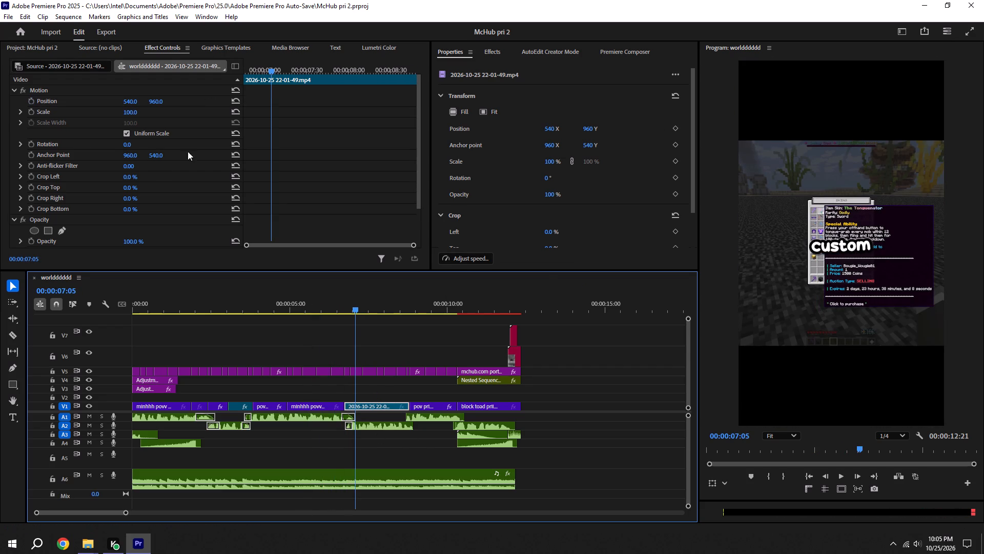
pyautogui.click(269, 63)
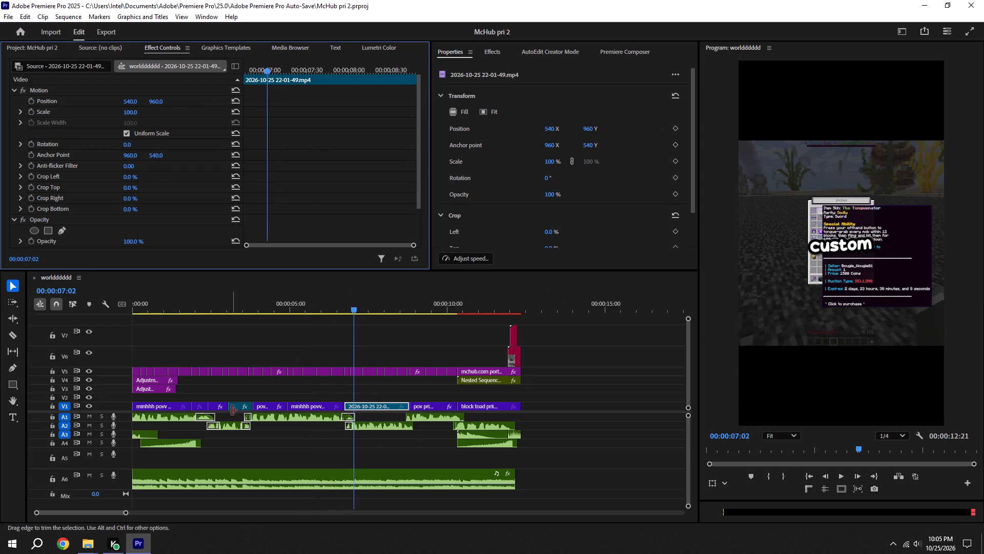
pyautogui.click(237, 410)
pyautogui.click(51, 86)
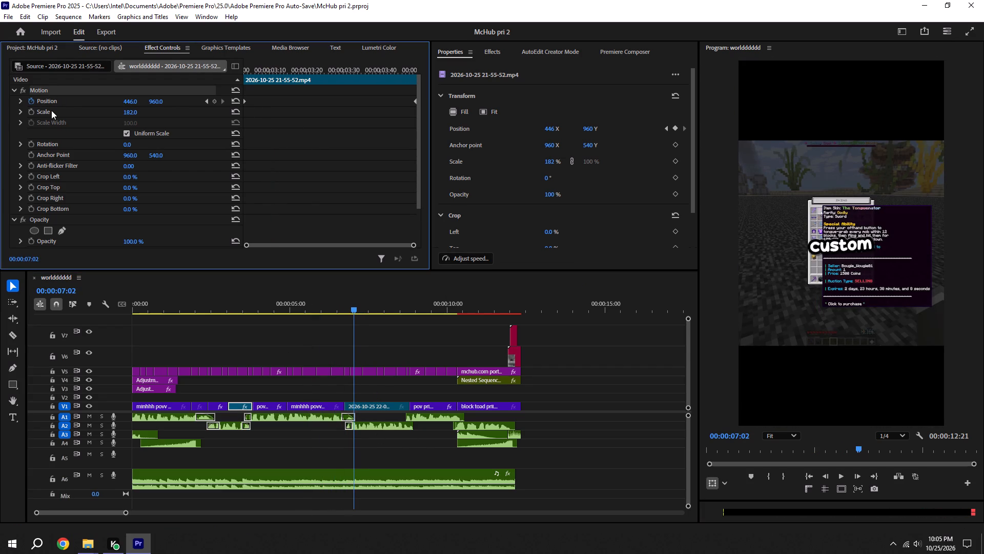
pyautogui.hotkey('ctrl', 'c')
pyautogui.click(381, 409)
pyautogui.click(276, 181)
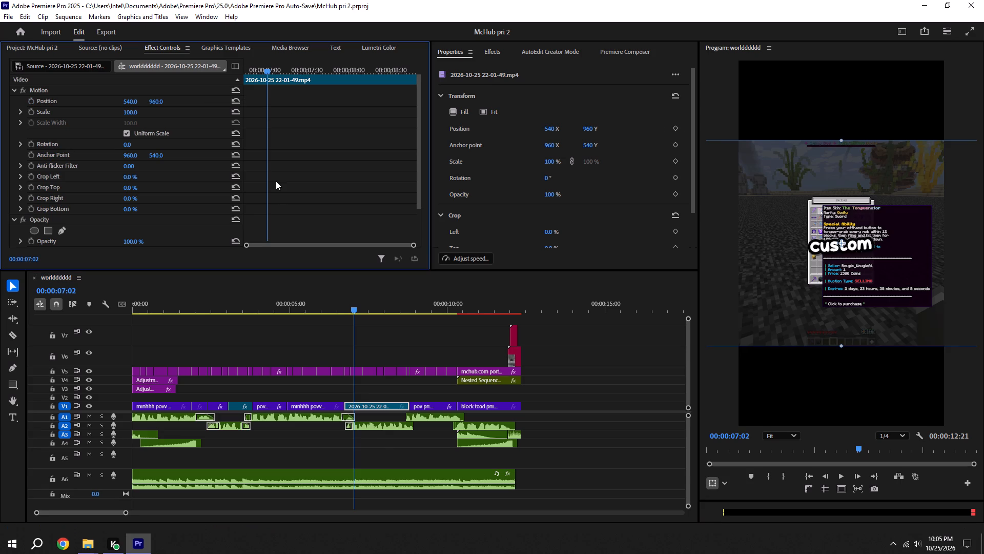
pyautogui.hotkey('ctrl', 'v')
# Move the pasted second Position keyframe to the end of the 22-01-49 clip, save, and play the pan from the clip's start.
pyautogui.moveTo(305, 99); pyautogui.dragTo(499, 114)
pyautogui.hotkey('ctrl', 's')
pyautogui.moveTo(266, 70); pyautogui.dragTo(125, 96)
pyautogui.click(402, 344)
pyautogui.press('space')
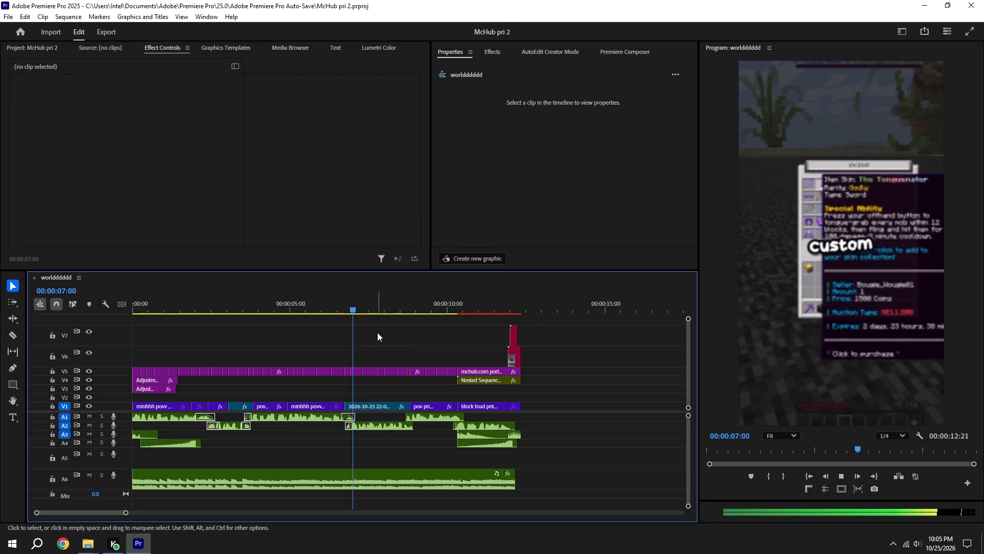
# Play through the skins clip pan into the following pov pri.mp4 clip, save, and return to the sequence start.
pyautogui.hotkey('ctrl', 's')
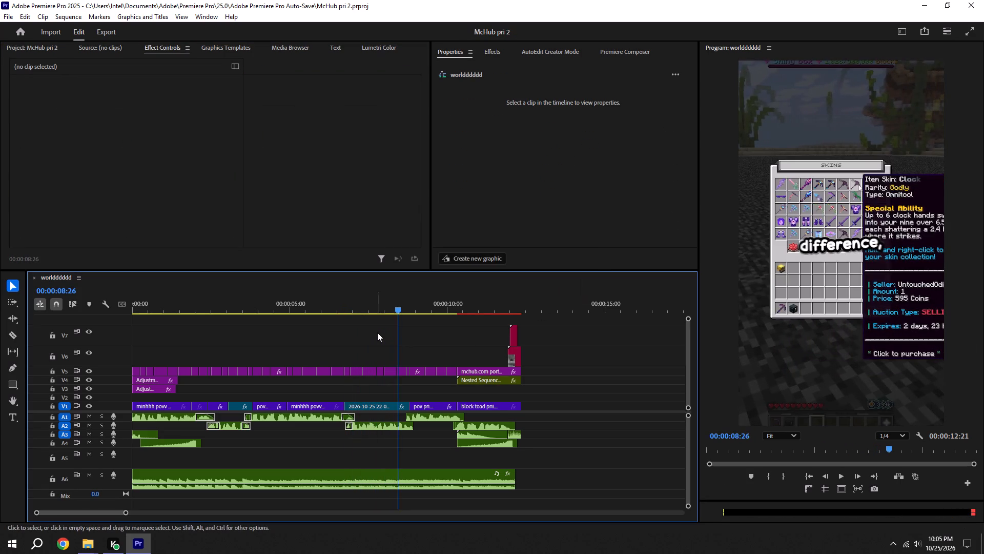
pyautogui.press('space')
pyautogui.hotkey('ctrl', 's')
pyautogui.press('space')
pyautogui.hotkey('ctrl', 's')
pyautogui.keyDown('alt'); pyautogui.scroll(-6, 417, 404); pyautogui.keyUp('alt')
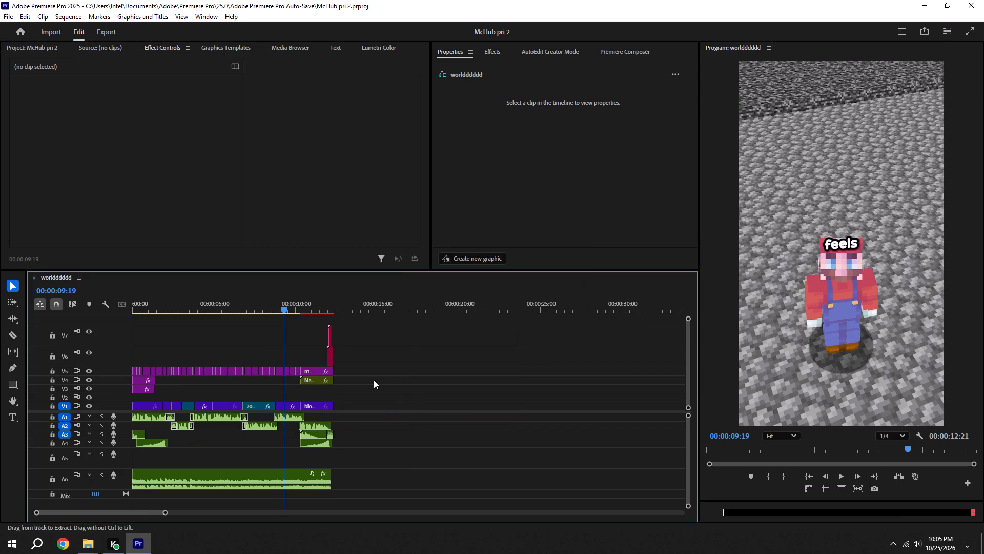
pyautogui.hotkey('ctrl', 's')
pyautogui.moveTo(274, 311); pyautogui.dragTo(29, 312)
pyautogui.hotkey('ctrl', 's')
pyautogui.keyDown('alt'); pyautogui.scroll(-3, 214, 404); pyautogui.keyUp('alt')
pyautogui.hotkey('ctrl', 's')
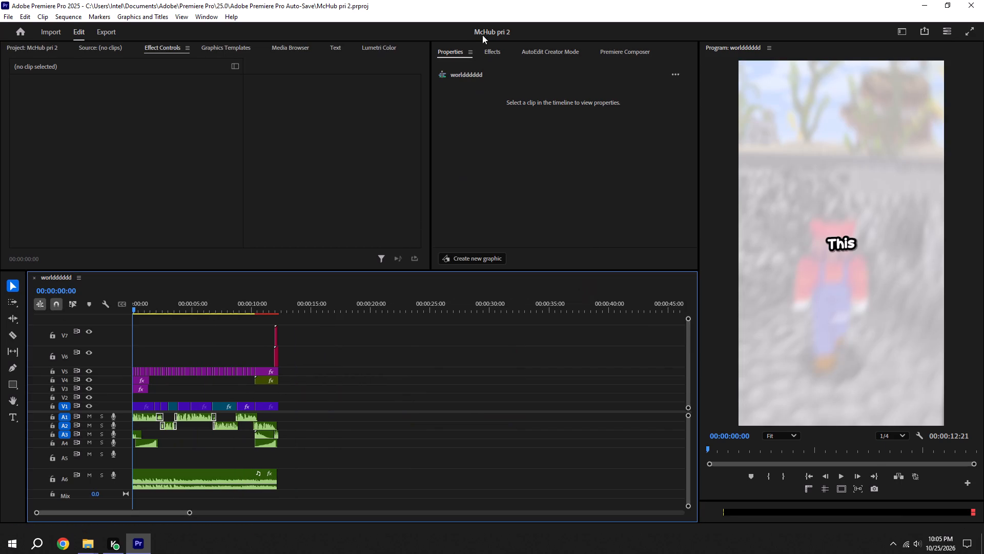
# Open the McHub 10 project and copy the A3 sound effect just after 00:00:10:00 in its Khada lunffddd sequence.
pyautogui.click(502, 54)
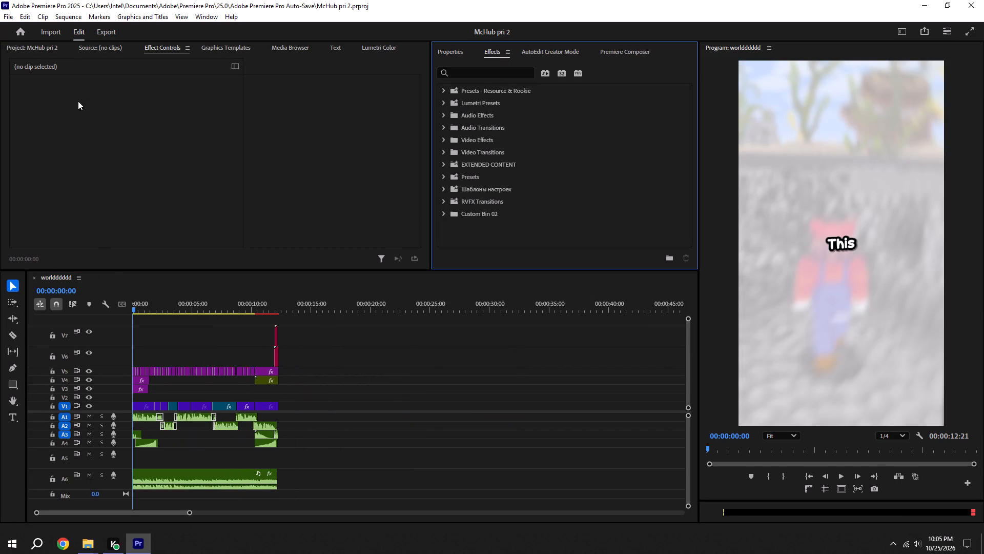
pyautogui.click(22, 34)
pyautogui.click(246, 251)
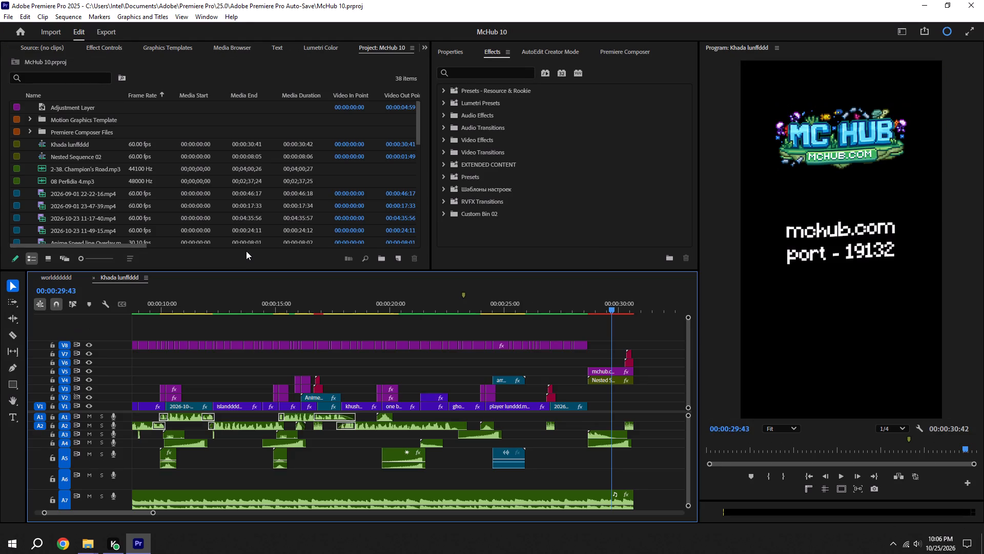
pyautogui.click(173, 434)
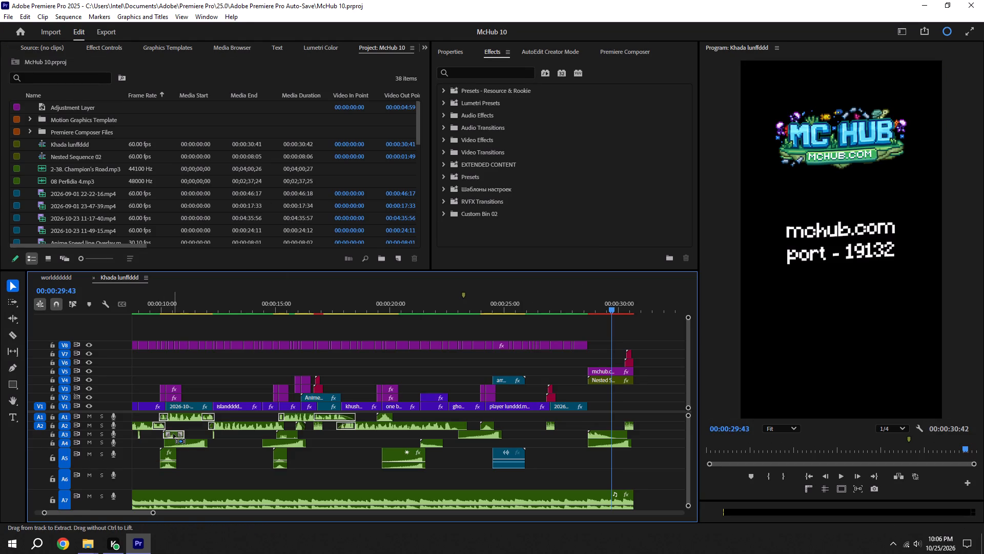
pyautogui.hotkey('ctrl', 'c')
# Paste the copied sound effect onto A3 of the McHub pri 2 sequence at 00:00:02:25, where pov pri.mp4 starts.
pyautogui.click(68, 279)
pyautogui.keyDown('alt'); pyautogui.scroll(8, 165, 374); pyautogui.keyUp('alt')
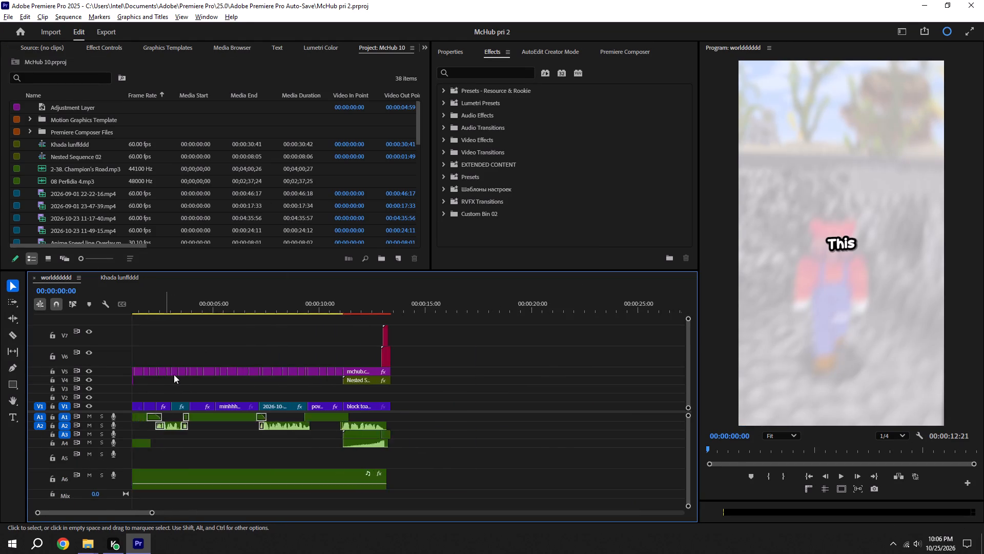
pyautogui.keyDown('alt'); pyautogui.scroll(20, 174, 374); pyautogui.keyUp('alt')
pyautogui.keyDown('alt'); pyautogui.scroll(5, 174, 374); pyautogui.keyUp('alt')
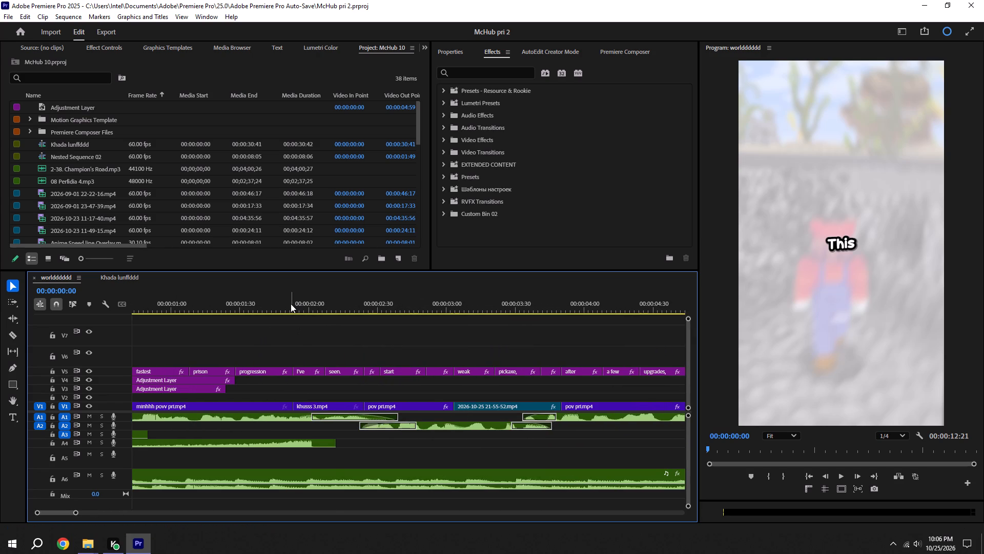
pyautogui.keyDown('shift'); pyautogui.moveTo(291, 304); pyautogui.dragTo(364, 321); pyautogui.keyUp('shift')
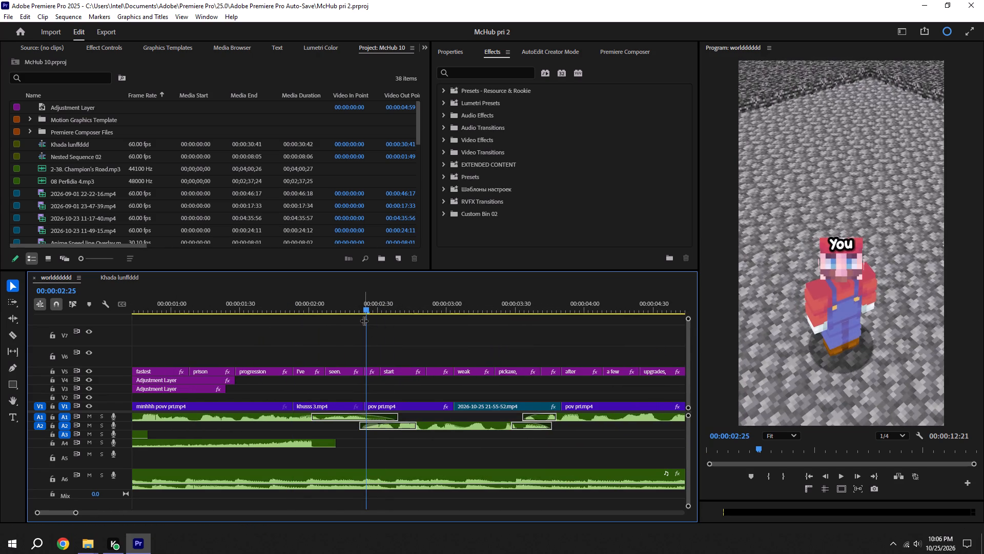
pyautogui.keyDown('shift'); pyautogui.click(364, 320); pyautogui.keyUp('shift')
pyautogui.keyDown('shift'); pyautogui.click(367, 304); pyautogui.keyUp('shift')
pyautogui.hotkey('ctrl', 'v')
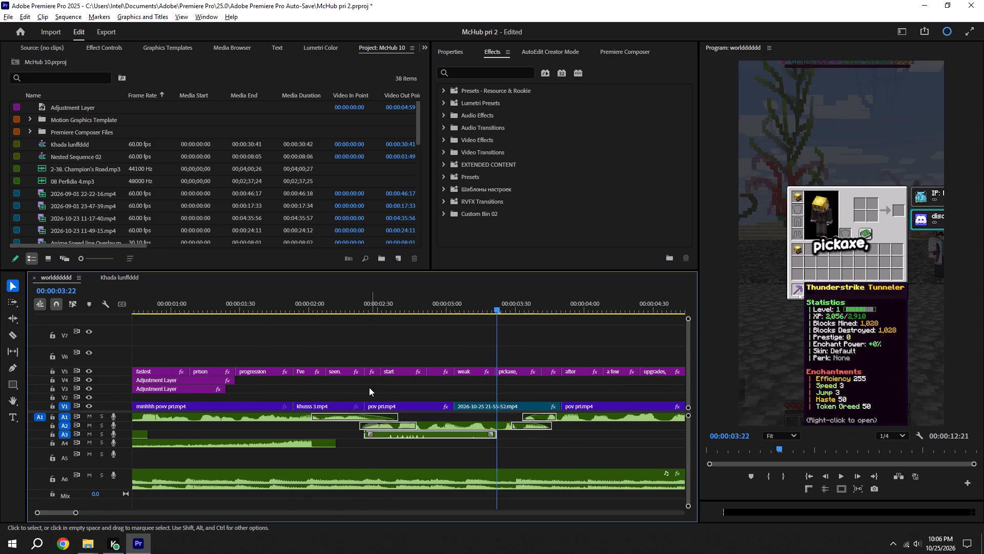
# Shift the pasted A3 sound effect earlier so it starts at 00:00:02:17, and save the project.
pyautogui.keyDown('alt'); pyautogui.scroll(-4, 368, 387); pyautogui.keyUp('alt')
pyautogui.hotkey('ctrl', 's')
pyautogui.moveTo(373, 436); pyautogui.dragTo(361, 435)
pyautogui.hotkey('ctrl', 's')
pyautogui.click(340, 305)
pyautogui.keyDown('alt'); pyautogui.scroll(4, 375, 438); pyautogui.keyUp('alt')
pyautogui.moveTo(352, 434); pyautogui.dragTo(358, 434)
pyautogui.moveTo(346, 433); pyautogui.dragTo(351, 434)
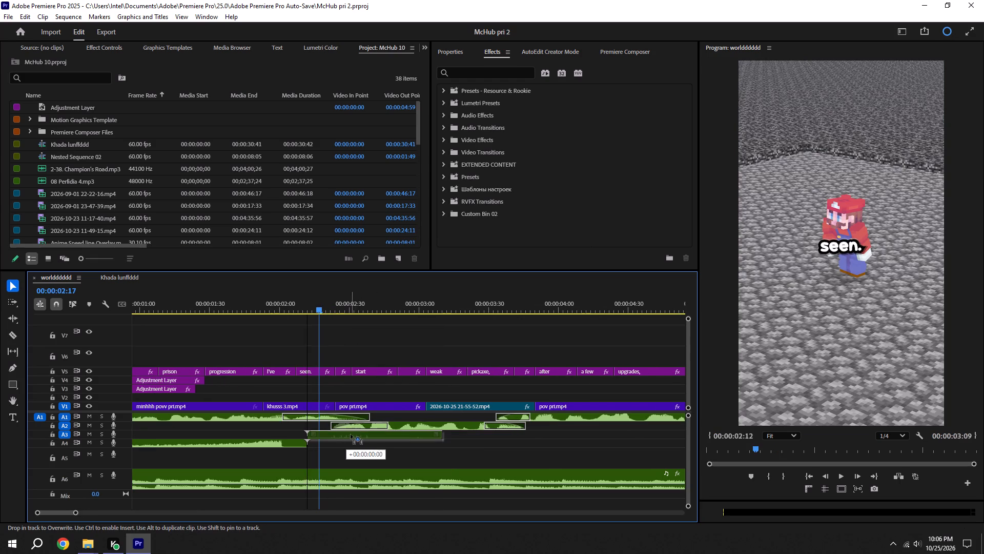
pyautogui.moveTo(351, 434); pyautogui.dragTo(353, 434)
pyautogui.hotkey('ctrl', 's')
pyautogui.hotkey('ctrl', 's')
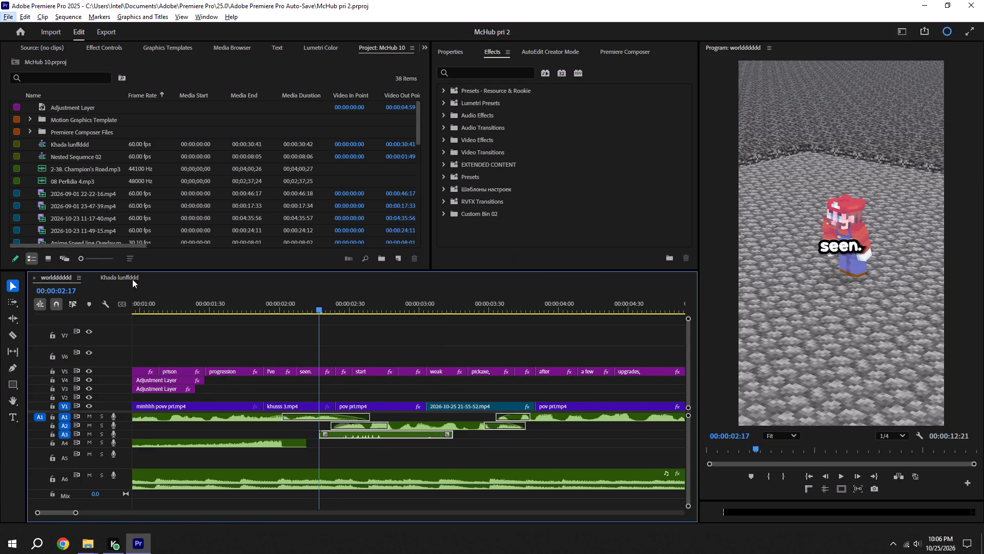
# In the Khada lunffddd sequence, copy the very short A3 sound effect at the start of the islandddddd clip, just after 00:00:12:00.
pyautogui.click(128, 273)
pyautogui.keyDown('alt'); pyautogui.scroll(-5, 252, 371); pyautogui.keyUp('alt')
pyautogui.keyDown('alt'); pyautogui.scroll(10, 237, 435); pyautogui.keyUp('alt')
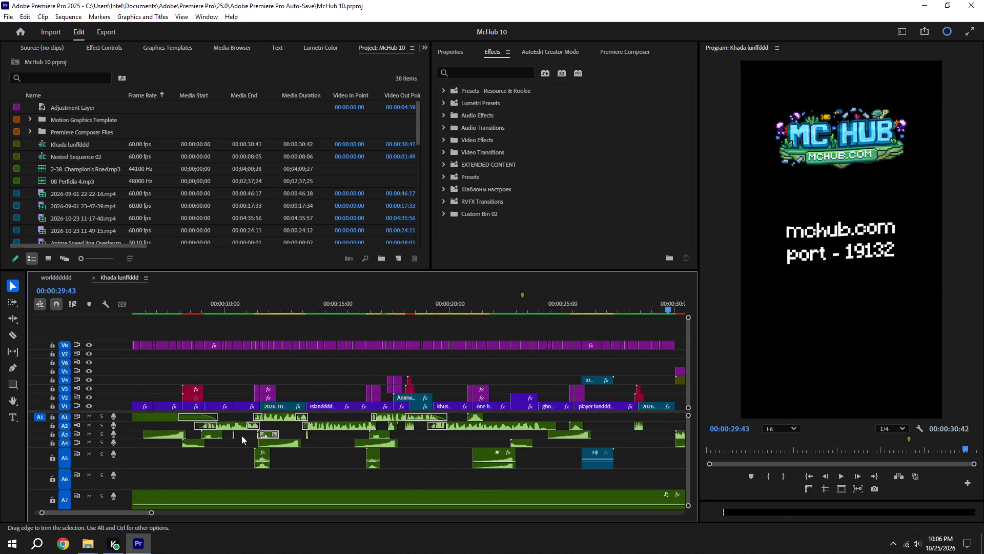
pyautogui.keyDown('alt'); pyautogui.scroll(5, 307, 446); pyautogui.keyUp('alt')
pyautogui.scroll(5, 307, 446)
pyautogui.moveTo(398, 435); pyautogui.dragTo(380, 433)
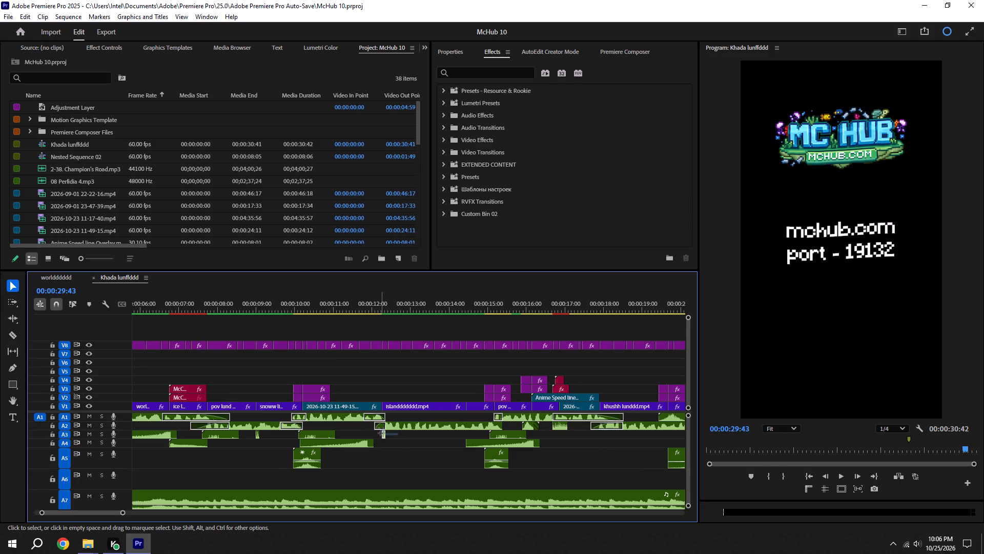
pyautogui.moveTo(380, 433); pyautogui.dragTo(374, 435)
pyautogui.moveTo(408, 436); pyautogui.dragTo(376, 432)
pyautogui.hotkey('ctrl', 'c')
# Paste the short sound effect onto A3 at the start of khusss 3.mp4 in the McHub pri 2 sequence and save.
pyautogui.click(55, 273)
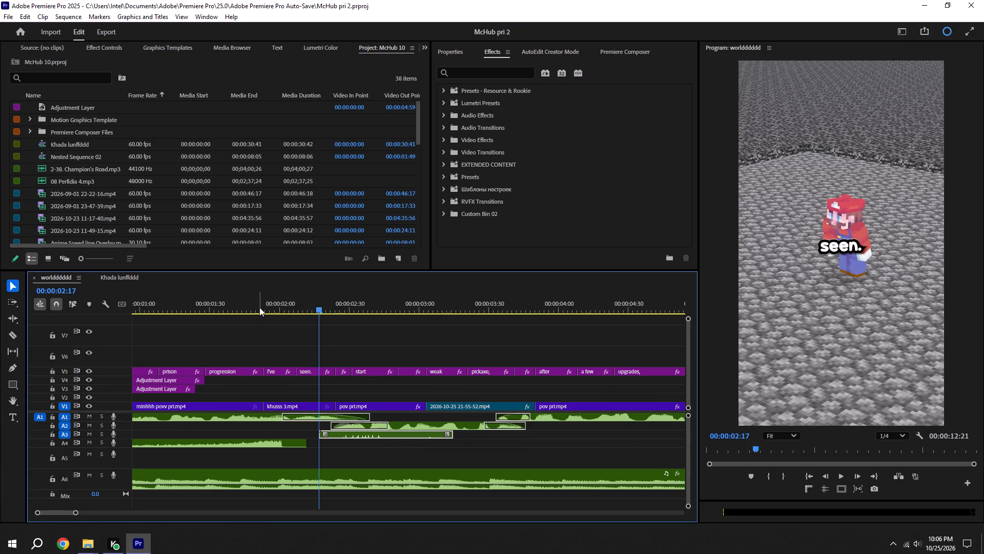
pyautogui.keyDown('shift'); pyautogui.click(259, 307); pyautogui.keyUp('shift')
pyautogui.hotkey('ctrl', 'v')
pyautogui.keyDown('alt'); pyautogui.scroll(5, 282, 432); pyautogui.keyUp('alt')
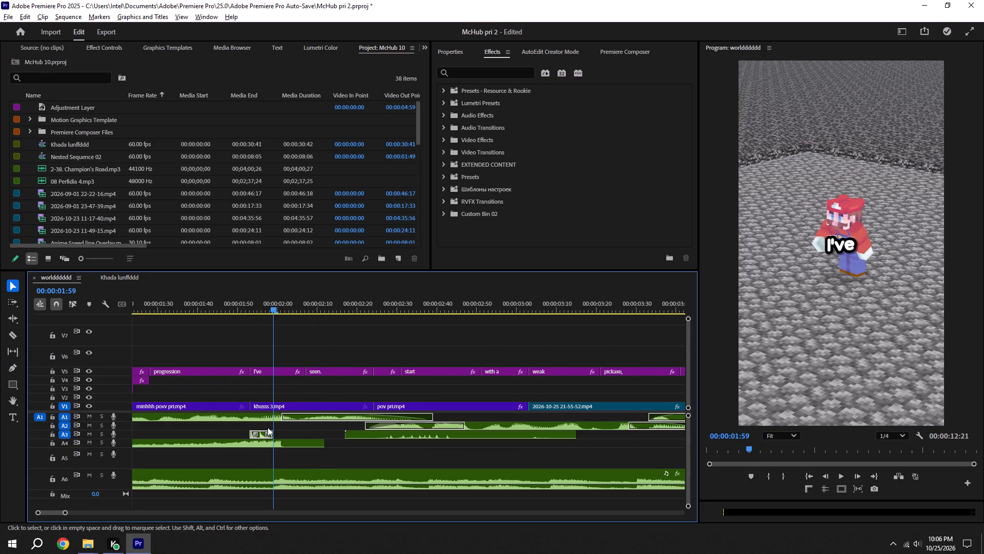
pyautogui.hotkey('ctrl', 's')
# Play the sequence from the beginning to just past 00:00:03:00 to check both added sound effects, saving the project.
pyautogui.keyDown('alt'); pyautogui.scroll(-6, 298, 425); pyautogui.keyUp('alt')
pyautogui.click(812, 479)
pyautogui.keyDown('alt'); pyautogui.scroll(-6, 510, 444); pyautogui.keyUp('alt')
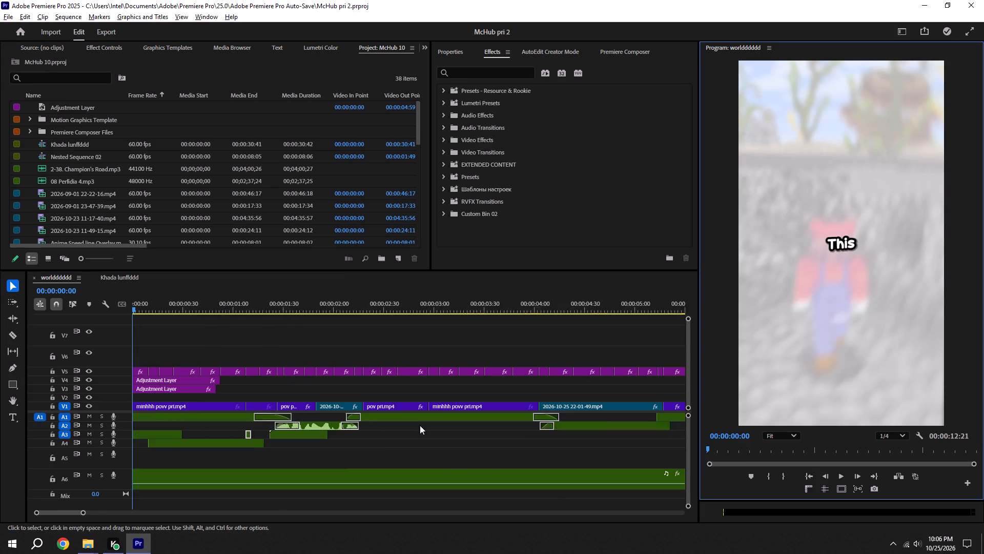
pyautogui.press('space')
pyautogui.click(350, 456)
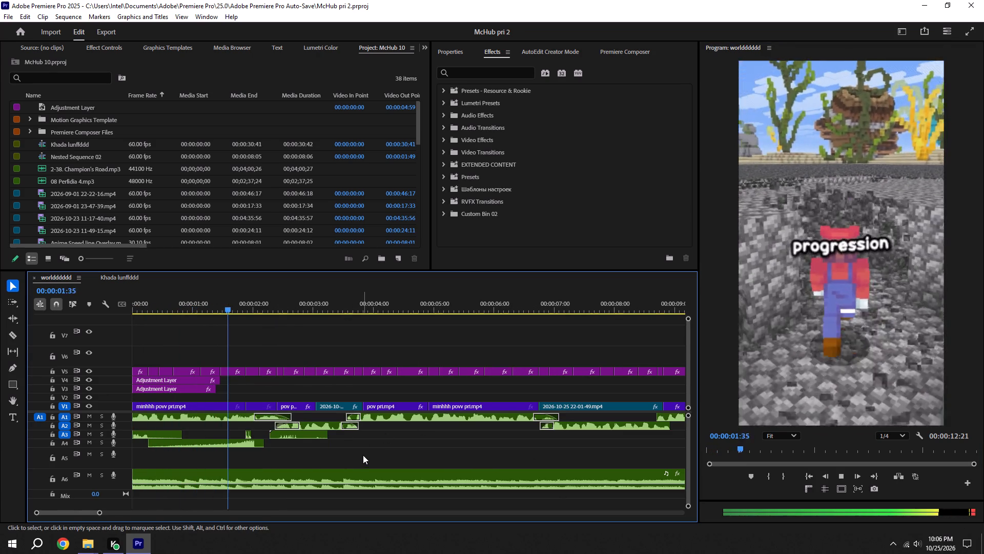
pyautogui.press('space')
pyautogui.press('space')
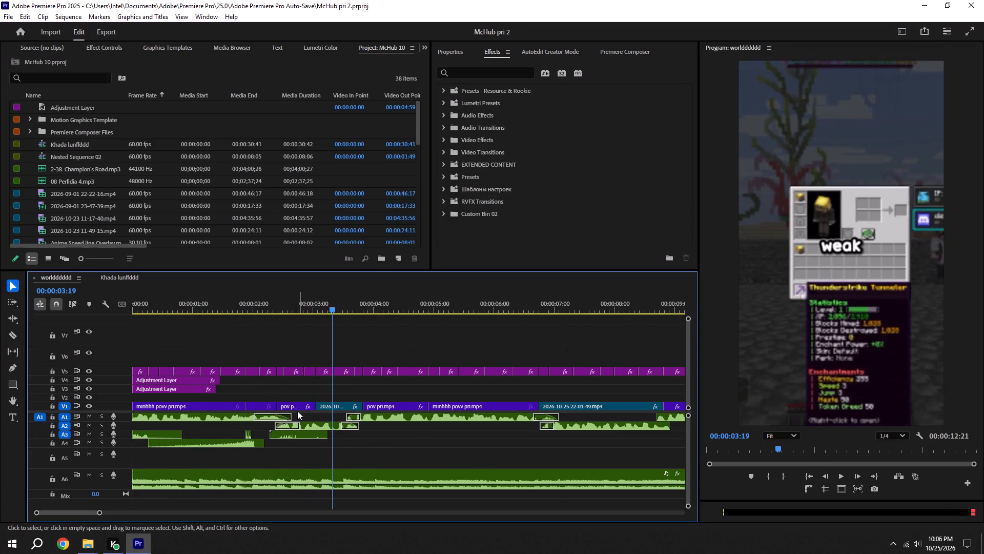
pyautogui.press('space')
pyautogui.press('space')
pyautogui.hotkey('ctrl', 's')
# Replay from 00:00:01:30 and again from the start of the first pov pri.mp4 clip to check the sound effects' timing.
pyautogui.moveTo(238, 306); pyautogui.dragTo(223, 305)
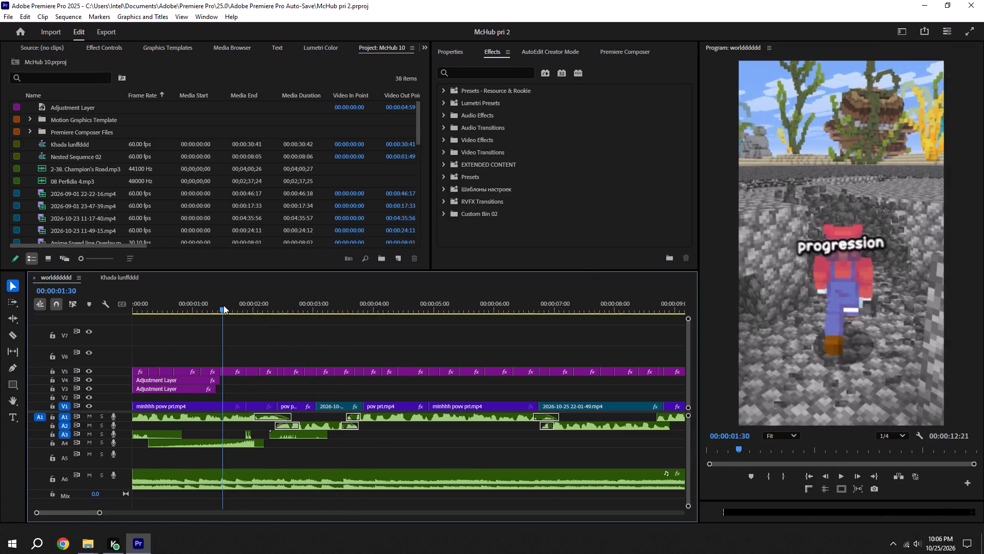
pyautogui.moveTo(223, 305); pyautogui.dragTo(222, 305)
pyautogui.press('space')
pyautogui.press('space')
pyautogui.press('space')
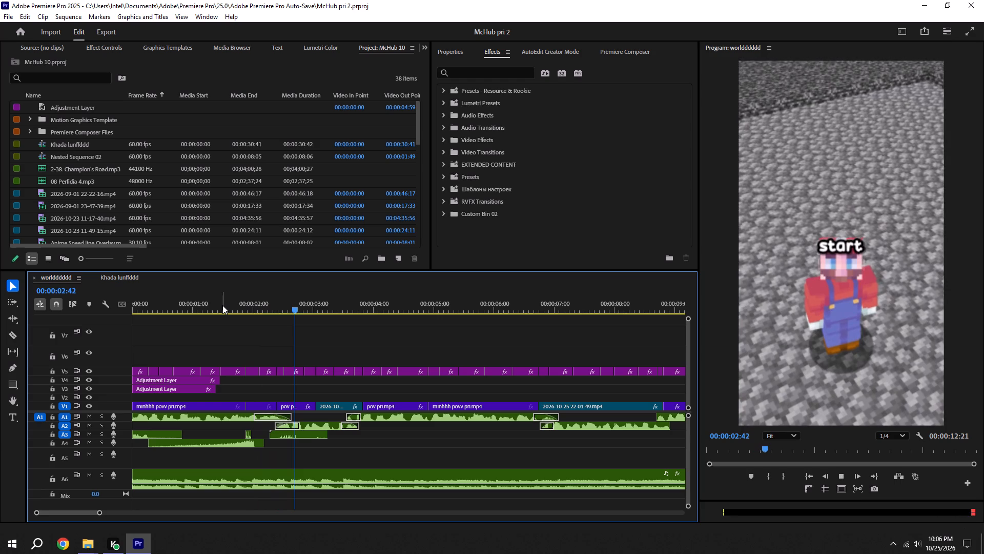
pyautogui.hotkey('ctrl', 's')
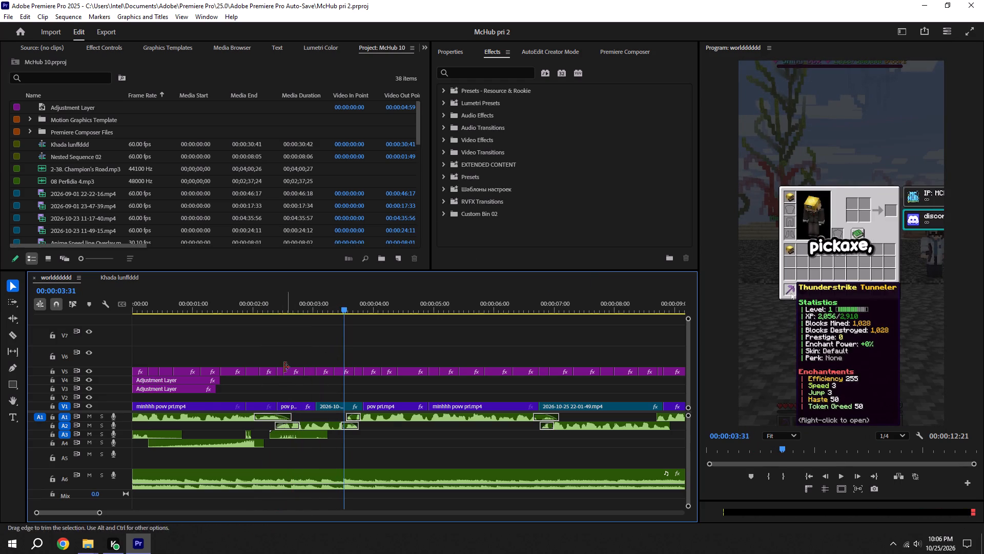
pyautogui.keyDown('shift'); pyautogui.click(277, 324); pyautogui.keyUp('shift')
pyautogui.keyDown('shift'); pyautogui.click(277, 311); pyautogui.keyUp('shift')
pyautogui.press('space')
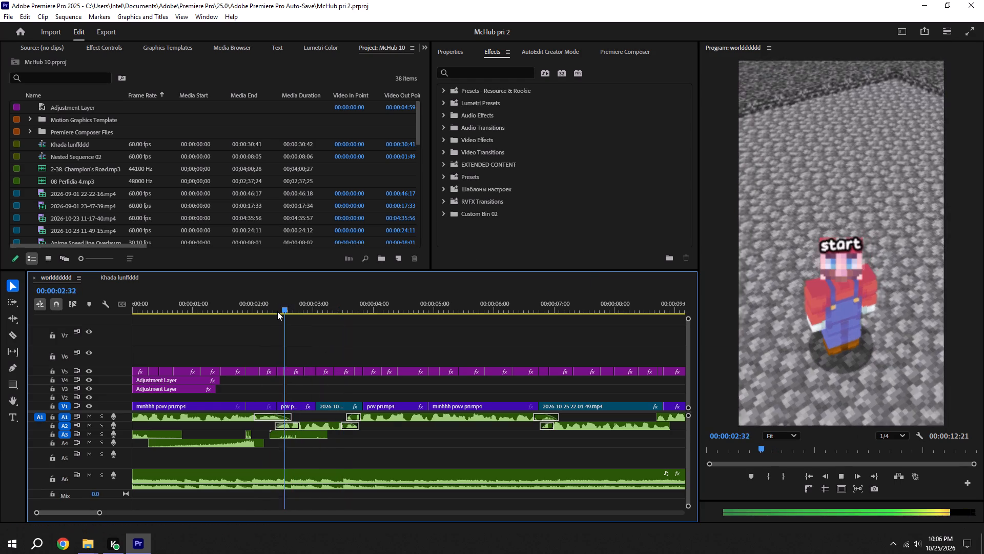
pyautogui.press('space')
pyautogui.press('space')
pyautogui.press('space')
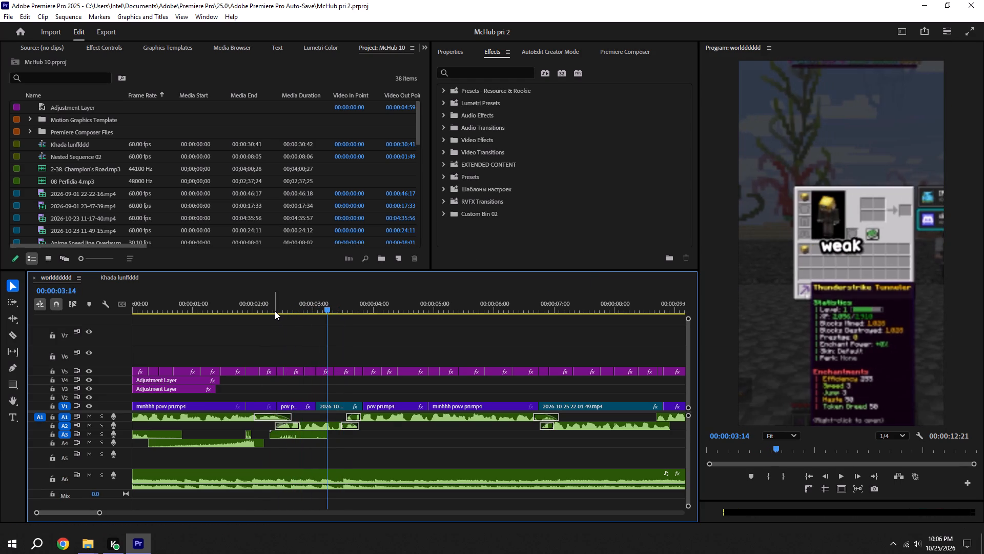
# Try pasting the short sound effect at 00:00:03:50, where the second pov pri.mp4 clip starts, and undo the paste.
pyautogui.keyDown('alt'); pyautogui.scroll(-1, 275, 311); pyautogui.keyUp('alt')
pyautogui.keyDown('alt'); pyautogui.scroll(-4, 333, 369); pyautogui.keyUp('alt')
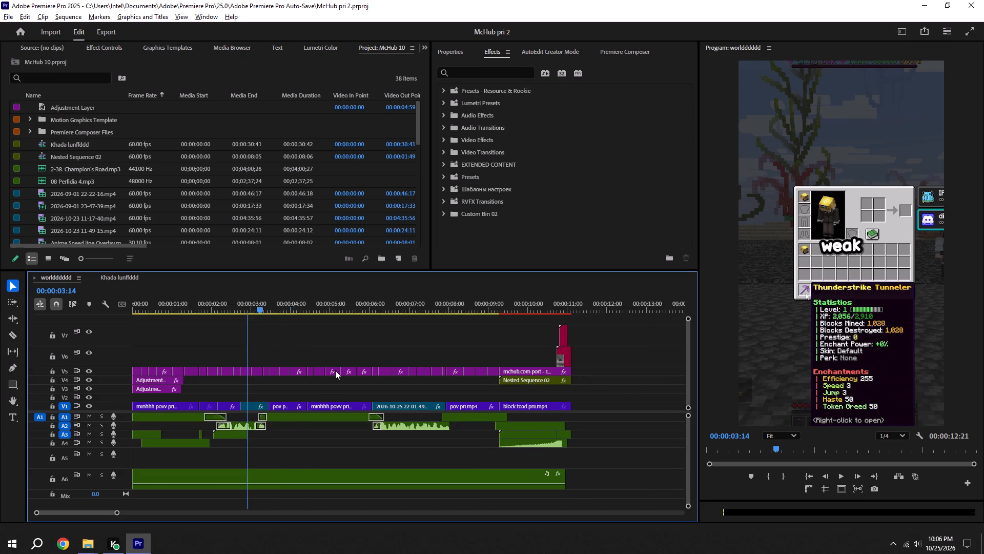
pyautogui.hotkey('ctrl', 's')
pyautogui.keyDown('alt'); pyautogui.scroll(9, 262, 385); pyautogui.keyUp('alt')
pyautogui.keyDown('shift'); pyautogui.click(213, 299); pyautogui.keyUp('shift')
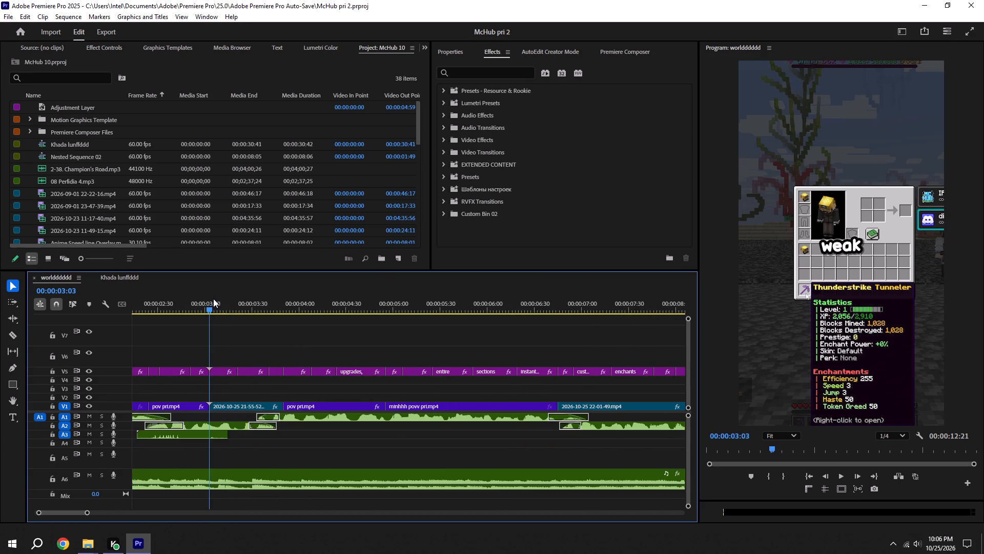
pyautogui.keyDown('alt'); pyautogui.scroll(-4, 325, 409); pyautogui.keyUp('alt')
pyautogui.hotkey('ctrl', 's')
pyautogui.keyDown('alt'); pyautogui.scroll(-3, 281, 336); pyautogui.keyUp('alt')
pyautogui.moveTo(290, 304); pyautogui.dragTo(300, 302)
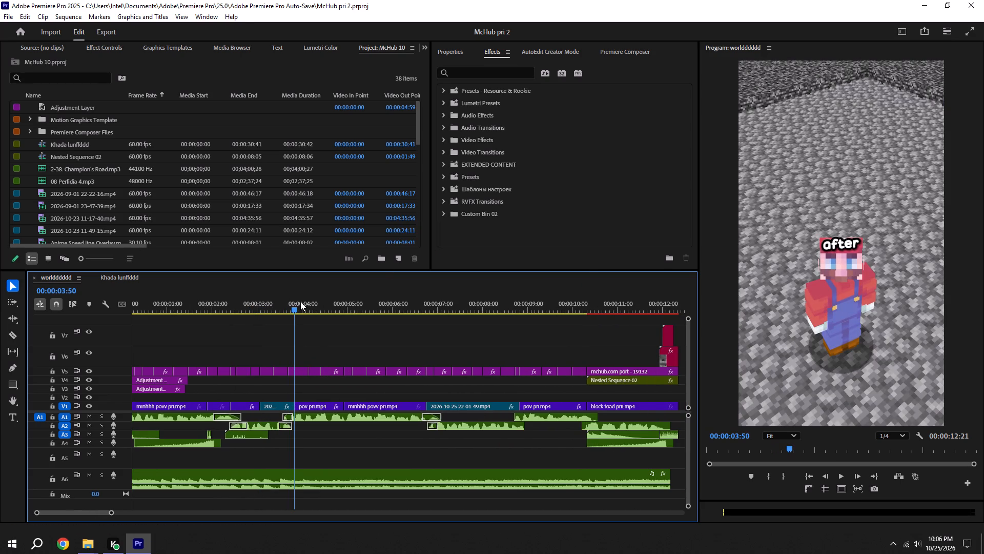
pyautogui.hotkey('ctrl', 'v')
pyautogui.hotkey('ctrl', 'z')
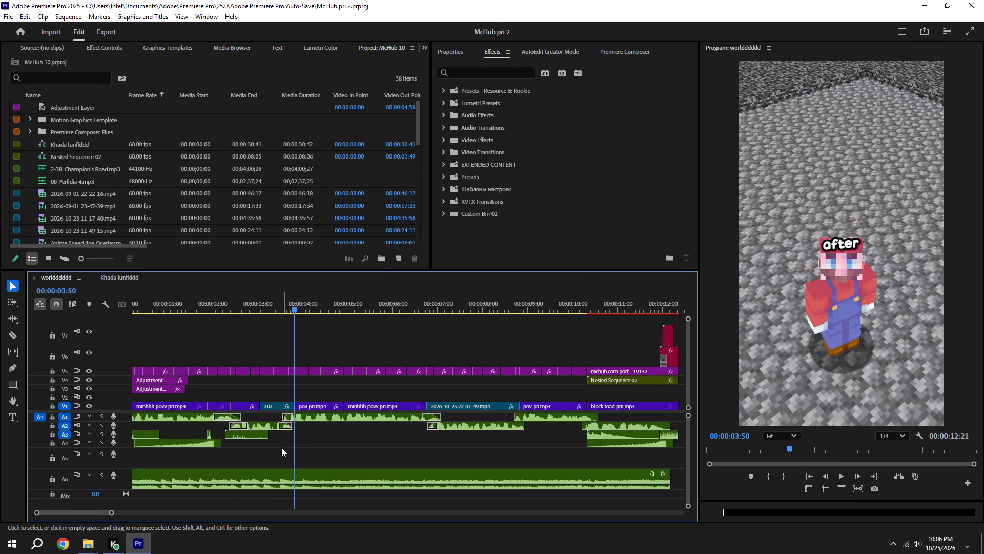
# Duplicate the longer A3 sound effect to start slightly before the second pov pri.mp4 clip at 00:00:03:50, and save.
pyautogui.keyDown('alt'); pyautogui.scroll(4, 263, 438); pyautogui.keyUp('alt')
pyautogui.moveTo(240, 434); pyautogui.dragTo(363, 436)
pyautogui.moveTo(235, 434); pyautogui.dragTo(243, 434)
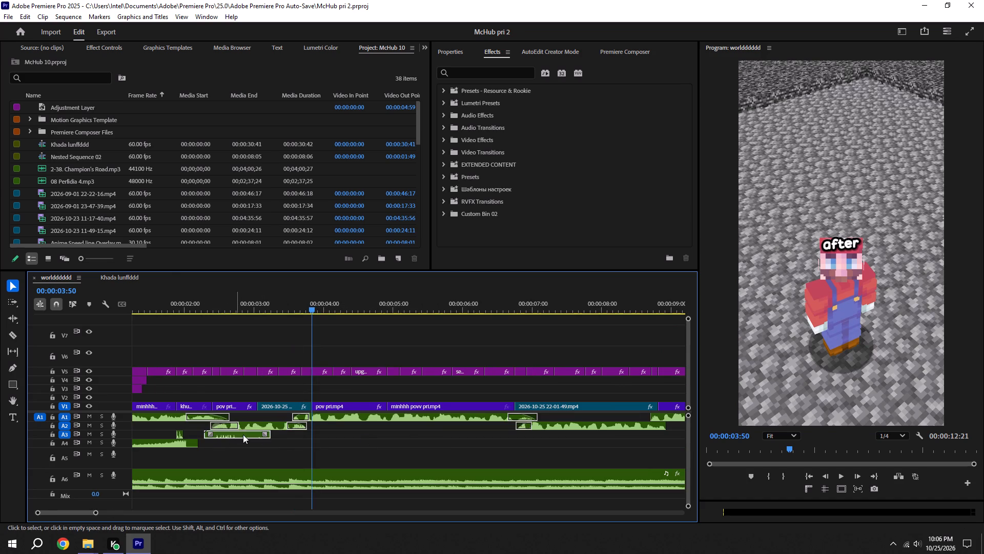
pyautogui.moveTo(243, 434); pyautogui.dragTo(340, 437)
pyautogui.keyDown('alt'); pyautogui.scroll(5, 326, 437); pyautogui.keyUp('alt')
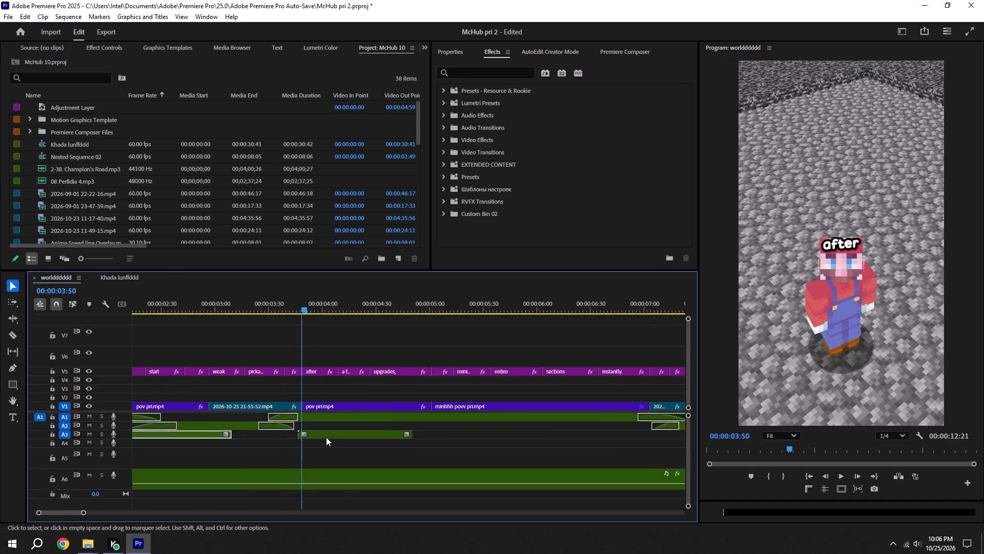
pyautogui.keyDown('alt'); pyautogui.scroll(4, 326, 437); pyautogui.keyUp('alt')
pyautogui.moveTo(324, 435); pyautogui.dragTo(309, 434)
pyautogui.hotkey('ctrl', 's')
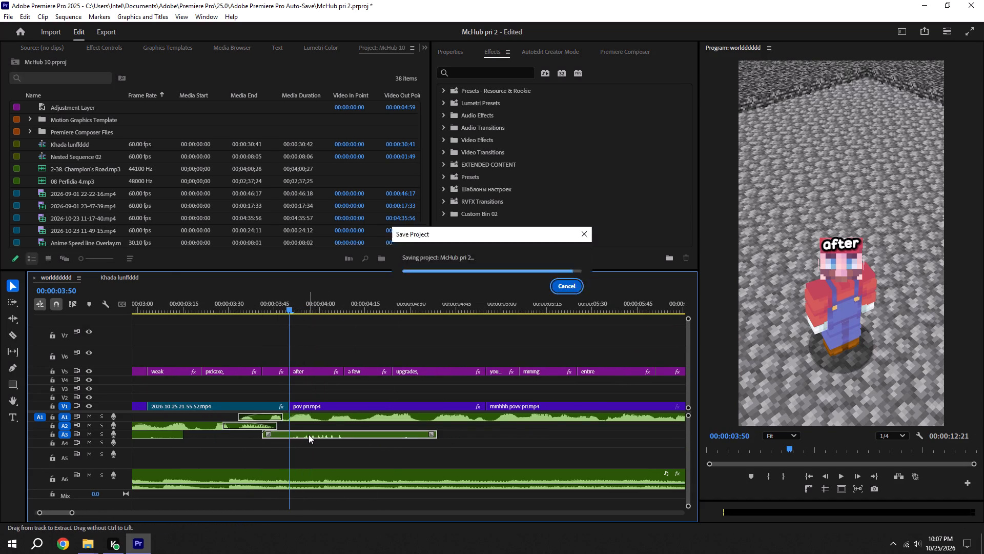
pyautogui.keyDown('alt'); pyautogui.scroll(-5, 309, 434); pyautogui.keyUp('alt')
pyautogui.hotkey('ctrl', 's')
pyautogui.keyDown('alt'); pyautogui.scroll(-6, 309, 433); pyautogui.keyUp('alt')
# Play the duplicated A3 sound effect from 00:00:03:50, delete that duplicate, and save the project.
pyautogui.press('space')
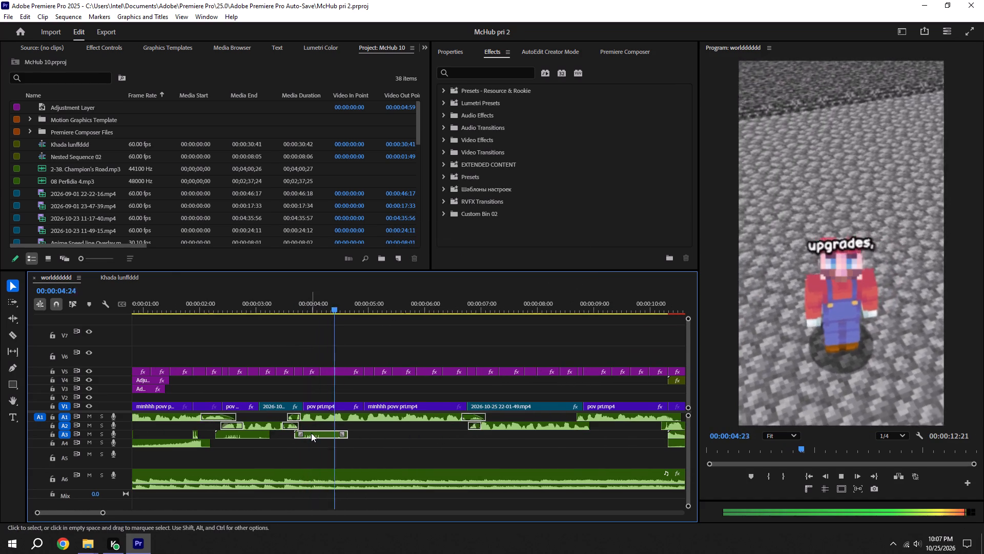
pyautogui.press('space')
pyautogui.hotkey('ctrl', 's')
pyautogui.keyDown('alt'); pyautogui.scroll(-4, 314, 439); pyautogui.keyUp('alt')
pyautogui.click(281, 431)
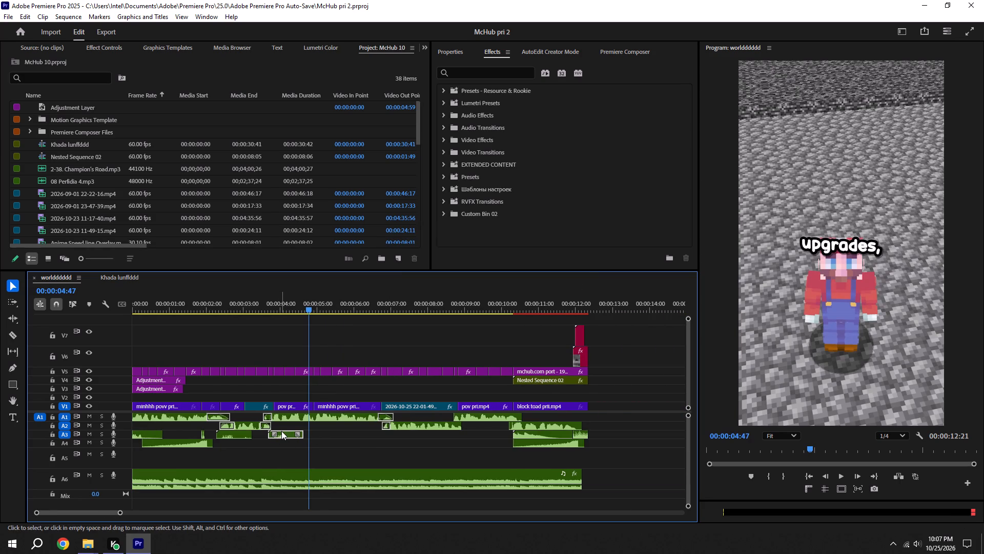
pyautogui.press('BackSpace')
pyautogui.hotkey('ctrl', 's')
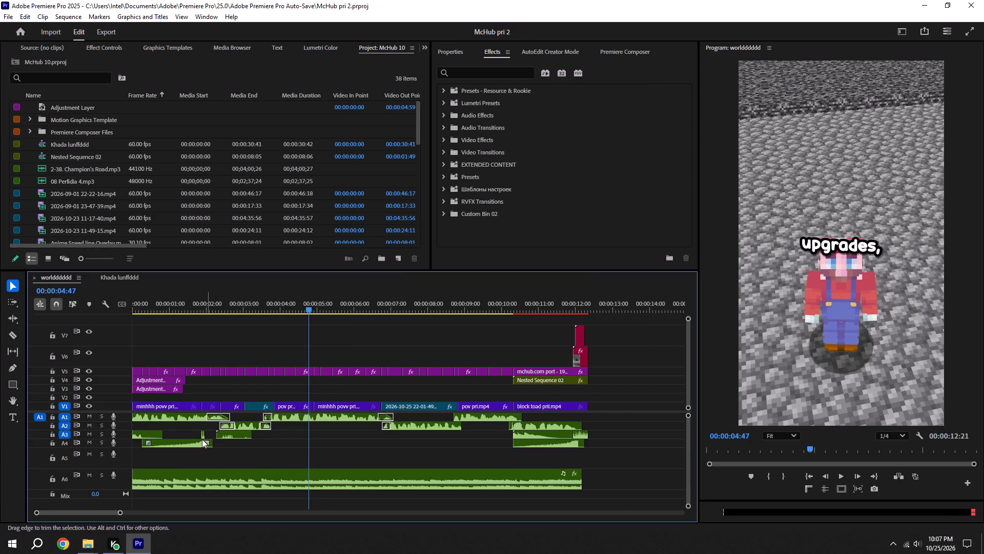
# Duplicate the short A3 sound effect to the start of the second pov pri.mp4 clip at about 00:00:03:50, and save.
pyautogui.keyDown('alt'); pyautogui.moveTo(202, 436); pyautogui.dragTo(273, 434); pyautogui.keyUp('alt')
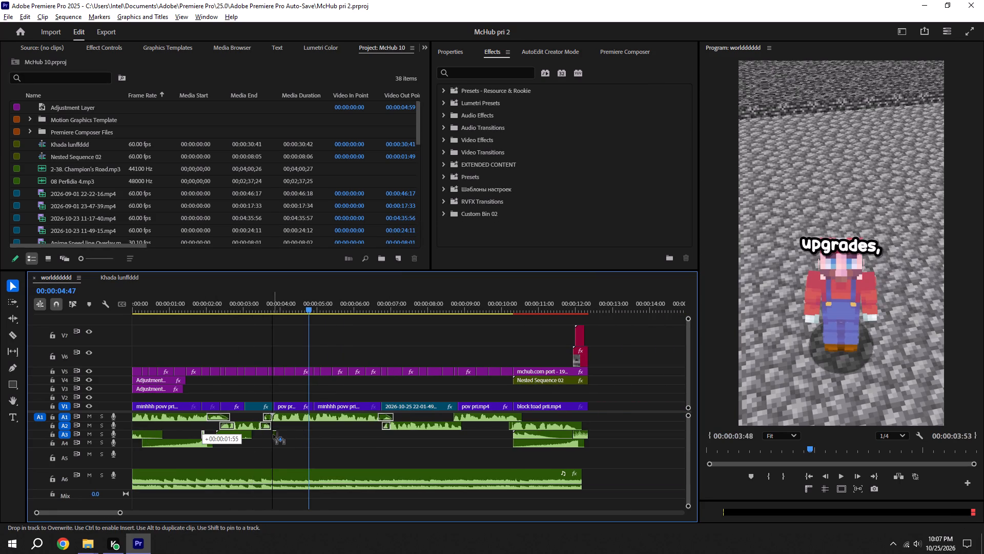
pyautogui.keyDown('alt'); pyautogui.moveTo(273, 434); pyautogui.dragTo(276, 434); pyautogui.keyUp('alt')
pyautogui.keyDown('alt'); pyautogui.scroll(10, 280, 437); pyautogui.keyUp('alt')
pyautogui.hotkey('ctrl', 's')
pyautogui.scroll(-5, 277, 437)
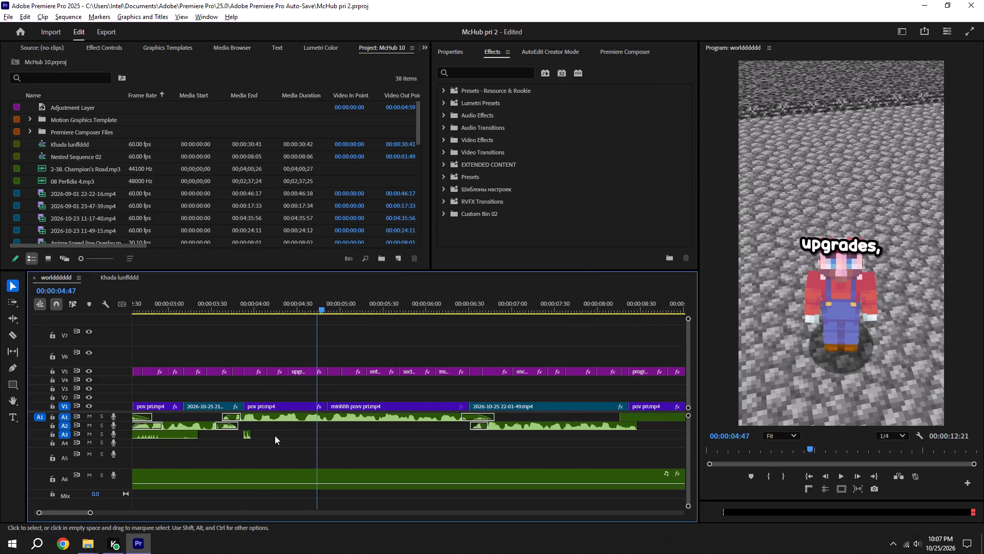
pyautogui.hotkey('ctrl', 's')
pyautogui.moveTo(249, 304); pyautogui.dragTo(243, 304)
pyautogui.press('space')
pyautogui.keyDown('alt'); pyautogui.scroll(-4, 239, 304); pyautogui.keyUp('alt')
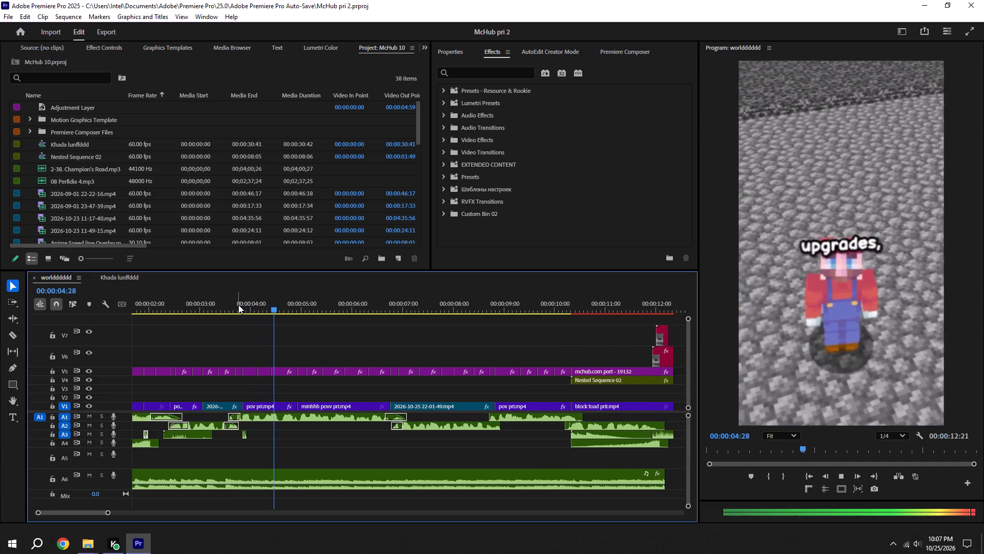
pyautogui.press('space')
pyautogui.press('space')
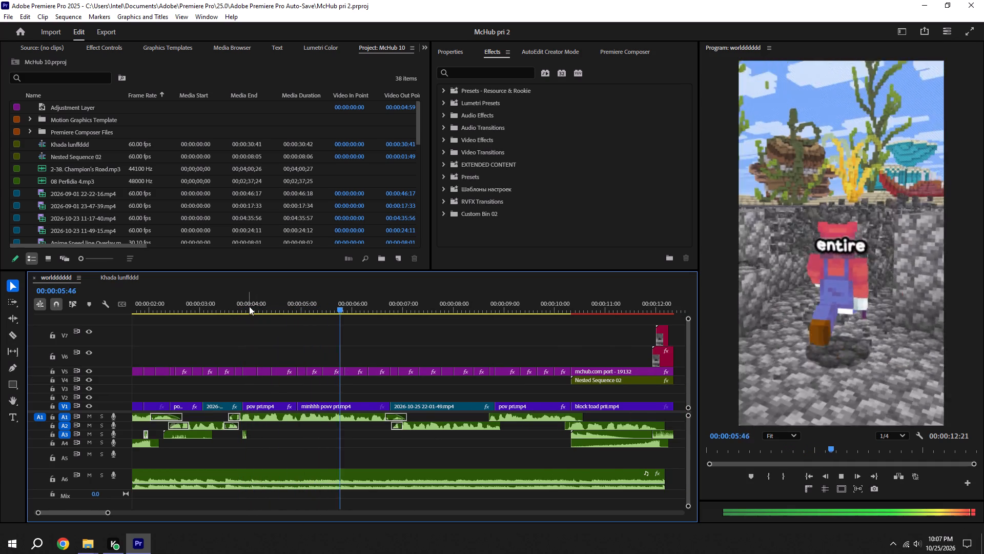
pyautogui.hotkey('ctrl', 's')
pyautogui.press('space')
pyautogui.press('space')
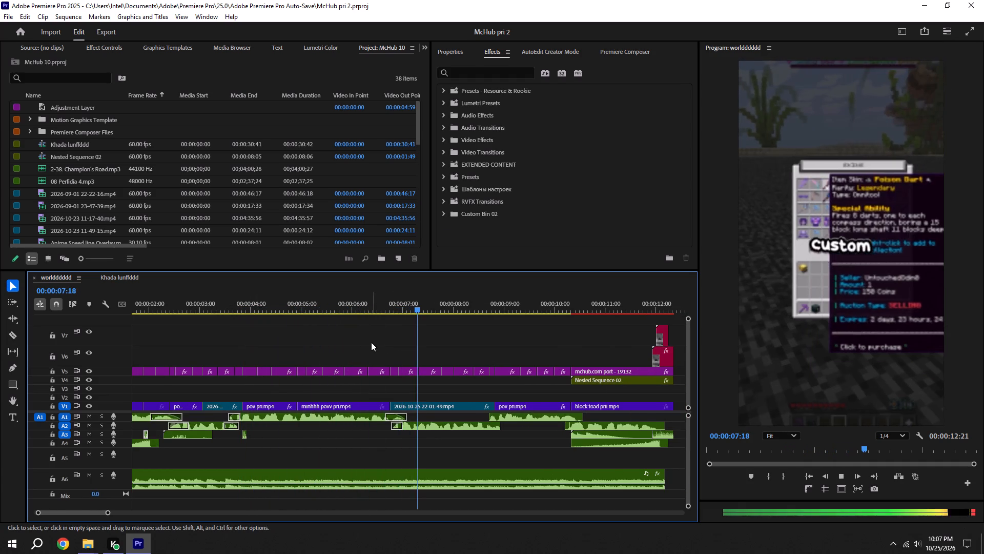
pyautogui.hotkey('ctrl', 's')
# Duplicate the A3 sound effect under block toad pri.mp4 to 00:00:06:45, where the menu clip starts, play it through, and save.
pyautogui.keyDown('ctrl'); pyautogui.scroll(-3, 378, 349); pyautogui.keyUp('ctrl')
pyautogui.keyDown('alt'); pyautogui.scroll(-3, 316, 416); pyautogui.keyUp('alt')
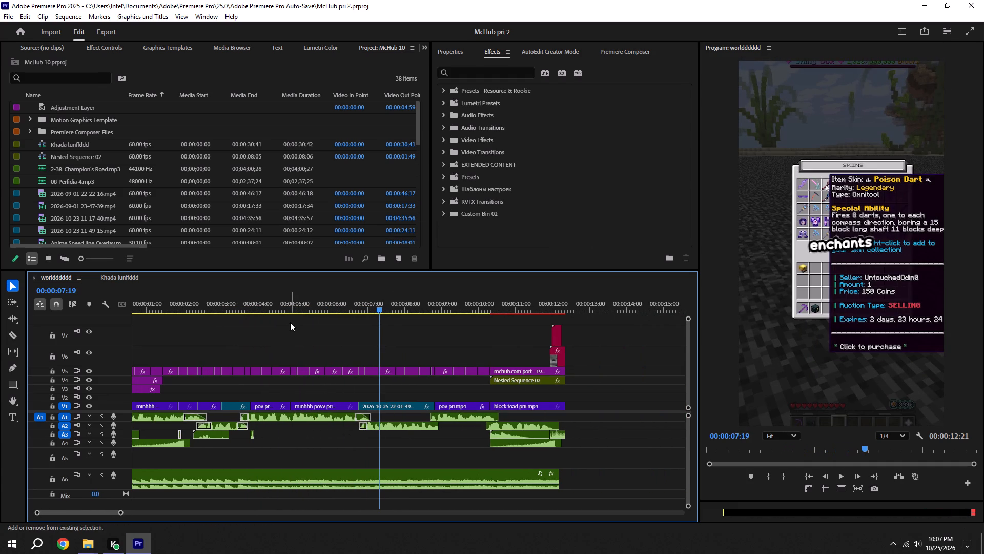
pyautogui.keyDown('shift'); pyautogui.click(290, 322); pyautogui.keyUp('shift')
pyautogui.keyDown('shift'); pyautogui.moveTo(282, 304); pyautogui.dragTo(288, 304); pyautogui.keyUp('shift')
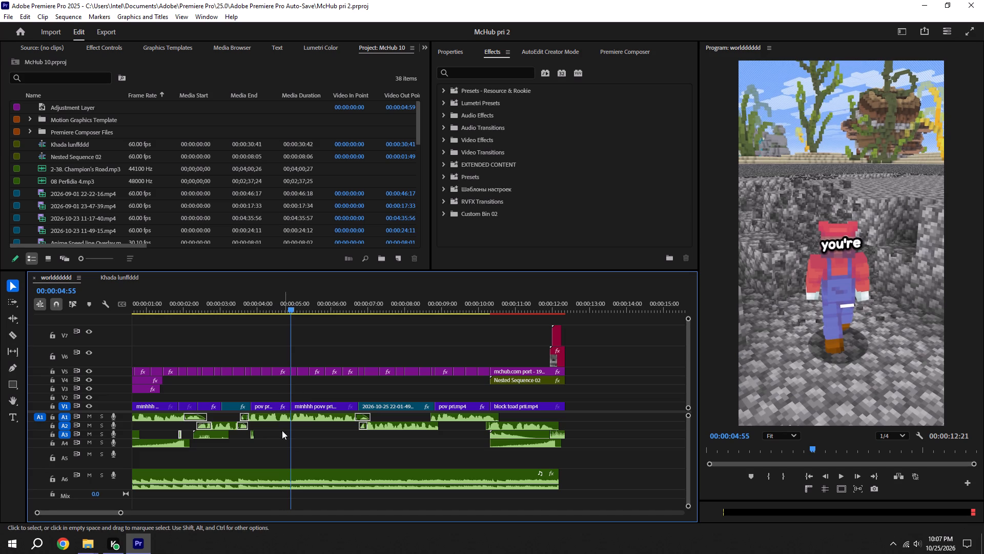
pyautogui.keyDown('shift'); pyautogui.click(347, 326); pyautogui.keyUp('shift')
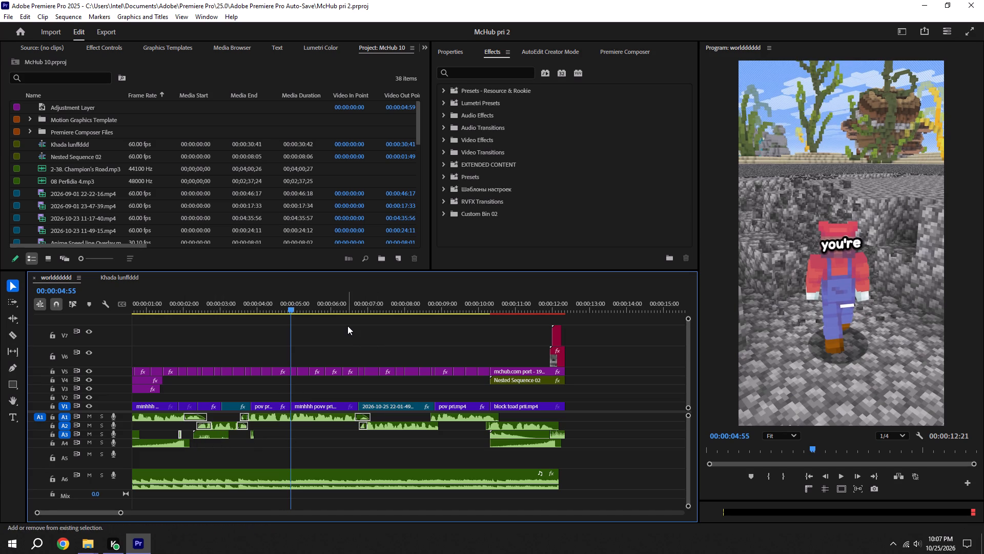
pyautogui.keyDown('shift'); pyautogui.moveTo(340, 306); pyautogui.dragTo(356, 307); pyautogui.keyUp('shift')
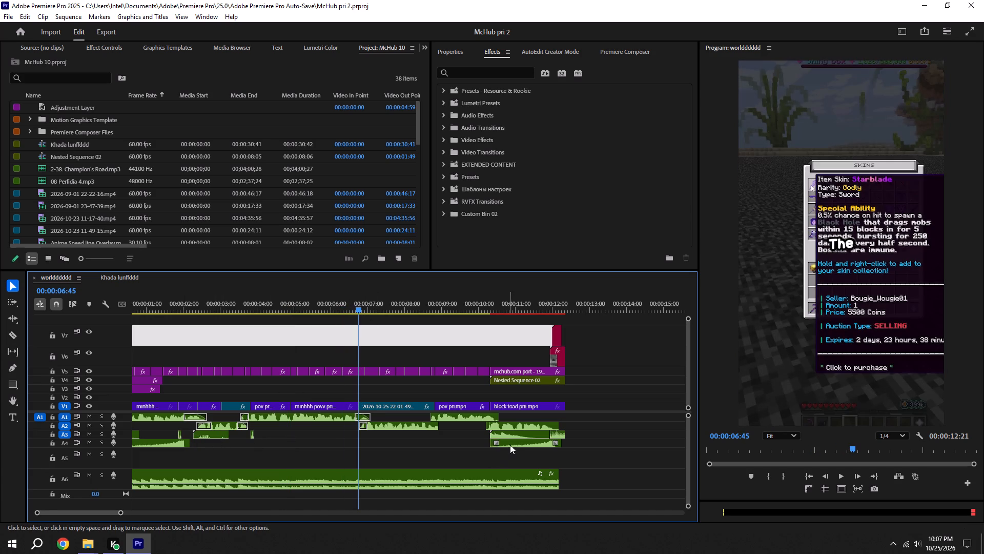
pyautogui.keyDown('alt'); pyautogui.moveTo(512, 436); pyautogui.dragTo(380, 439); pyautogui.keyUp('alt')
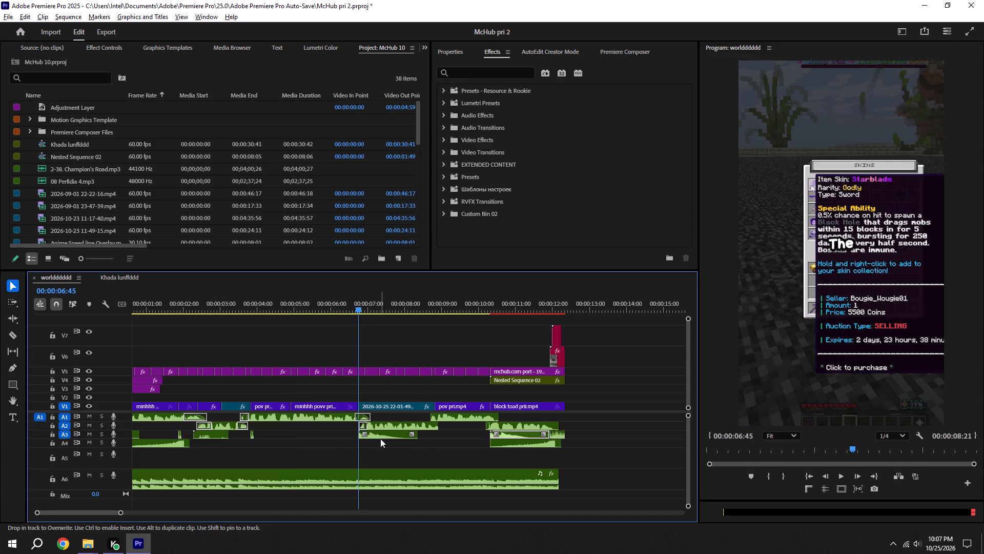
pyautogui.press('space')
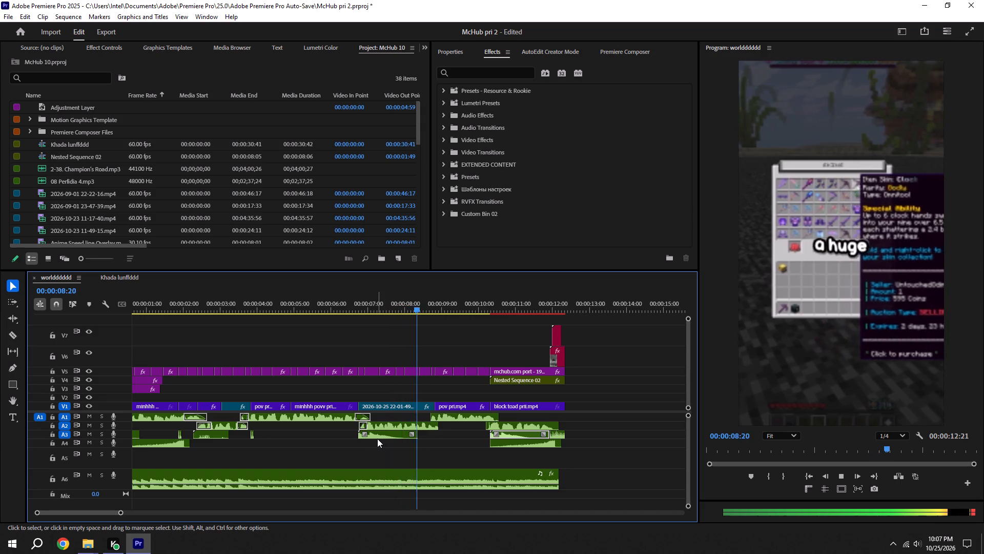
pyautogui.hotkey('ctrl', 's')
pyautogui.press('space')
pyautogui.press('space')
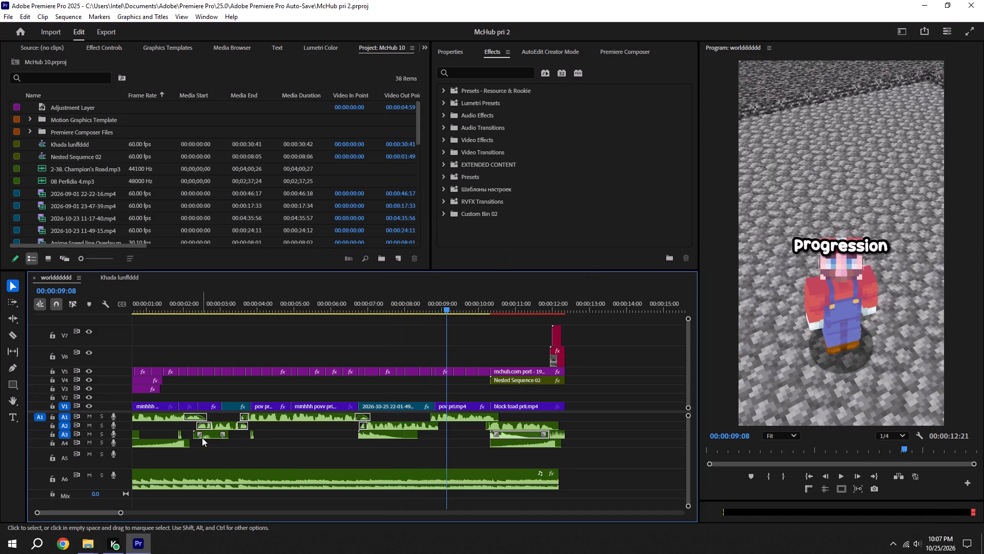
# Duplicate the longer A3 sound effect under the first pov pri.mp4 clip to the start of the third pov pri.mp4 clip, and save.
pyautogui.moveTo(204, 437); pyautogui.dragTo(445, 437)
pyautogui.hotkey('ctrl', 's')
pyautogui.hotkey('ctrl', 's')
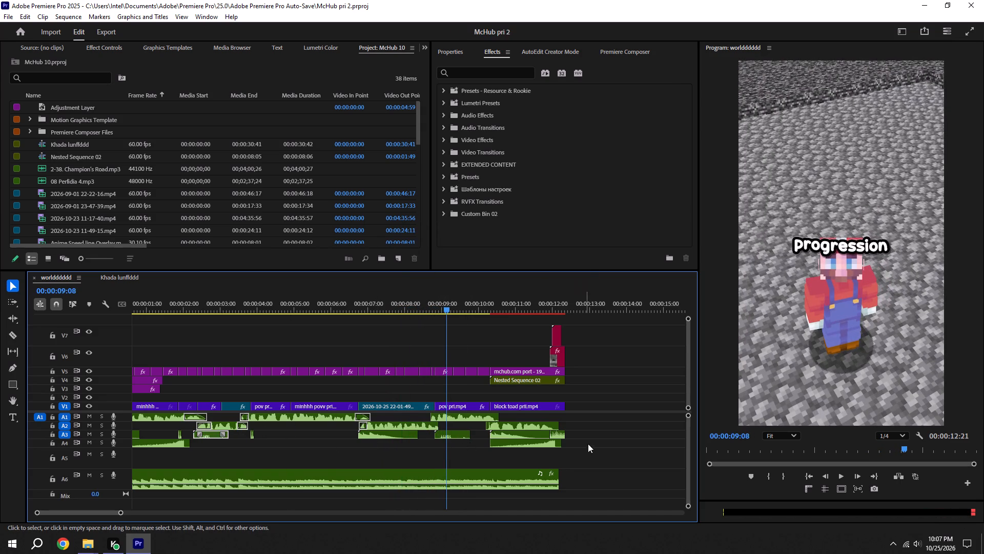
# Play from the sequence start and duplicate the first A4 riser to start at about 00:00:05 under minhhh povv pri.mp4, and save.
pyautogui.keyDown('alt'); pyautogui.scroll(-5, 583, 453); pyautogui.keyUp('alt')
pyautogui.click(808, 477)
pyautogui.press('space')
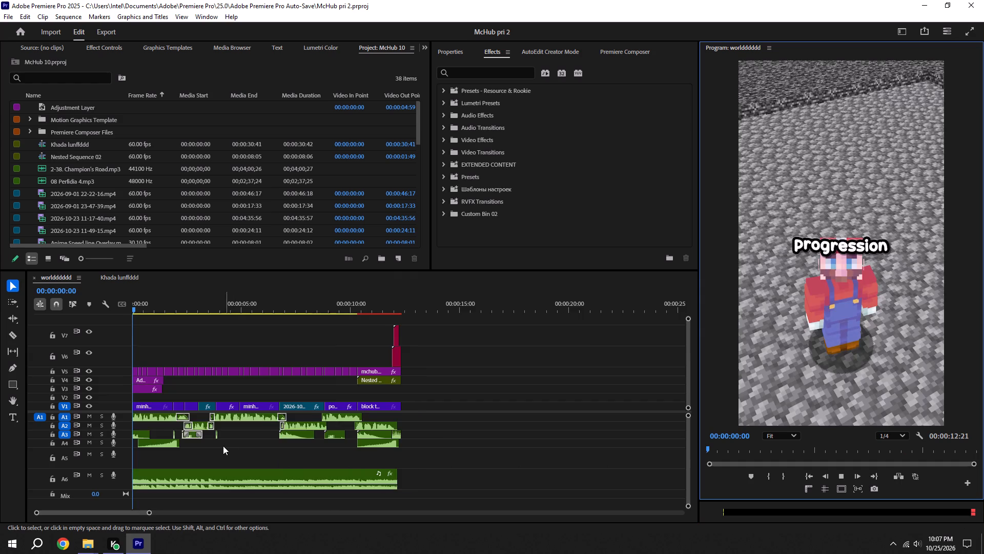
pyautogui.keyDown('alt'); pyautogui.scroll(10, 223, 446); pyautogui.keyUp('alt')
pyautogui.moveTo(183, 443); pyautogui.dragTo(337, 444)
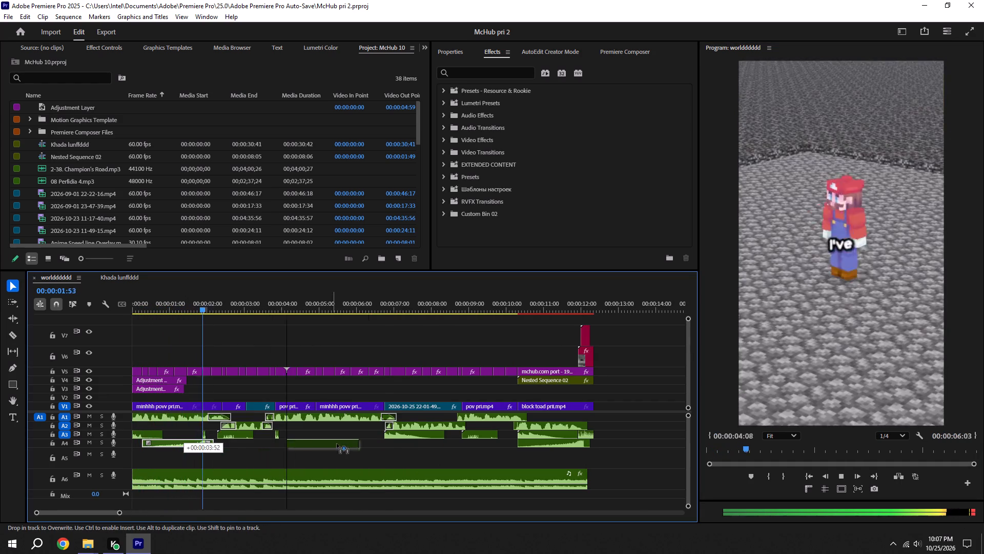
pyautogui.moveTo(337, 444); pyautogui.dragTo(362, 441)
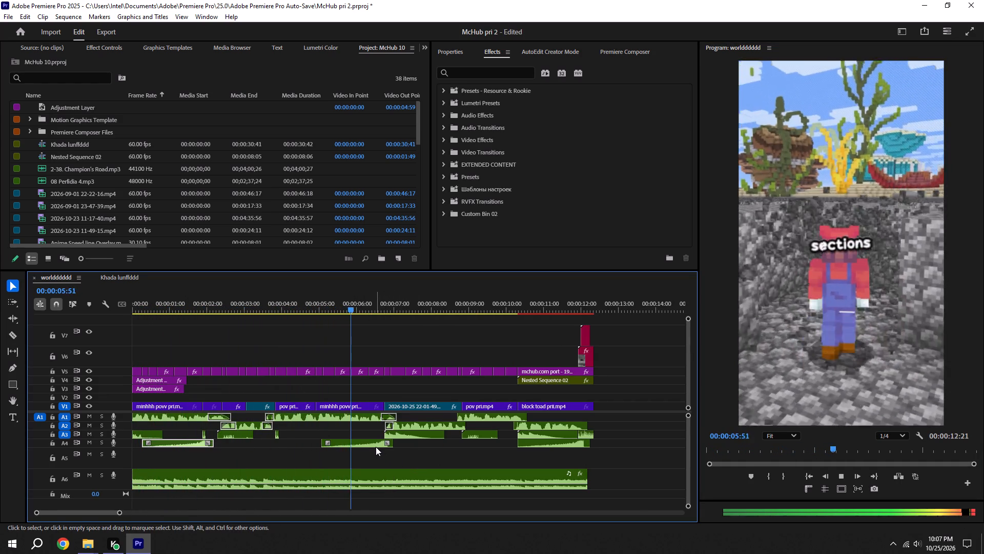
pyautogui.hotkey('ctrl', 's')
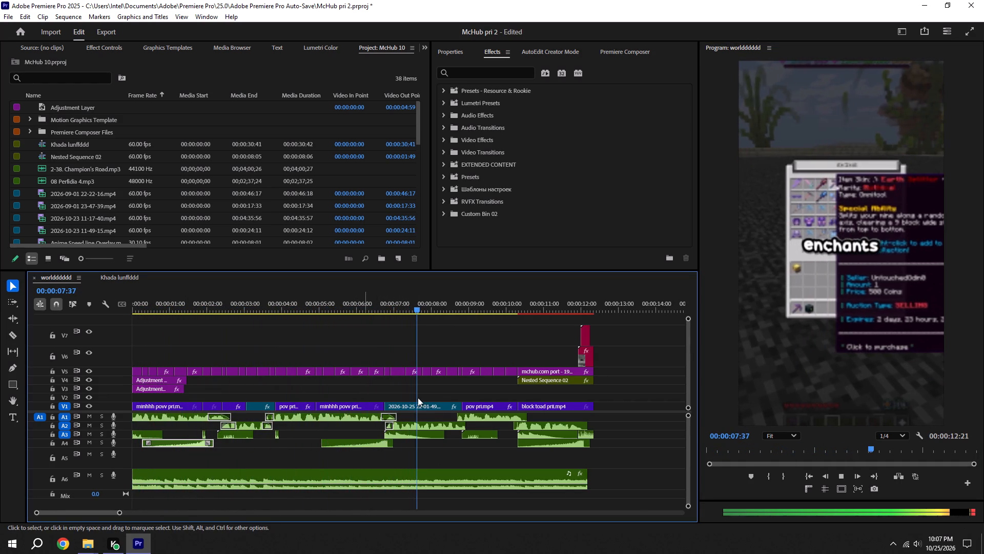
# Move the duplicated A4 riser to start at 00:00:06:04, save, and play that section from shortly before it.
pyautogui.moveTo(367, 444); pyautogui.dragTo(402, 445)
pyautogui.hotkey('ctrl', 's')
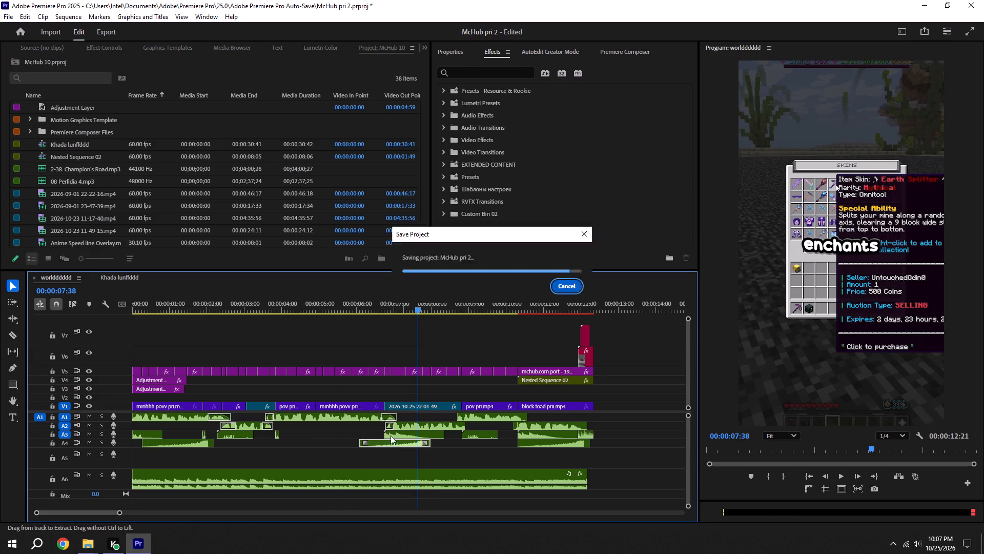
pyautogui.click(353, 305)
pyautogui.press('space')
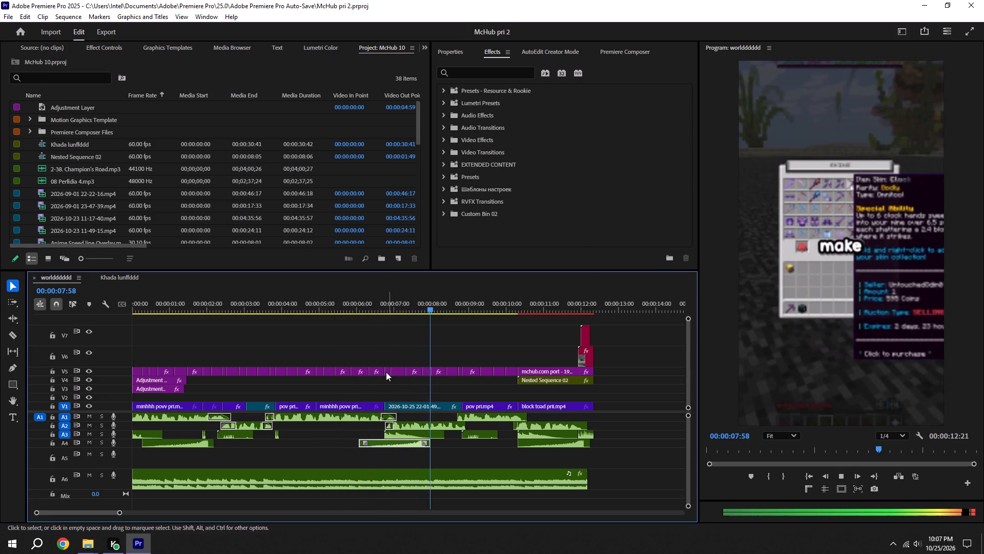
pyautogui.press('space')
# Shift the duplicated A4 riser about 23 frames later under the menu clip, play on from there, and save.
pyautogui.keyDown('alt'); pyautogui.scroll(8, 501, 436); pyautogui.keyUp('alt')
pyautogui.moveTo(375, 445); pyautogui.dragTo(376, 445)
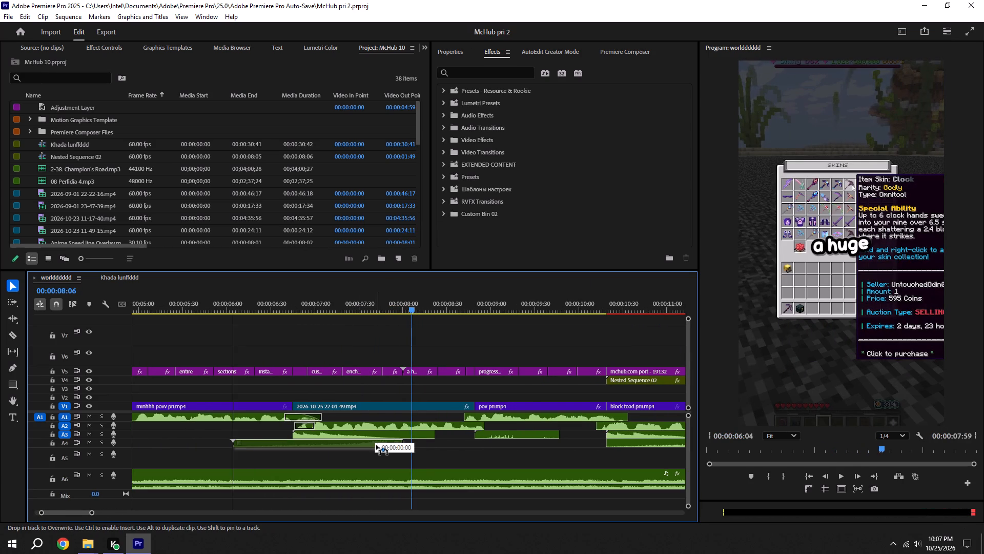
pyautogui.moveTo(376, 445); pyautogui.dragTo(409, 445)
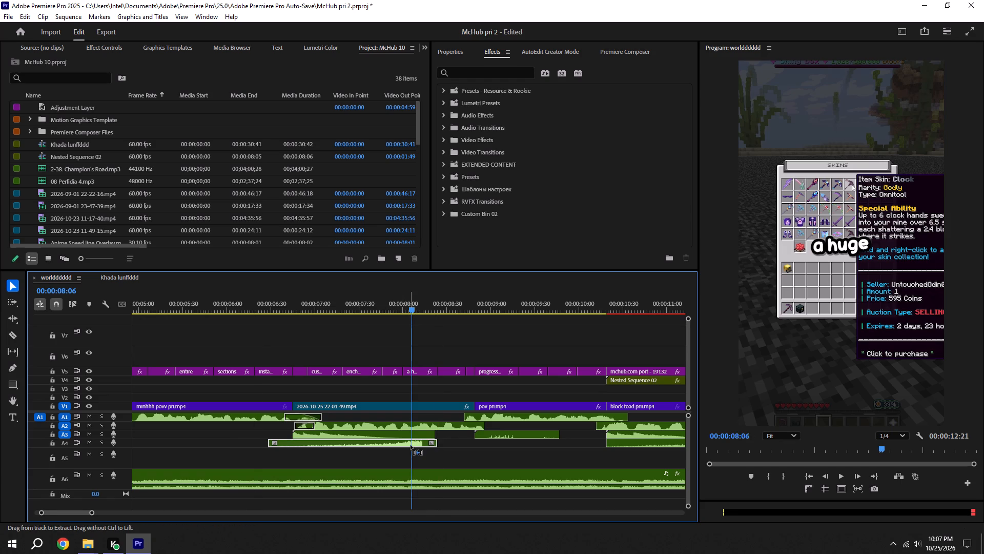
pyautogui.hotkey('ctrl', 's')
pyautogui.press('space')
pyautogui.hotkey('ctrl', 's')
pyautogui.keyDown('alt'); pyautogui.scroll(-5, 431, 447); pyautogui.keyUp('alt')
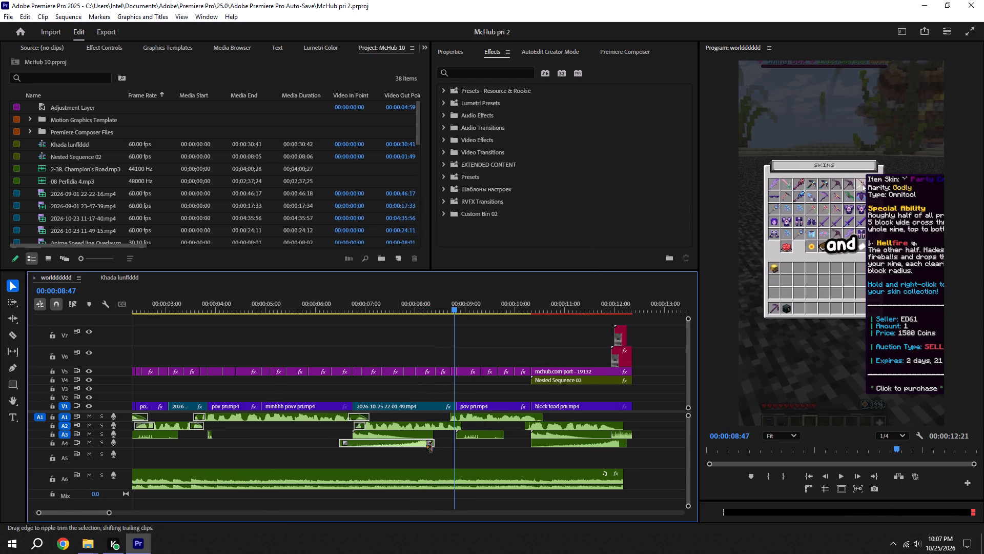
pyautogui.hotkey('ctrl', 's')
pyautogui.scroll(-5, 431, 446)
pyautogui.hotkey('ctrl', 's')
# Duplicate the first A4 riser on A4 to start at about 00:00:03:10, under the second pov pri.mp4 clip, and save.
pyautogui.moveTo(185, 446); pyautogui.dragTo(280, 455)
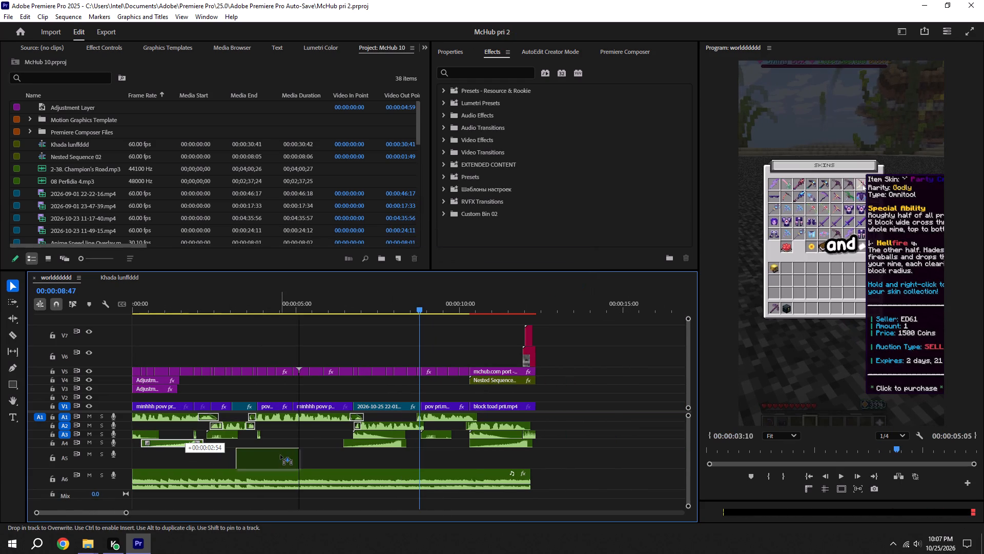
pyautogui.moveTo(280, 455); pyautogui.dragTo(280, 447)
pyautogui.hotkey('ctrl', 's')
# Play the sequence from the start to check the timing of the duplicated sound effects, saving along the way.
pyautogui.moveTo(201, 300); pyautogui.dragTo(14, 301)
pyautogui.press('space')
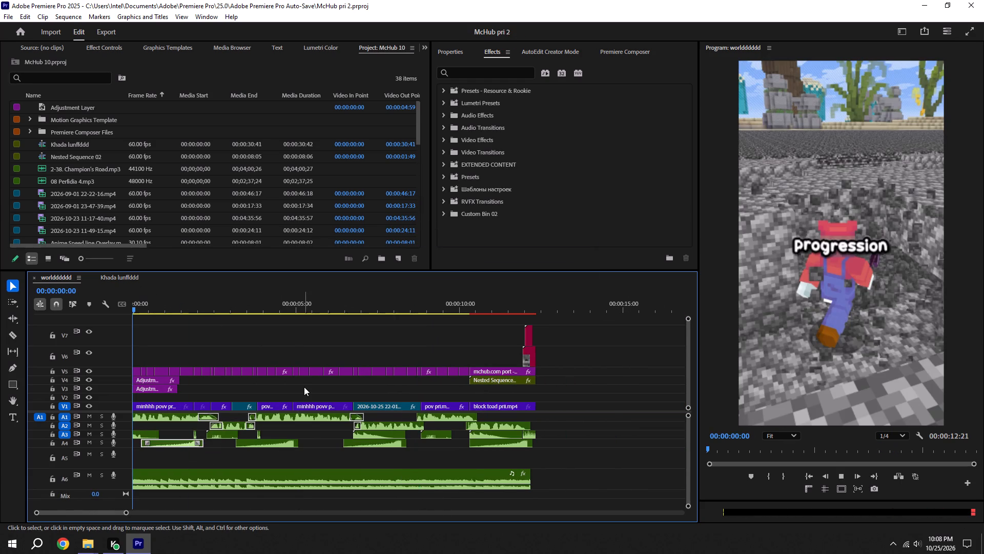
pyautogui.keyDown('alt'); pyautogui.scroll(-4, 304, 388); pyautogui.keyUp('alt')
pyautogui.click(470, 393)
pyautogui.press('space')
pyautogui.press('space')
pyautogui.keyDown('alt'); pyautogui.scroll(2, 355, 417); pyautogui.keyUp('alt')
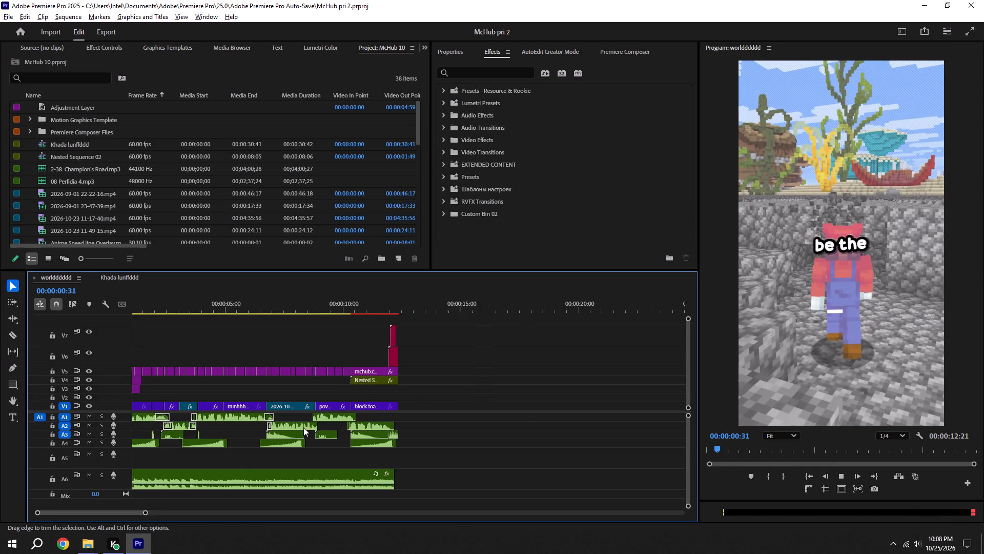
pyautogui.keyDown('alt'); pyautogui.scroll(7, 303, 427); pyautogui.keyUp('alt')
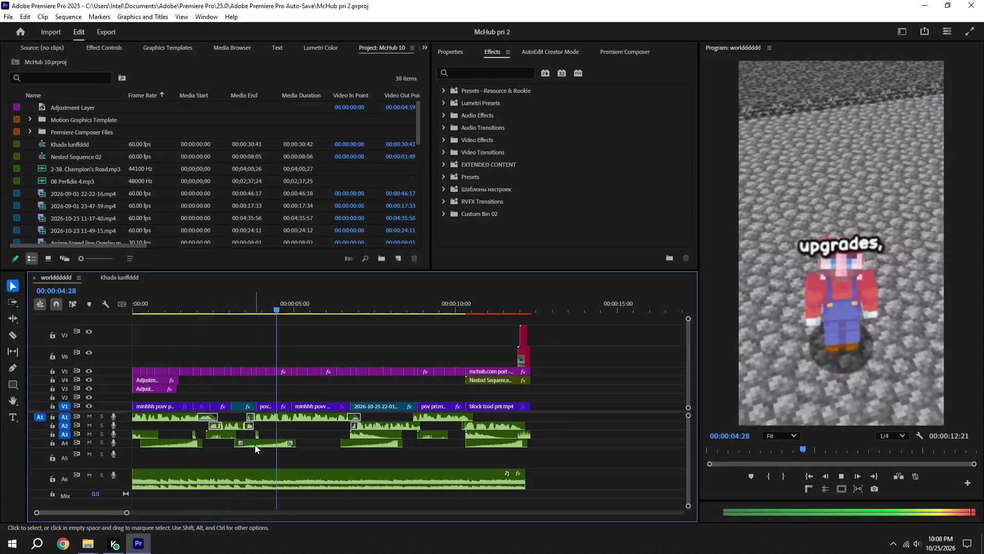
pyautogui.press('space')
pyautogui.hotkey('ctrl', 's')
pyautogui.press('space')
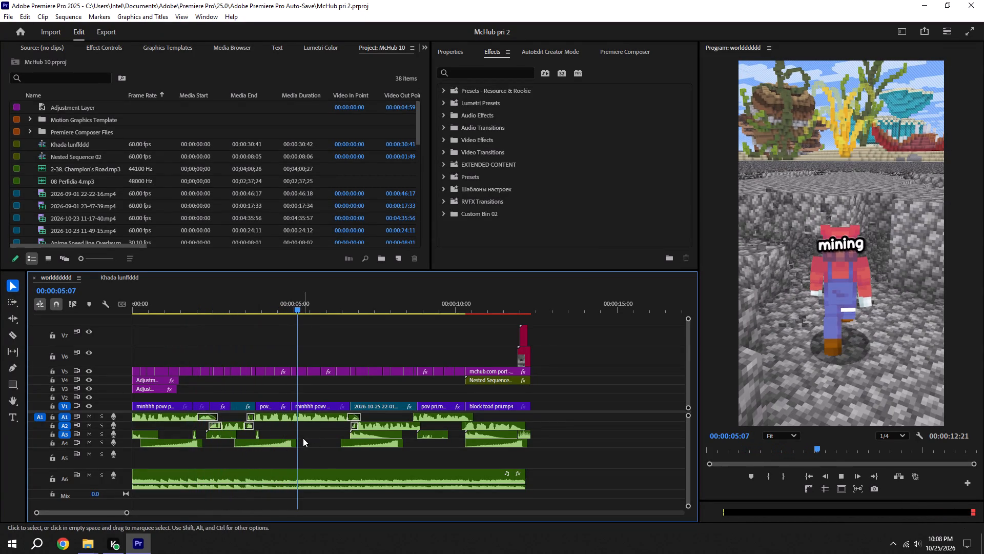
# Return the playhead to the start of the sequence and save the project.
pyautogui.hotkey('ctrl', 's')
pyautogui.keyDown('alt'); pyautogui.scroll(-4, 462, 458); pyautogui.keyUp('alt')
pyautogui.hotkey('ctrl', 's')
pyautogui.click(497, 427)
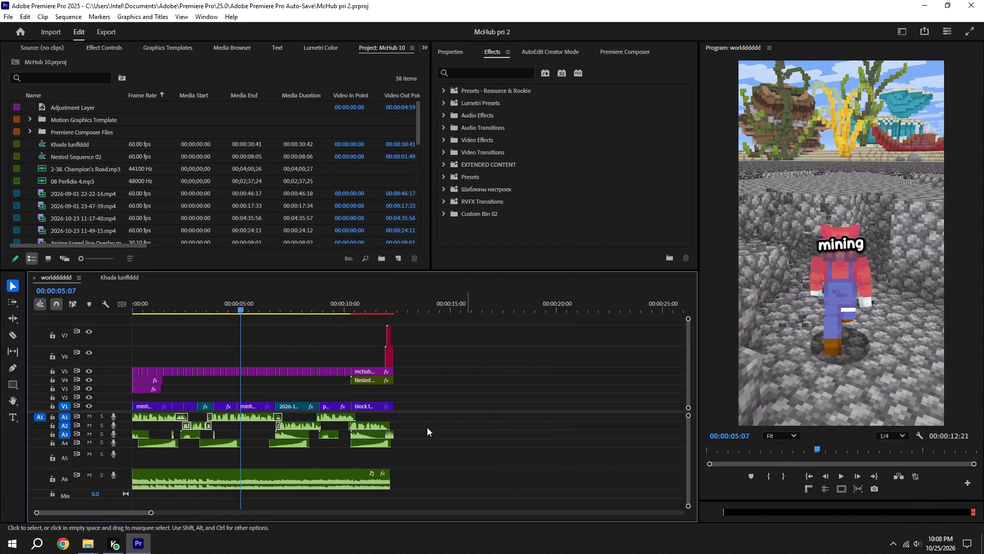
pyautogui.press('space')
pyautogui.moveTo(231, 302); pyautogui.dragTo(74, 311)
pyautogui.press('space')
pyautogui.keyDown('alt'); pyautogui.scroll(-5, 323, 401); pyautogui.keyUp('alt')
pyautogui.hotkey('ctrl', 's')
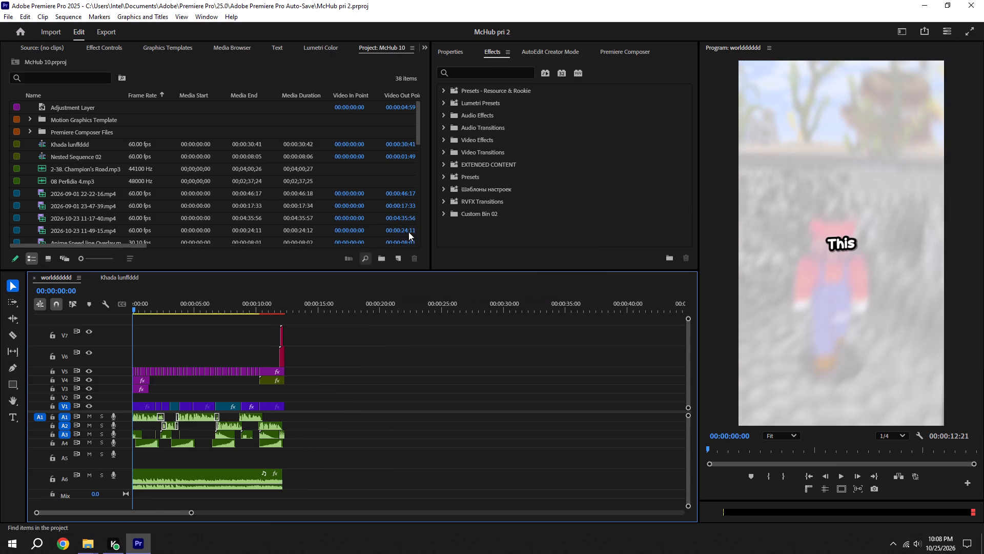
# Search the effects for "zoom" and browse the zoom presets, including the Malice smooth editing pack.
pyautogui.click(469, 78)
pyautogui.click(470, 69)
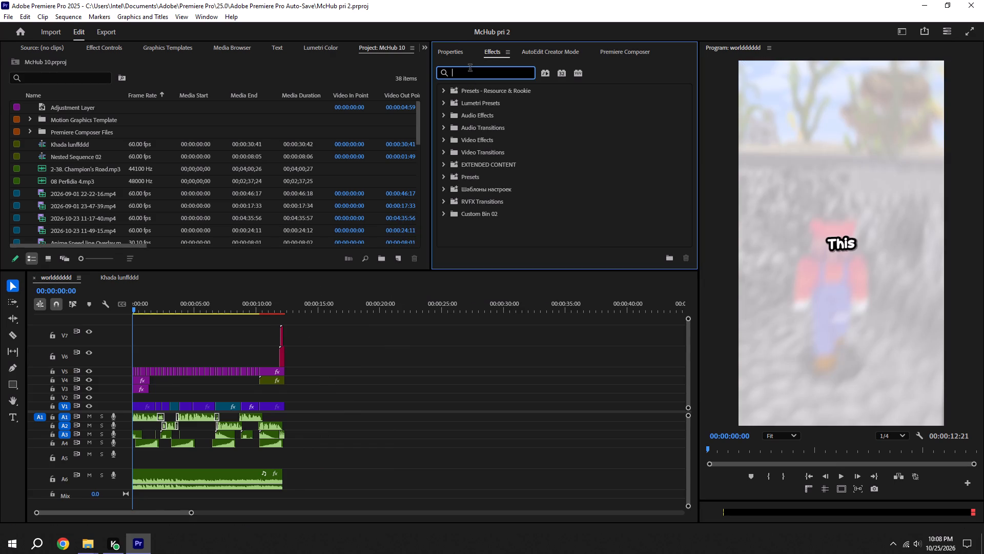
pyautogui.write('zoom')
pyautogui.press('space')
pyautogui.hotkey('ctrl', 's')
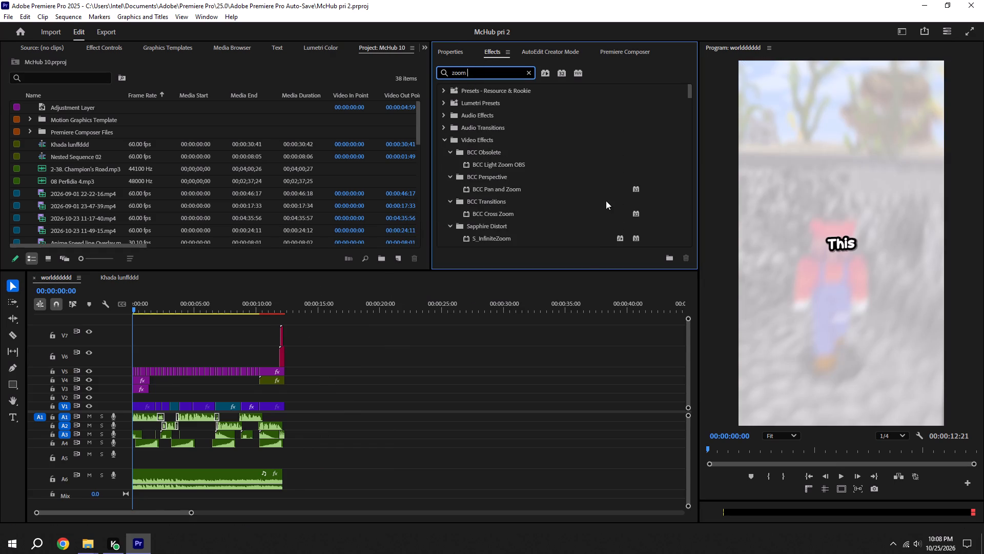
pyautogui.scroll(-17, 521, 171)
pyautogui.scroll(-4, 490, 189)
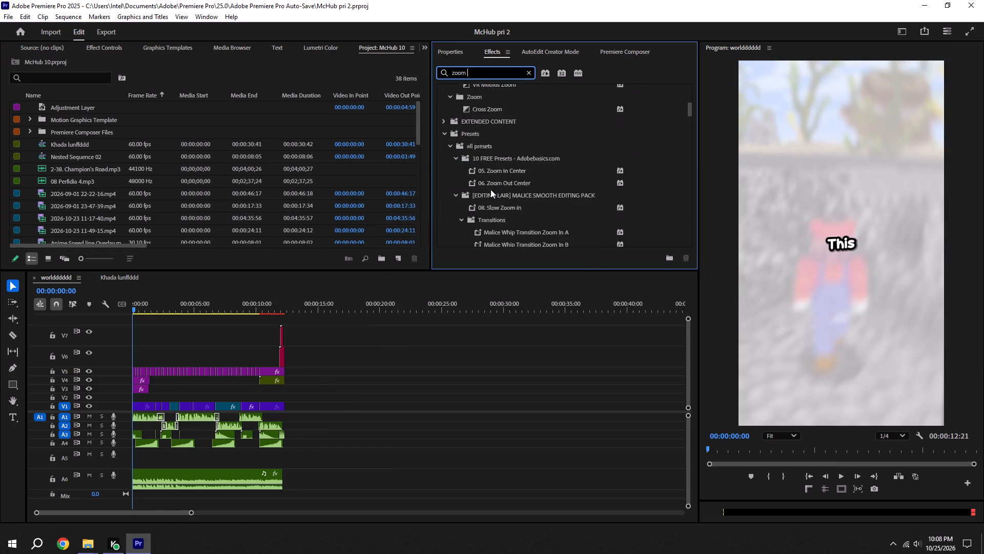
pyautogui.scroll(-2, 490, 189)
pyautogui.hotkey('ctrl', 's')
# Apply 05. Zoom In Center and 06. Zoom Out Center alternately to the last five V1 clips, starting with Zoom In on block toad pri.mp4.
pyautogui.keyDown('alt'); pyautogui.scroll(12, 180, 423); pyautogui.keyUp('alt')
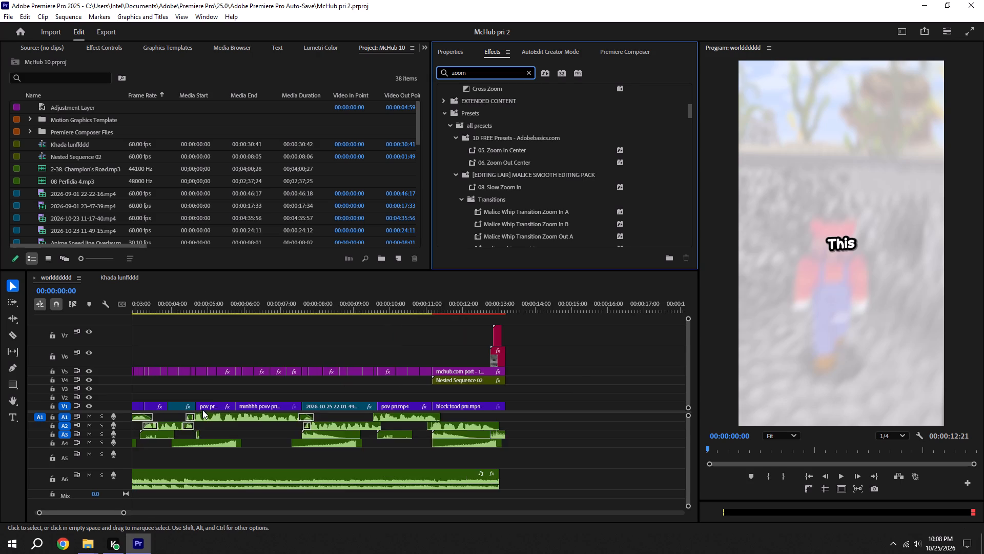
pyautogui.keyDown('alt'); pyautogui.scroll(12, 202, 410); pyautogui.keyUp('alt')
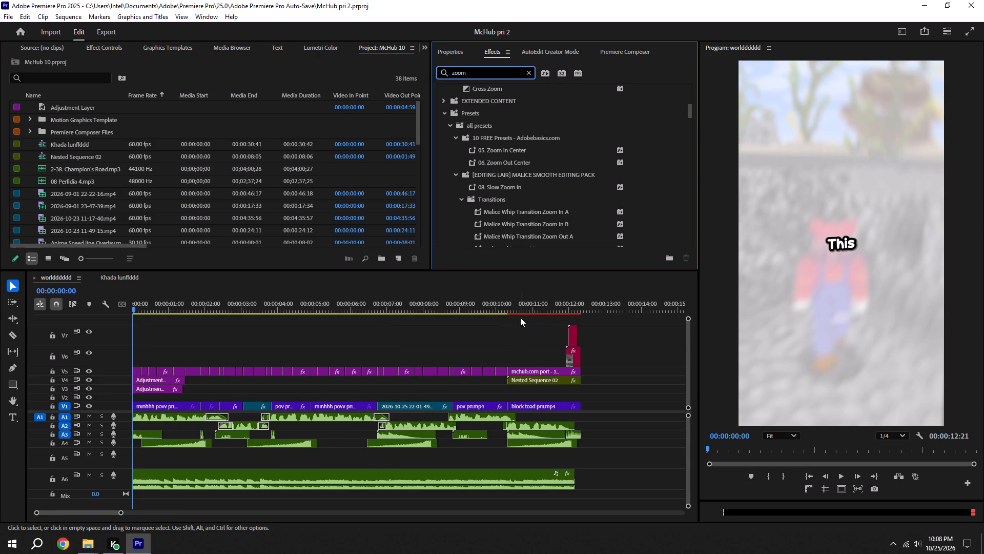
pyautogui.click(505, 309)
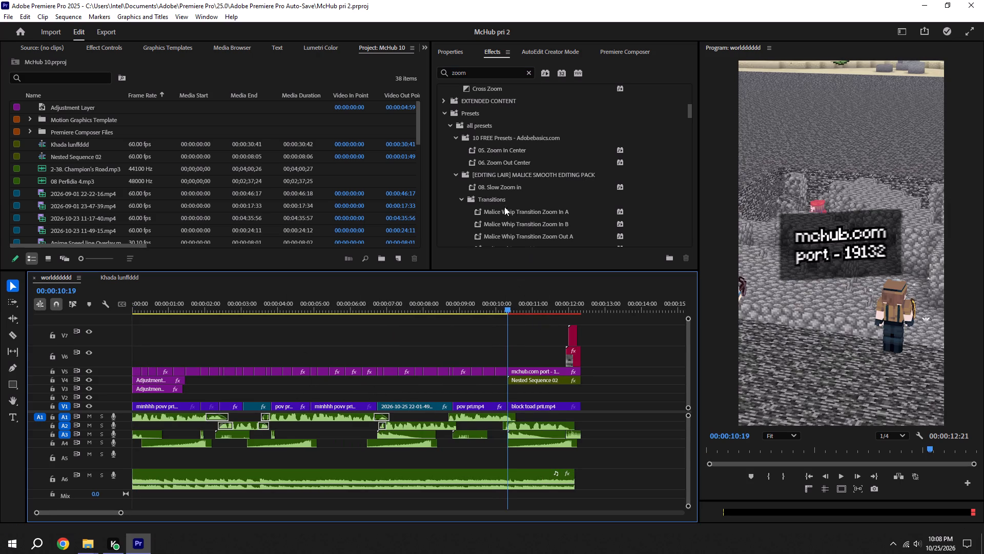
pyautogui.press('space')
pyautogui.press('space')
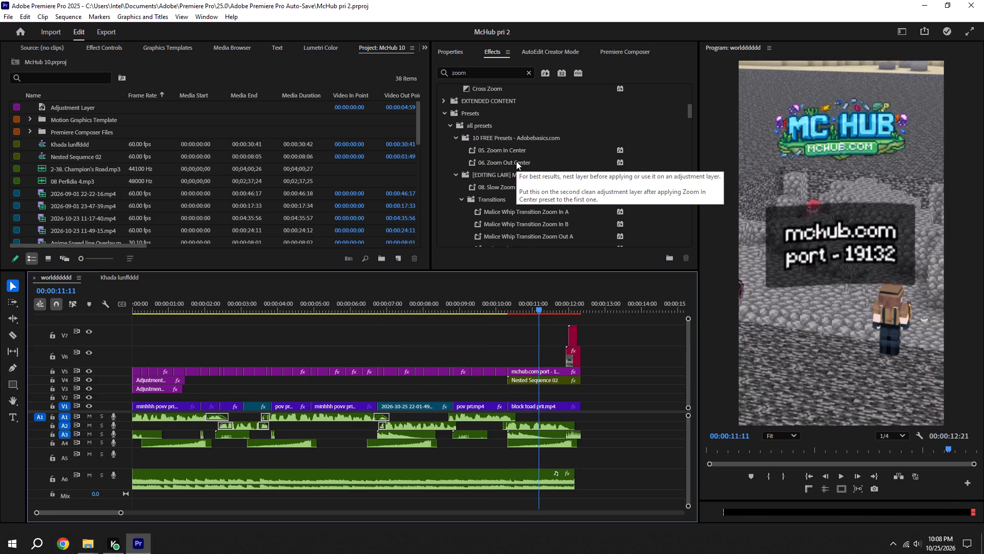
pyautogui.moveTo(486, 148); pyautogui.dragTo(557, 408)
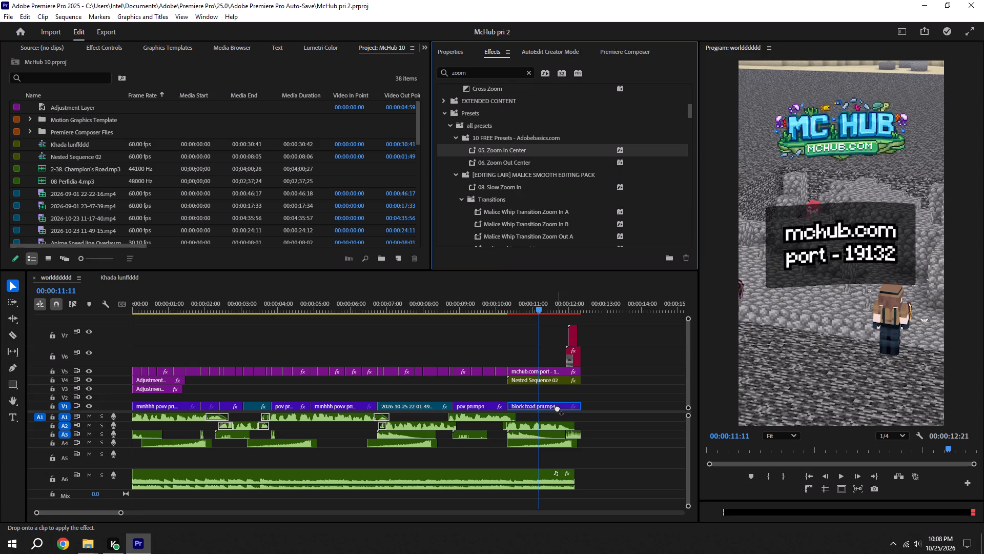
pyautogui.moveTo(557, 408); pyautogui.dragTo(552, 406)
pyautogui.moveTo(503, 161); pyautogui.dragTo(486, 405)
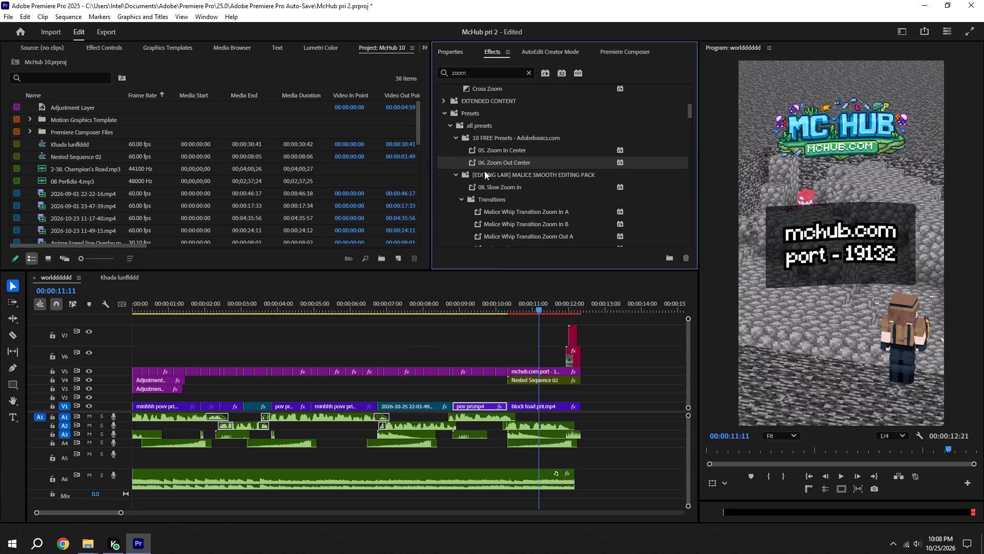
pyautogui.moveTo(485, 153); pyautogui.dragTo(415, 407)
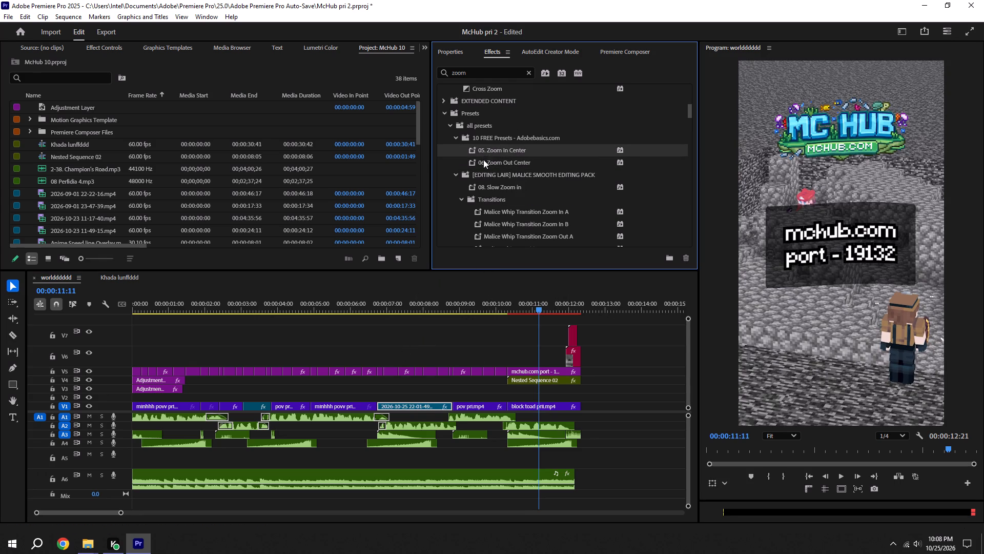
pyautogui.moveTo(483, 160); pyautogui.dragTo(340, 407)
pyautogui.moveTo(489, 147); pyautogui.dragTo(353, 310)
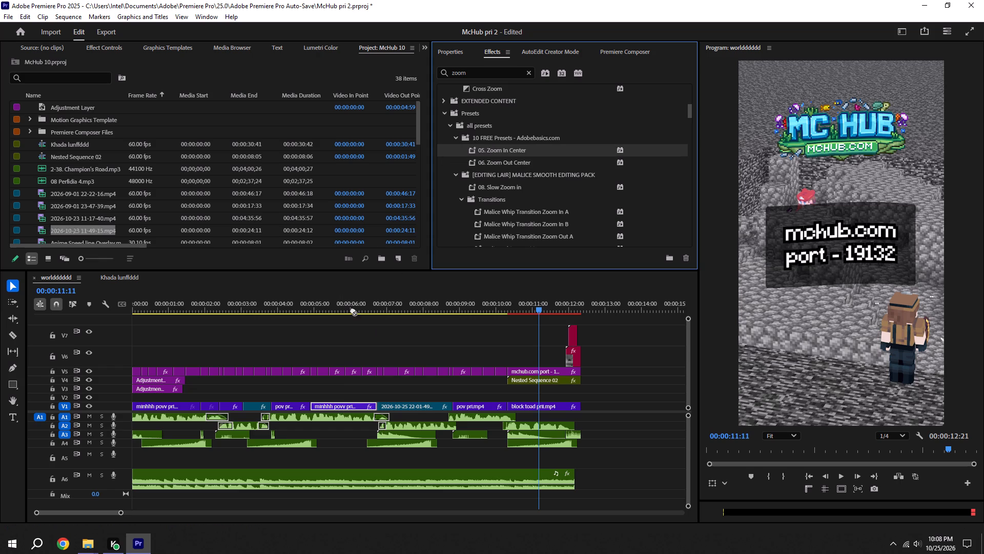
pyautogui.moveTo(353, 310); pyautogui.dragTo(290, 404)
# Continue alternating 06. Zoom Out Center and 05. Zoom In Center on V1 back to the opening minhhh povv pri.mp4 clip, and save.
pyautogui.moveTo(494, 165); pyautogui.dragTo(493, 164)
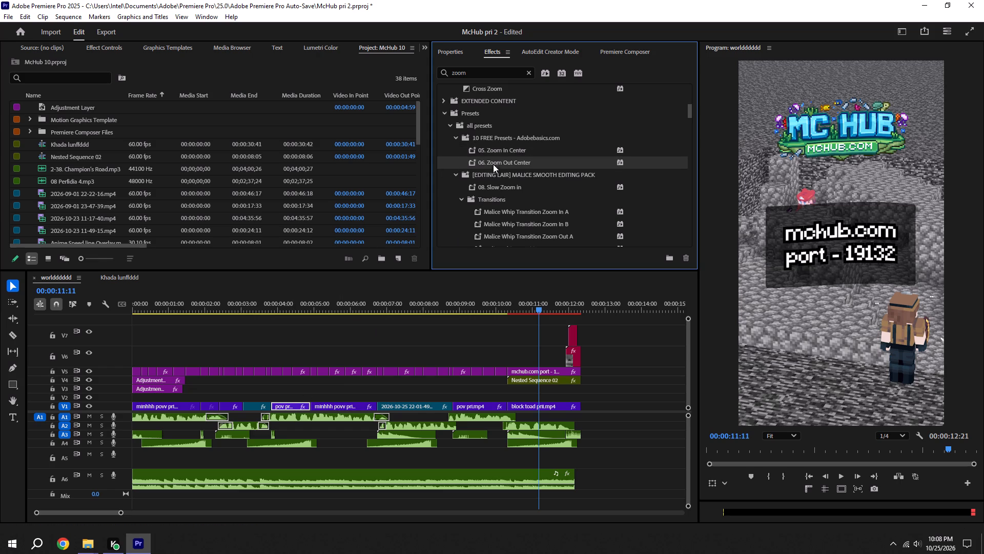
pyautogui.moveTo(493, 164); pyautogui.dragTo(259, 407)
pyautogui.moveTo(490, 150); pyautogui.dragTo(263, 344)
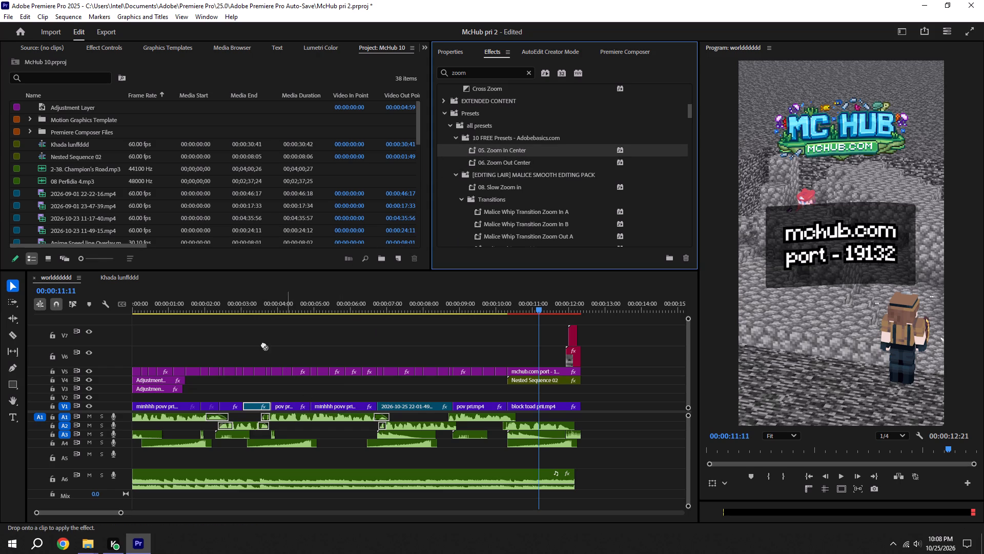
pyautogui.moveTo(263, 344); pyautogui.dragTo(225, 404)
pyautogui.moveTo(481, 163); pyautogui.dragTo(214, 393)
pyautogui.moveTo(214, 393); pyautogui.dragTo(210, 404)
pyautogui.moveTo(487, 150); pyautogui.dragTo(176, 407)
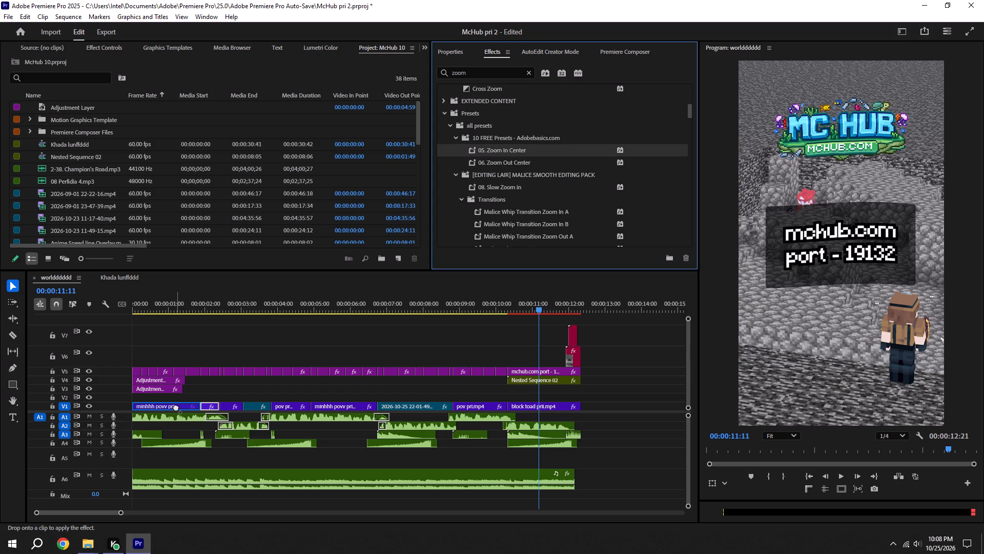
pyautogui.moveTo(176, 407); pyautogui.dragTo(175, 406)
pyautogui.click(207, 398)
pyautogui.hotkey('ctrl', 's')
# Play the sequence from the start to check the zoom presets on the opening clips, and save.
pyautogui.moveTo(178, 298); pyautogui.dragTo(0, 307)
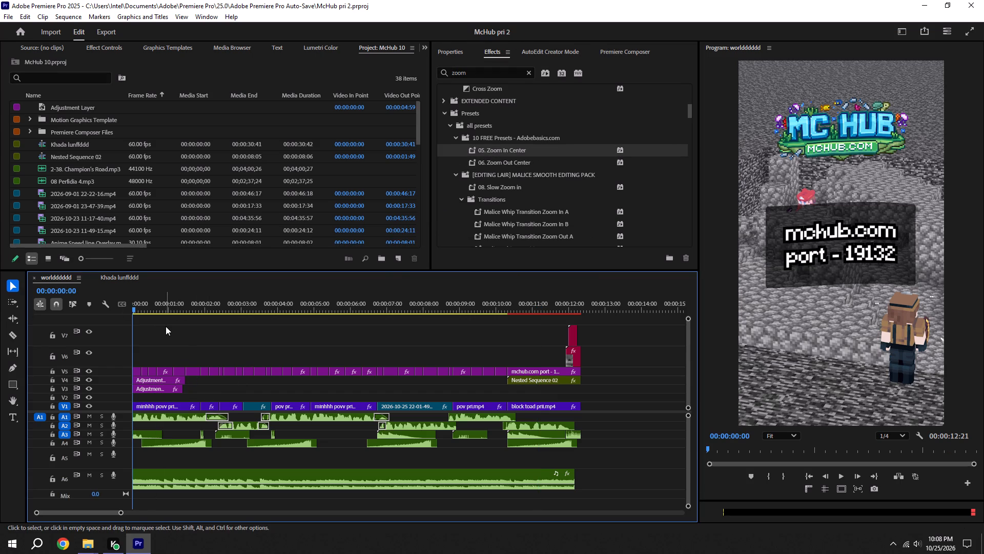
pyautogui.press('space')
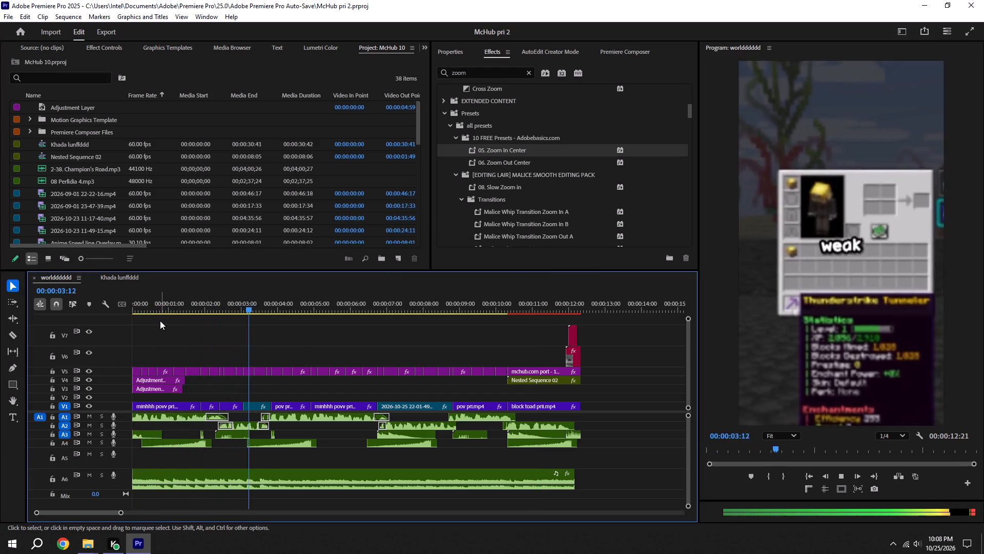
pyautogui.press('space')
pyautogui.hotkey('ctrl', 's')
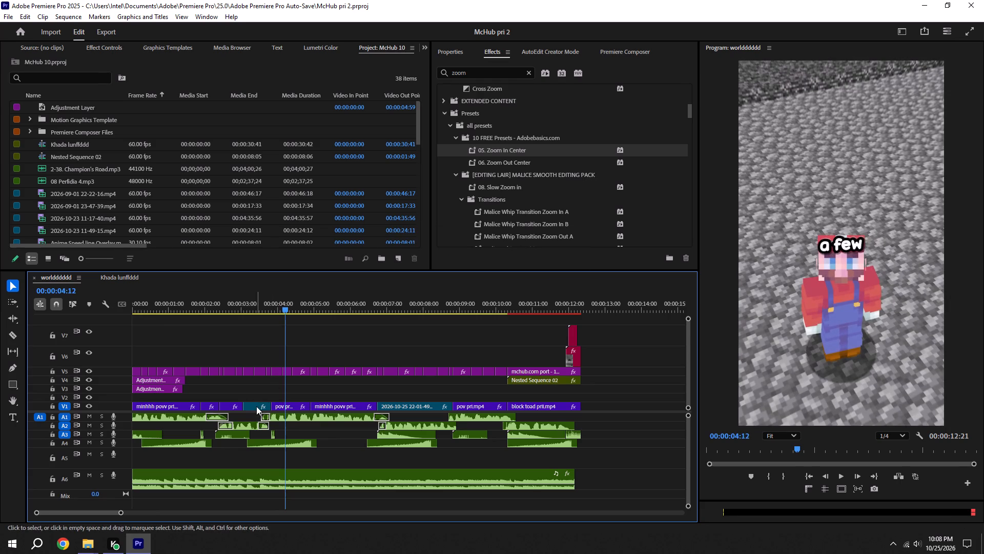
pyautogui.click(256, 405)
pyautogui.click(113, 48)
pyautogui.scroll(-5, 69, 219)
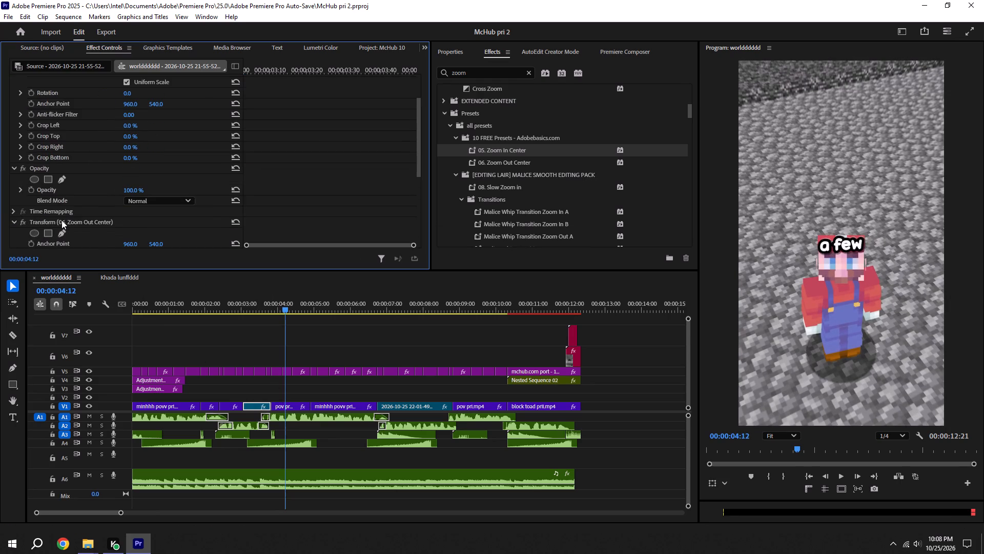
pyautogui.click(66, 221)
pyautogui.press('BackSpace')
pyautogui.hotkey('ctrl', 's')
# Play the sequence from about 00:00:02:31 to the end, replay the opening, return the playhead to the start, and save.
pyautogui.keyDown('shift'); pyautogui.click(224, 306); pyautogui.keyUp('shift')
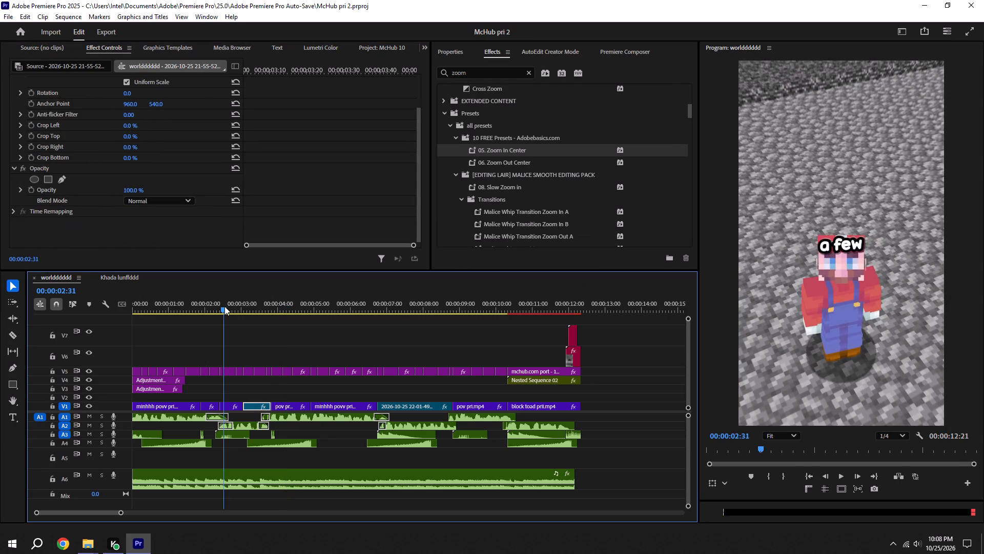
pyautogui.press('space')
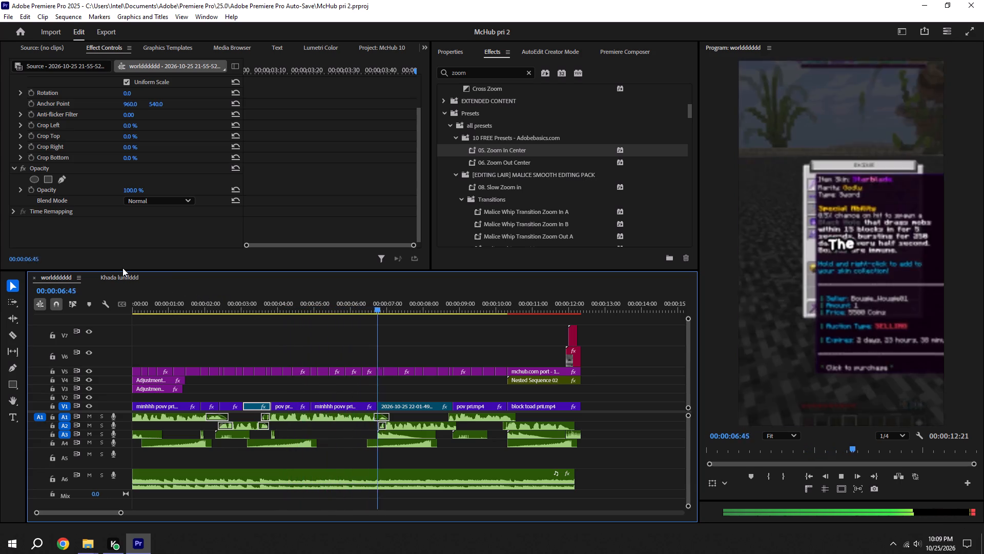
pyautogui.press('space')
pyautogui.press('space')
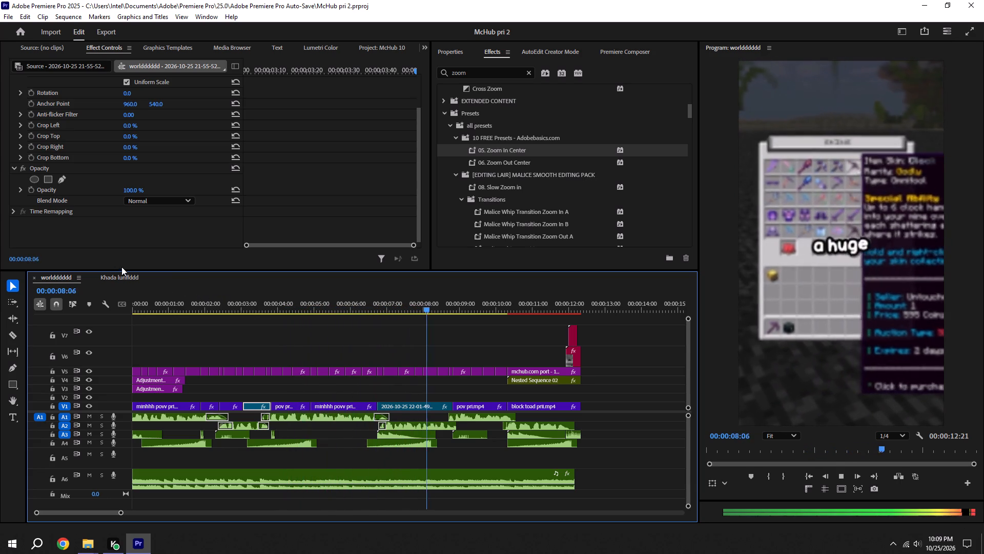
pyautogui.hotkey('ctrl', 's')
pyautogui.press('space')
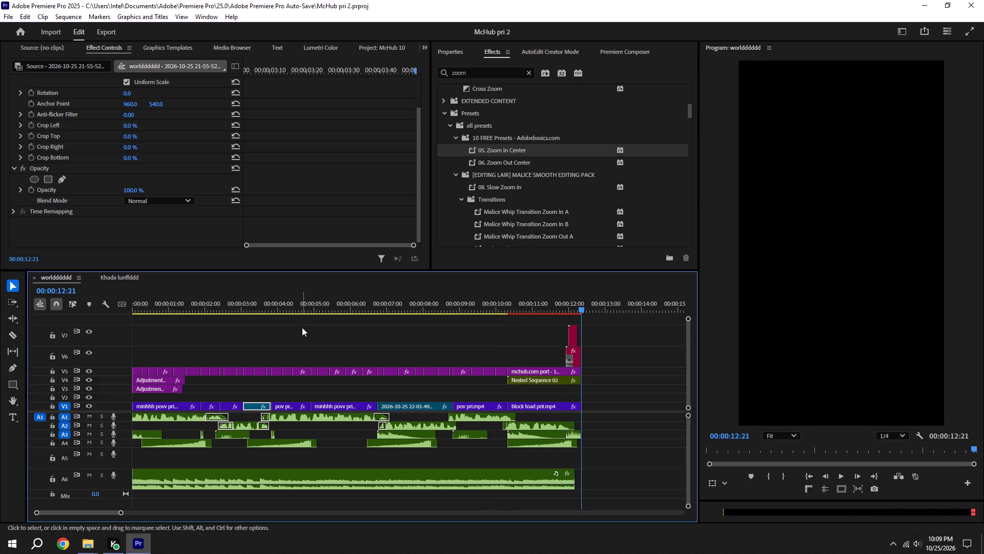
pyautogui.press('space')
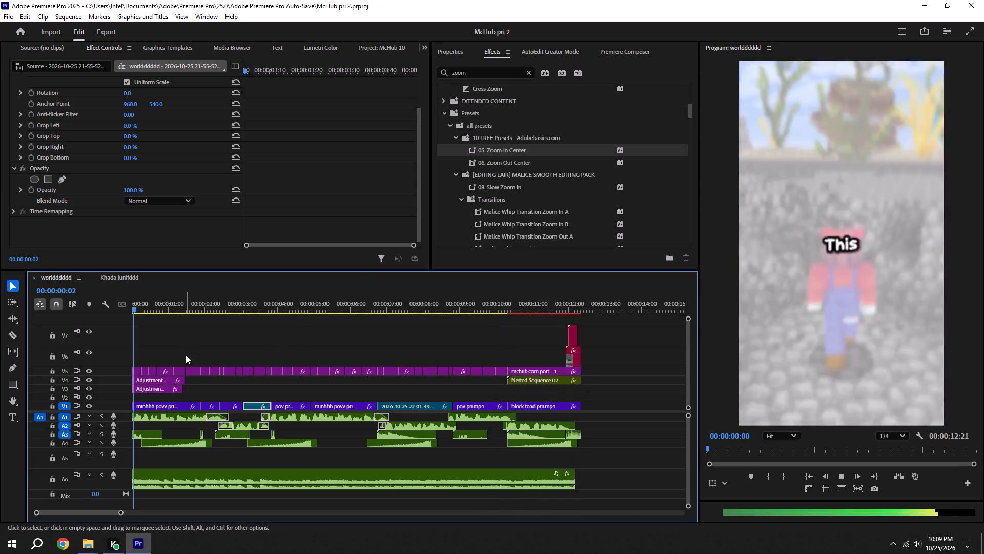
pyautogui.press('space')
pyautogui.hotkey('ctrl', 's')
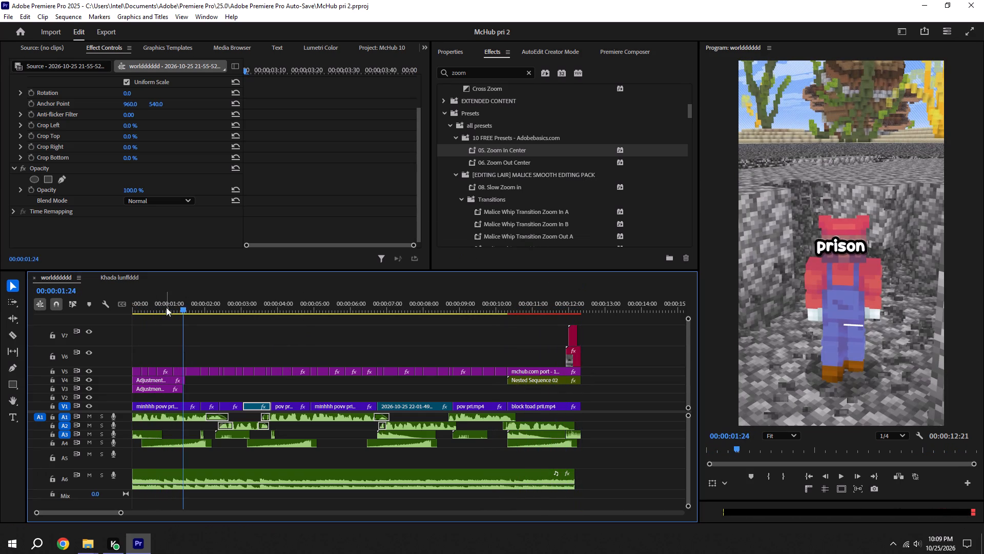
pyautogui.moveTo(166, 305); pyautogui.dragTo(85, 312)
pyautogui.hotkey('ctrl', 's')
# Search the effects for "blur" and apply Camera Blur to the first minhhh povv pri.mp4 clip on V1.
pyautogui.click(182, 404)
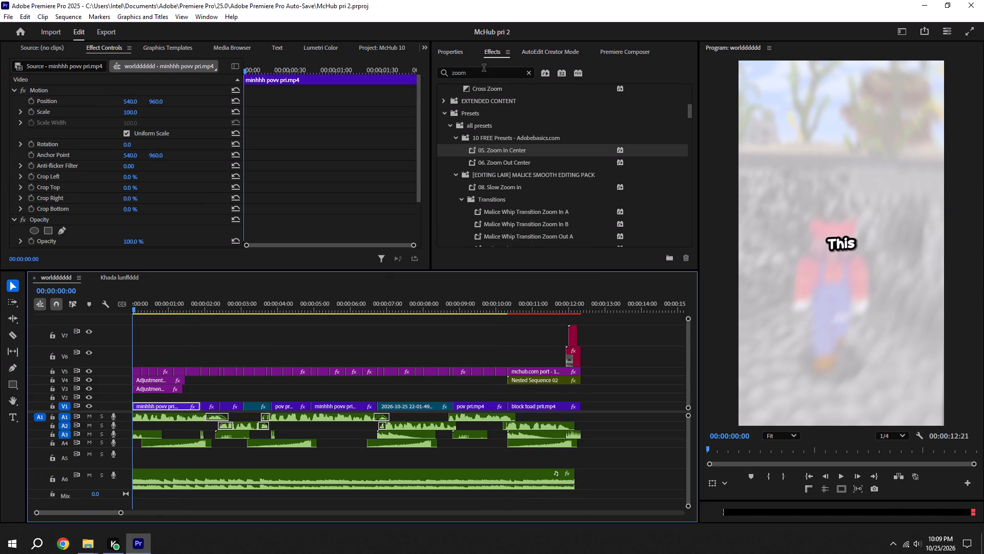
pyautogui.moveTo(486, 70); pyautogui.dragTo(376, 85)
pyautogui.press('BackSpace')
pyautogui.write('blur')
pyautogui.hotkey('ctrl', 's')
pyautogui.scroll(-2, 506, 191)
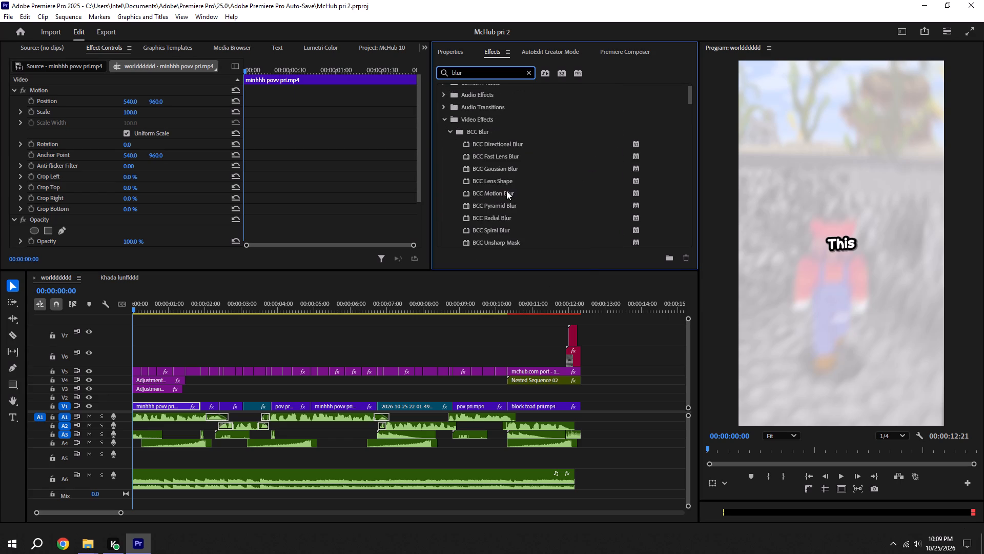
pyautogui.scroll(-1, 504, 206)
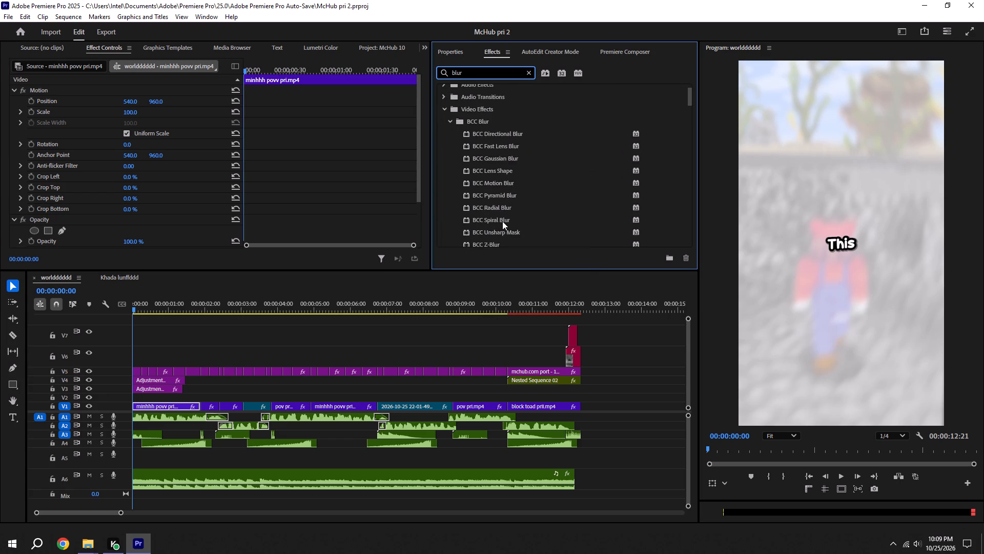
pyautogui.scroll(-7, 502, 236)
pyautogui.hotkey('ctrl', 's')
pyautogui.scroll(-6, 521, 214)
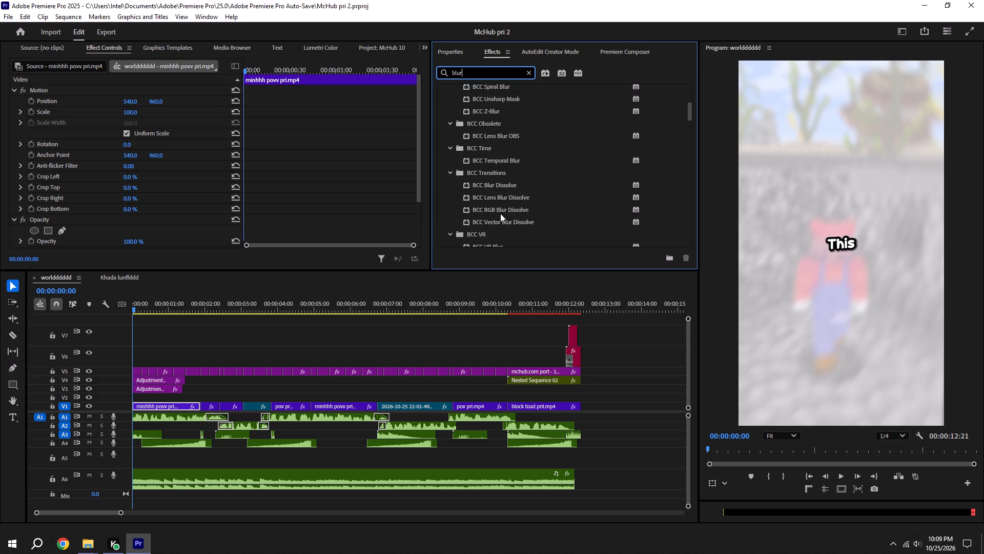
pyautogui.scroll(-8, 502, 214)
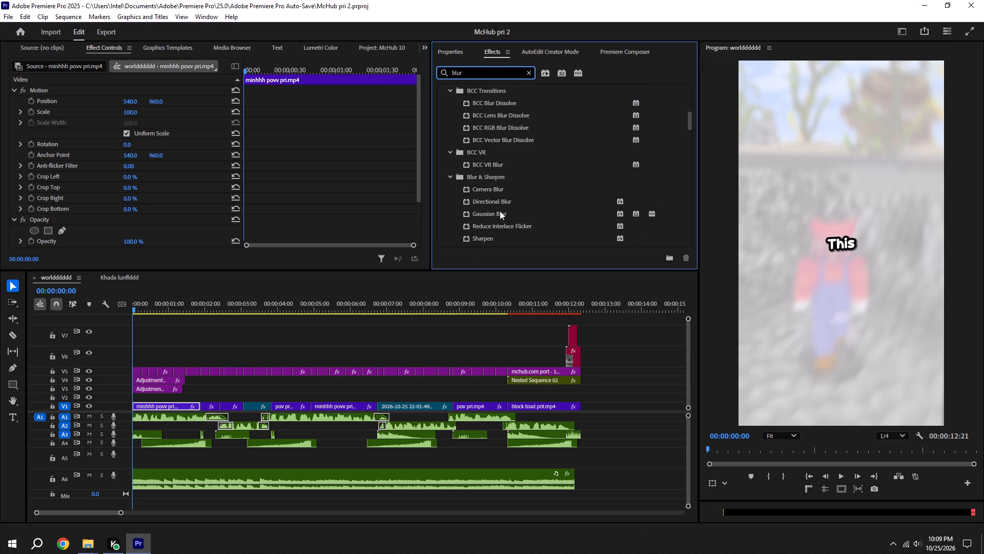
pyautogui.scroll(-1, 500, 211)
pyautogui.moveTo(496, 178); pyautogui.dragTo(177, 402)
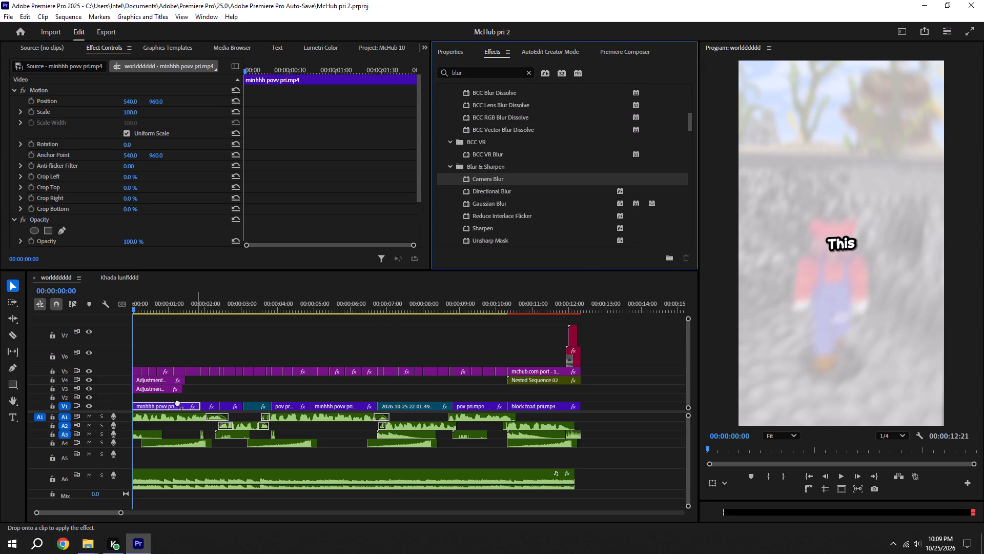
pyautogui.moveTo(177, 402); pyautogui.dragTo(146, 402)
pyautogui.click(166, 304)
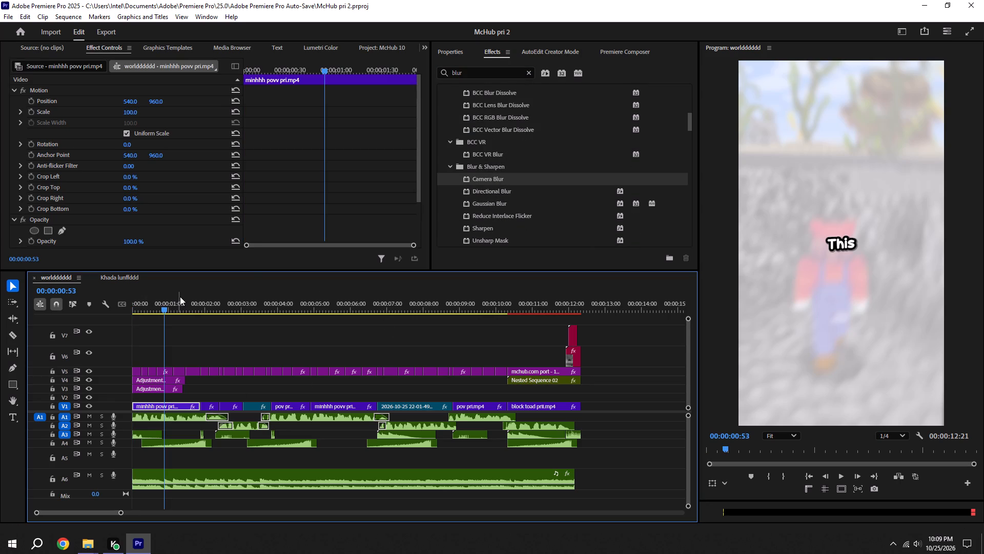
pyautogui.scroll(-12, 96, 133)
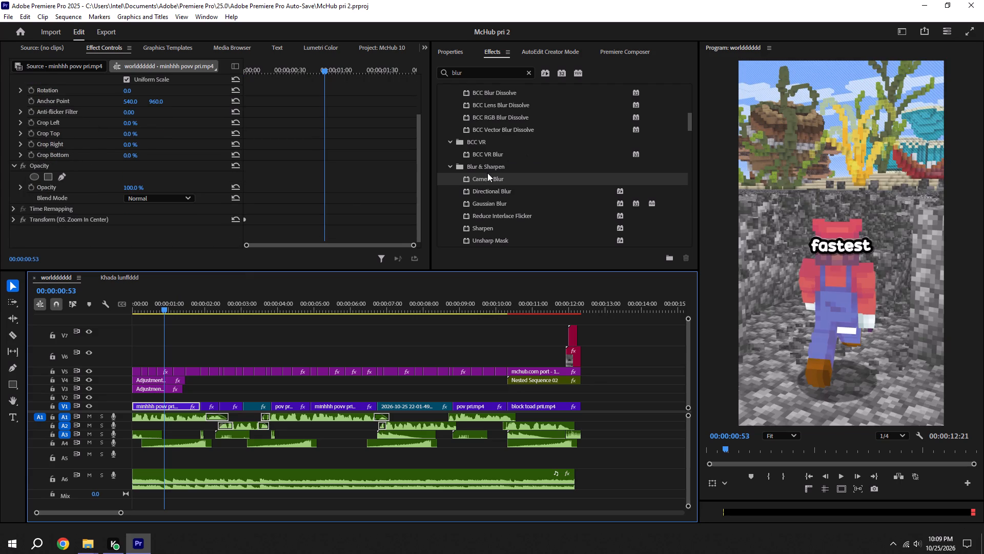
pyautogui.moveTo(485, 176); pyautogui.dragTo(174, 405)
# Set the first clip's Camera Blur Percent Blur to 9.
pyautogui.scroll(-5, 118, 163)
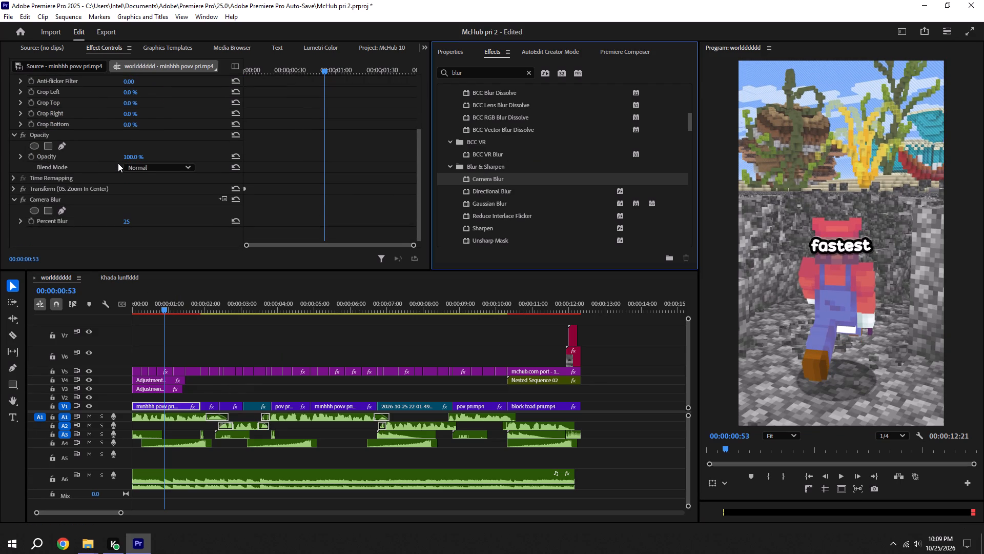
pyautogui.scroll(-5, 118, 163)
pyautogui.moveTo(130, 223); pyautogui.dragTo(130, 223)
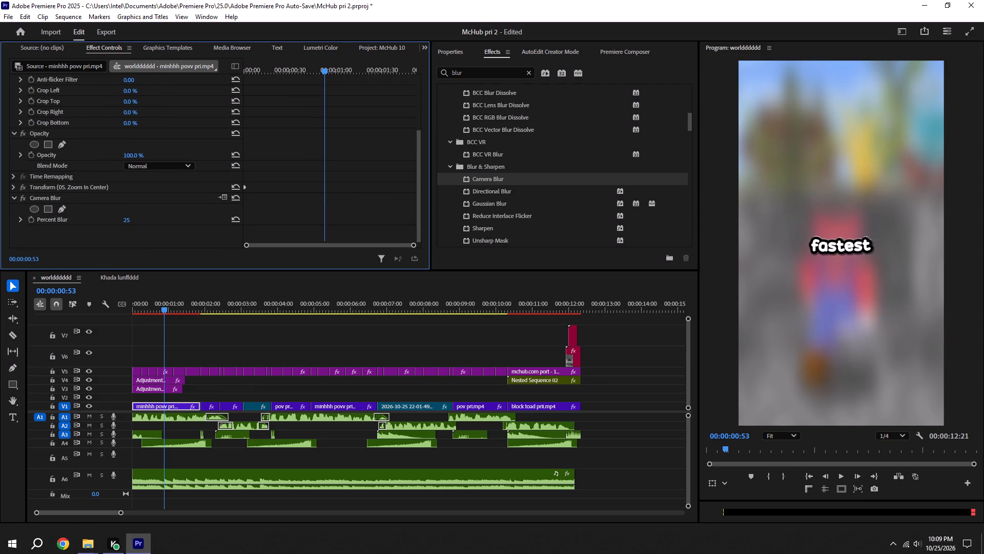
pyautogui.moveTo(130, 223); pyautogui.dragTo(95, 218)
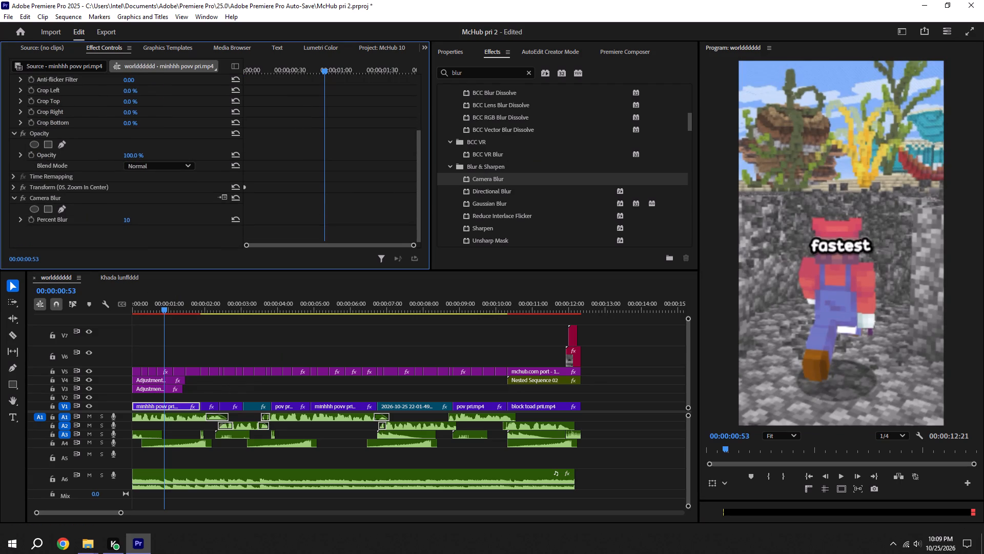
pyautogui.moveTo(95, 218); pyautogui.dragTo(98, 218)
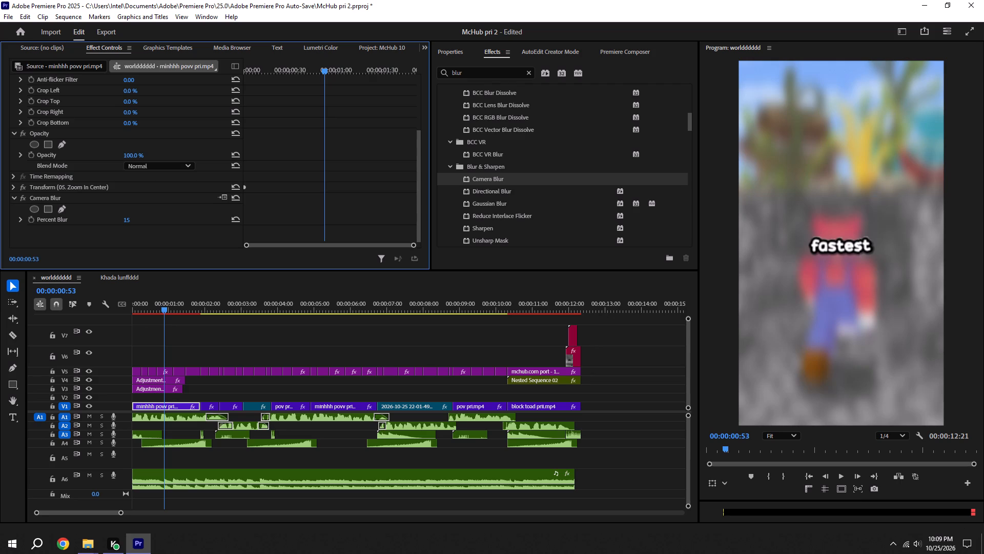
pyautogui.moveTo(98, 218); pyautogui.dragTo(94, 217)
# Delete the Camera Blur effect from the first minhhh povv pri.mp4 clip on V1.
pyautogui.click(84, 200)
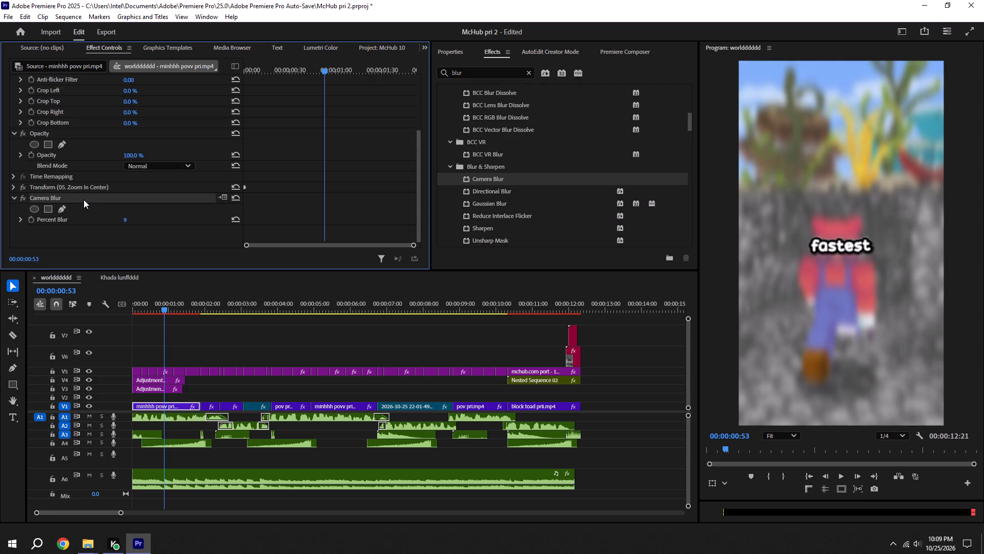
pyautogui.press('BackSpace')
# Look through the blur effects and transitions found by the search for an alternative to Camera Blur.
pyautogui.scroll(-1, 521, 200)
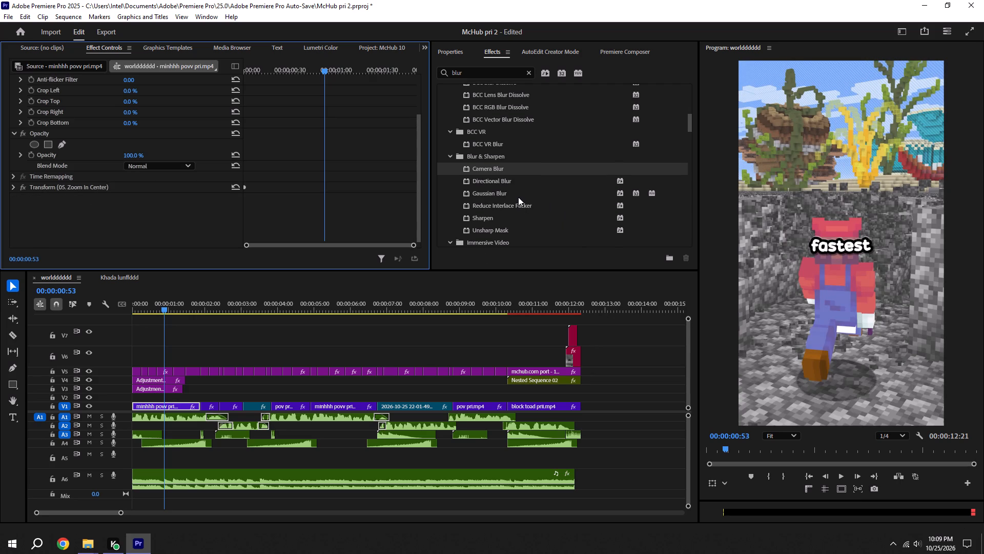
pyautogui.scroll(-13, 515, 192)
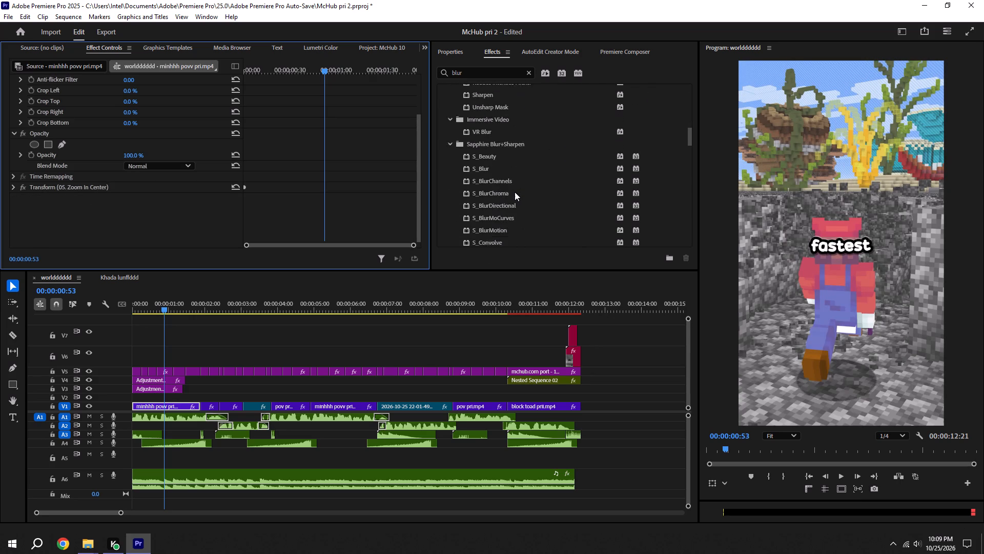
pyautogui.scroll(-15, 515, 192)
pyautogui.scroll(3, 512, 192)
pyautogui.scroll(-5, 512, 192)
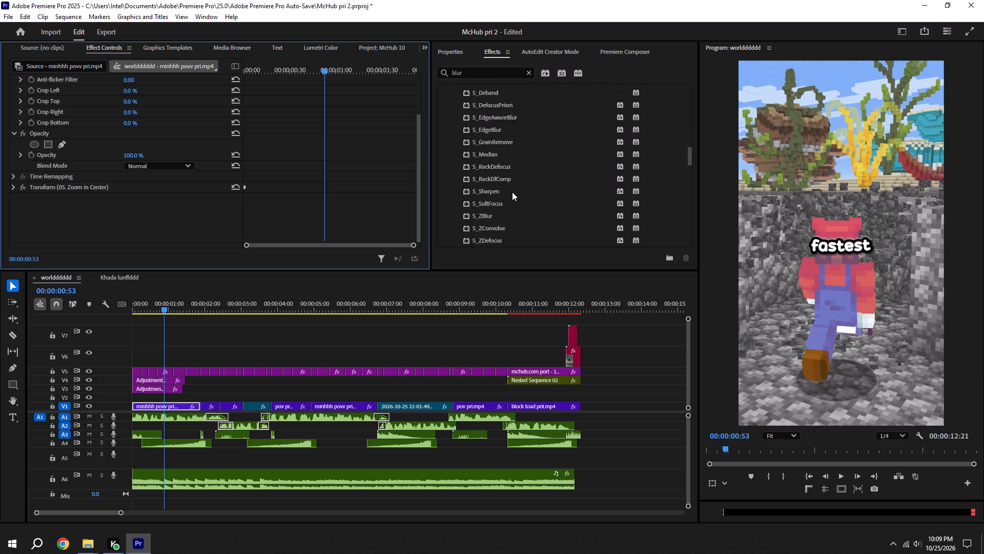
pyautogui.scroll(-10, 512, 192)
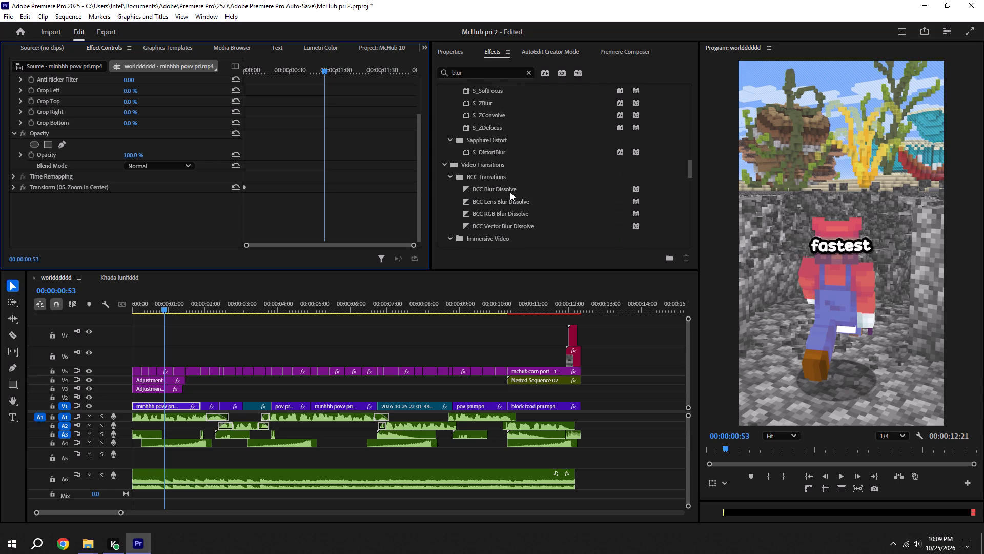
pyautogui.scroll(-5, 510, 192)
pyautogui.scroll(2, 502, 220)
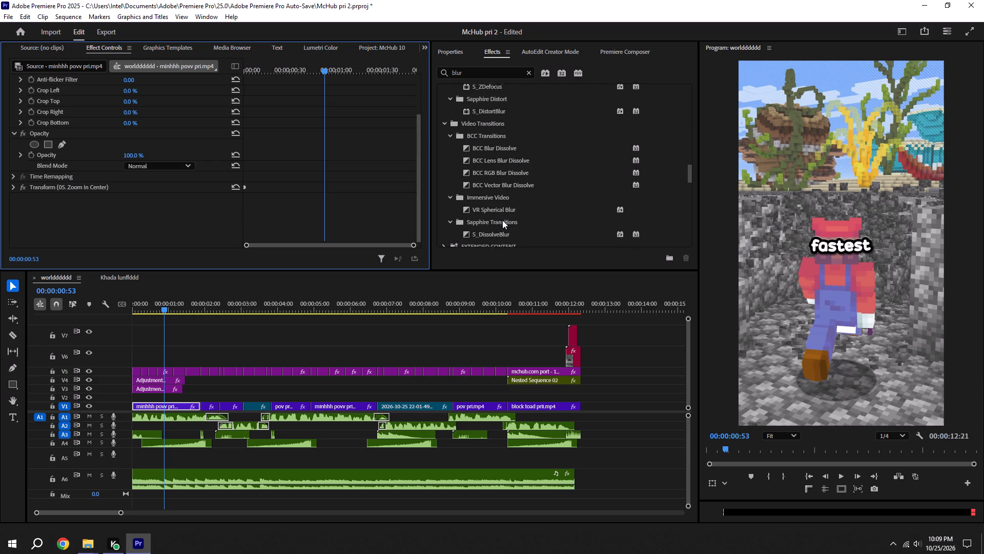
pyautogui.scroll(20, 502, 220)
pyautogui.scroll(16, 502, 220)
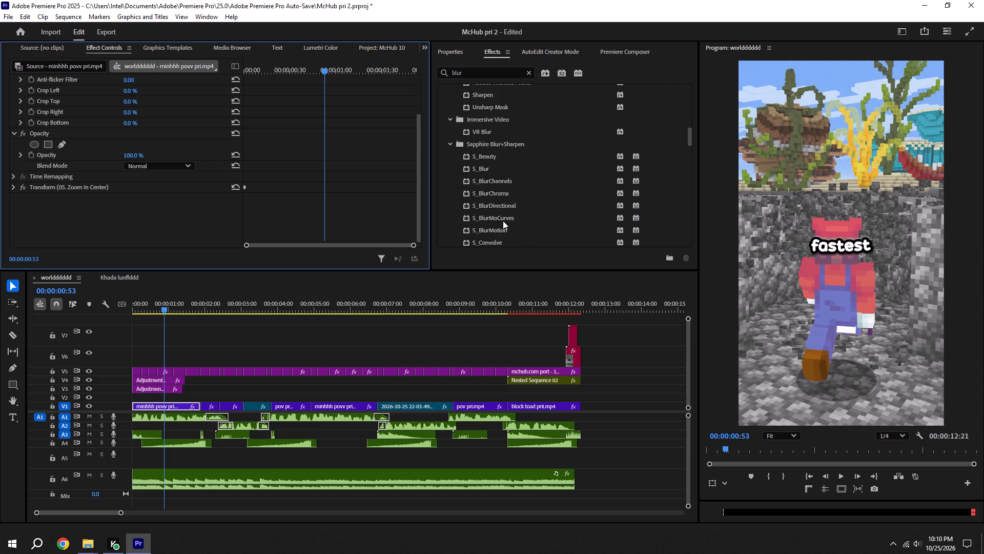
pyautogui.scroll(20, 503, 221)
pyautogui.scroll(13, 503, 221)
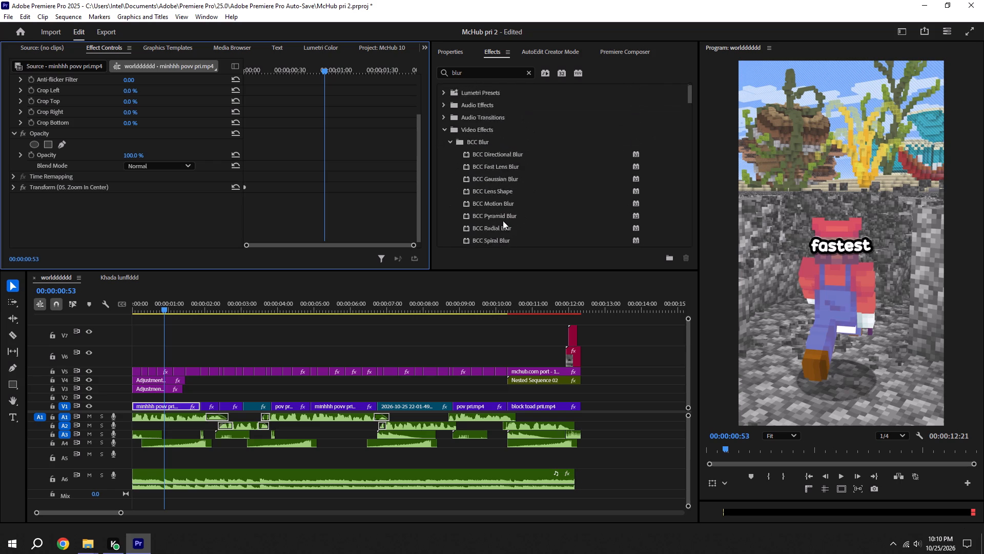
pyautogui.scroll(3, 503, 221)
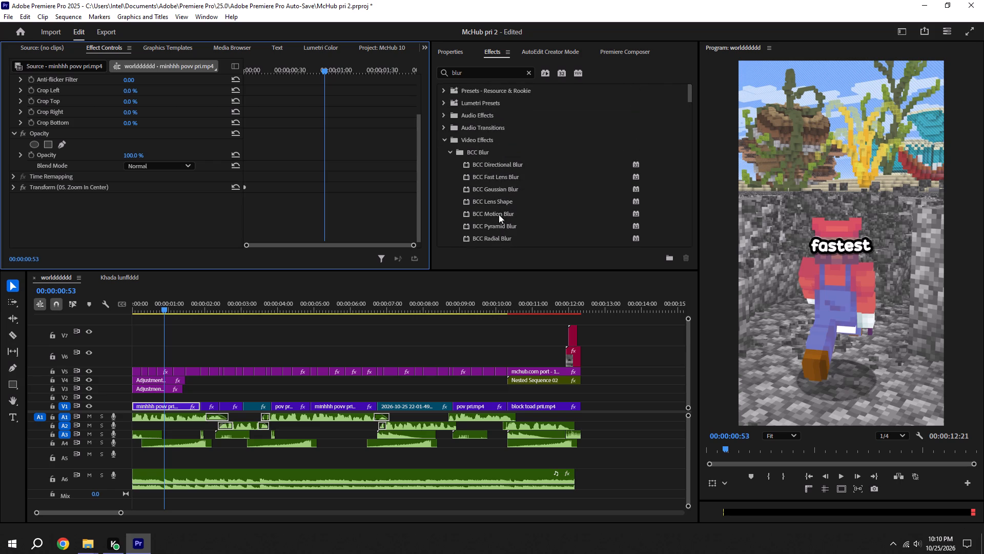
pyautogui.scroll(-2, 499, 217)
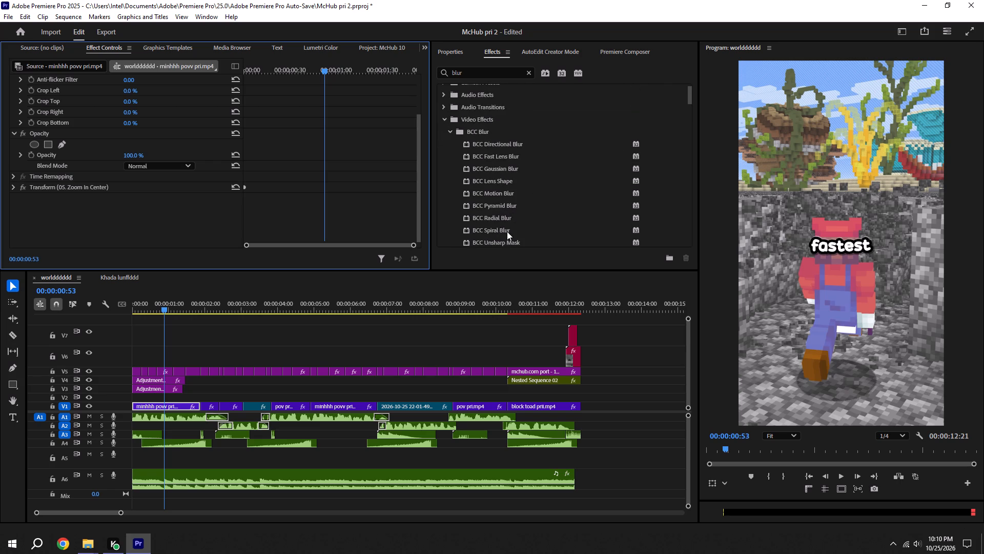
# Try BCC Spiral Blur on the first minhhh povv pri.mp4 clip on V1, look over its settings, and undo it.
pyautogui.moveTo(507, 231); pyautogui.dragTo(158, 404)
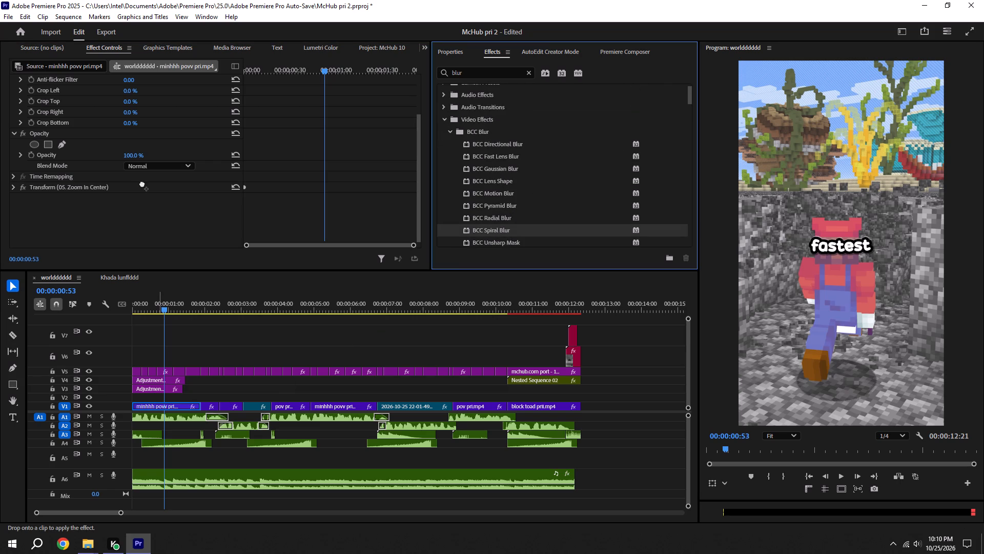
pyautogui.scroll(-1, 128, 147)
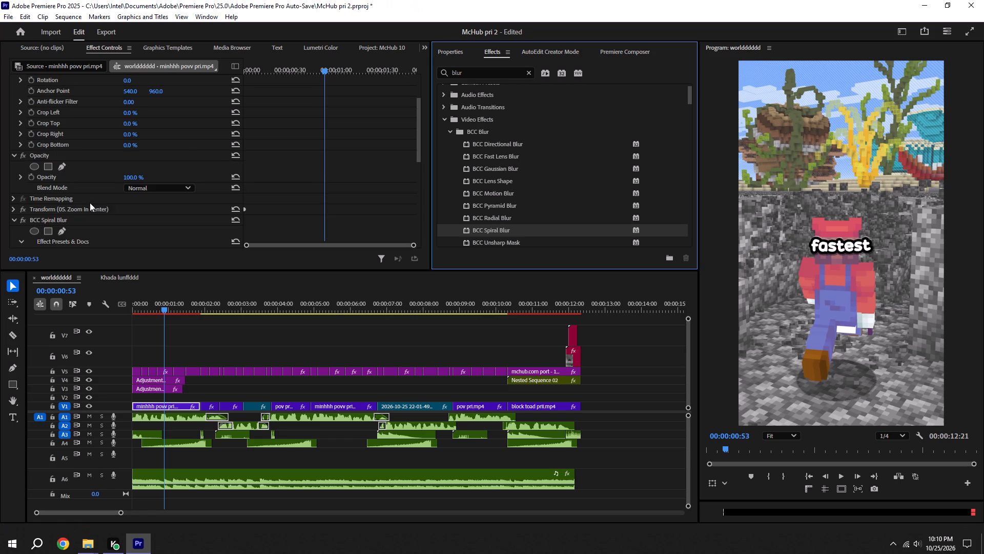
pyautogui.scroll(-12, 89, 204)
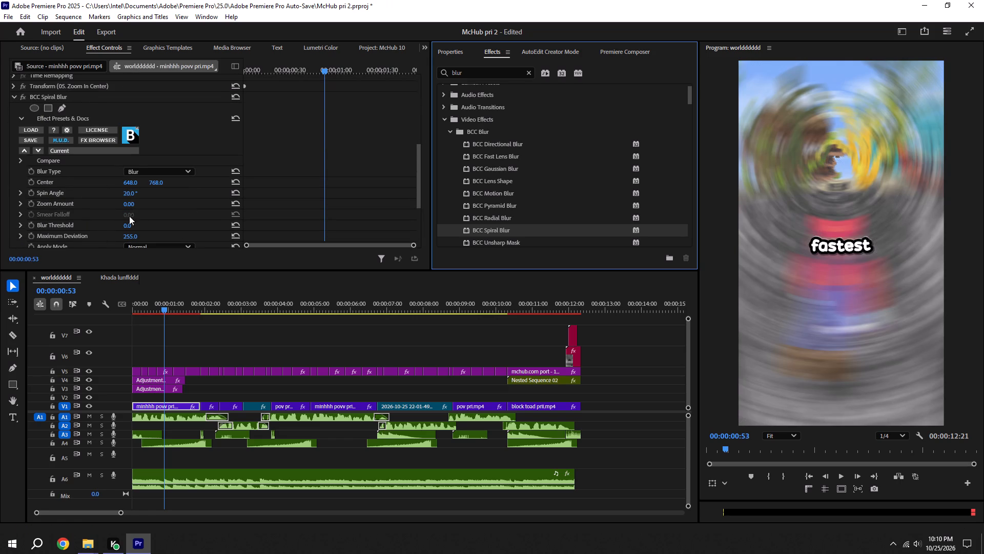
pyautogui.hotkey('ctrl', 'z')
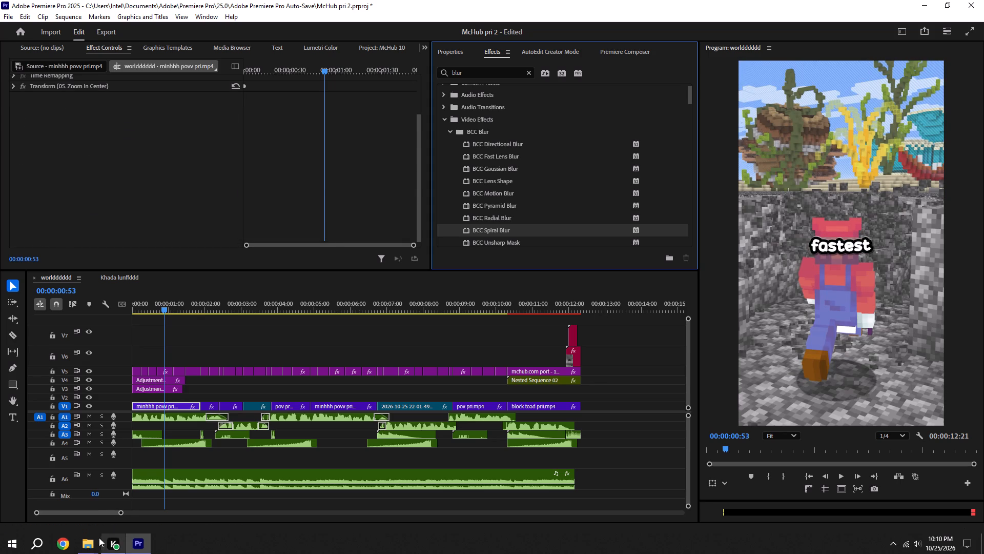
# Switch to Chrome, search Google for "box blur in premiere pro", and look over the results.
pyautogui.click(65, 545)
pyautogui.click(442, 372)
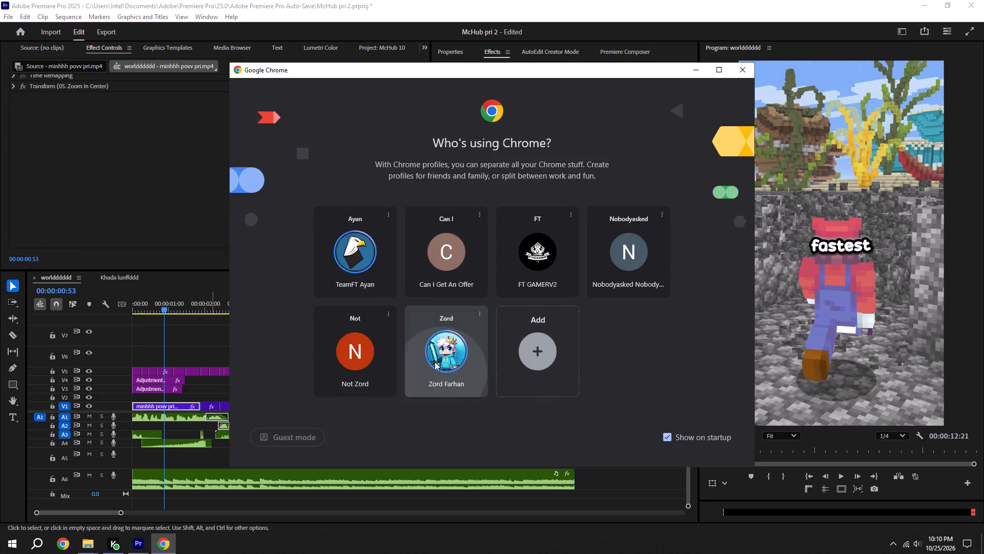
pyautogui.click(180, 87)
pyautogui.write('box blur')
pyautogui.press('space')
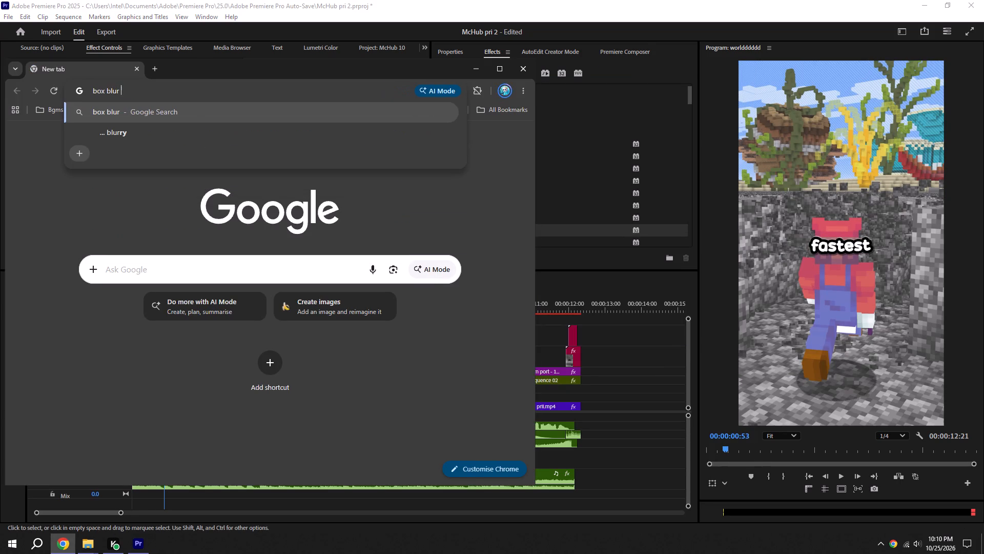
pyautogui.write('in pre')
pyautogui.write('miere')
pyautogui.press('space')
pyautogui.write('pro')
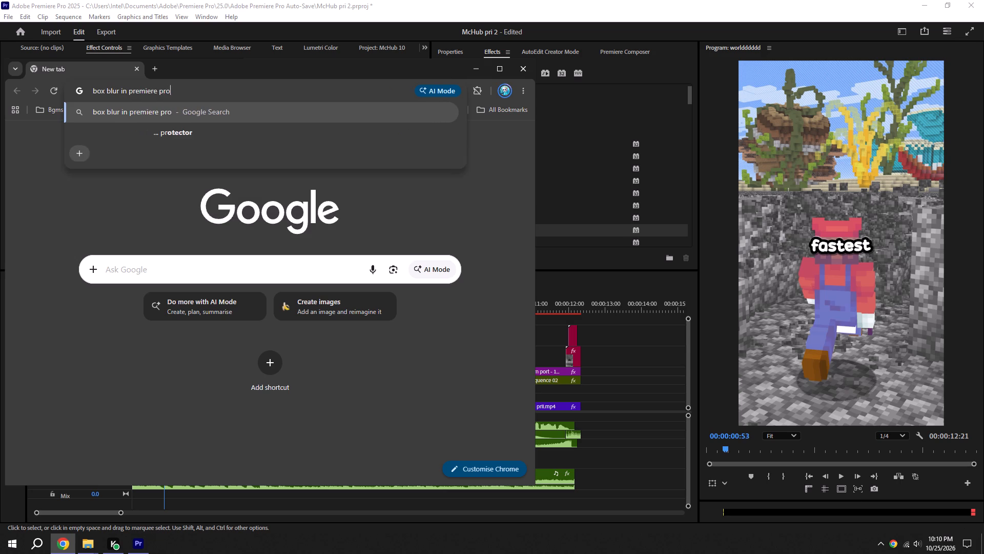
pyautogui.press('Return')
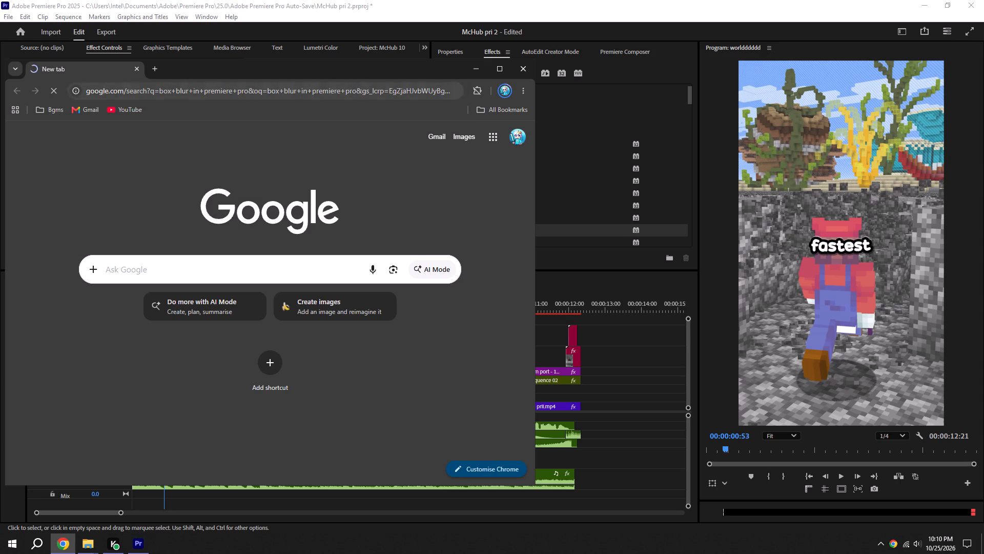
pyautogui.click(499, 75)
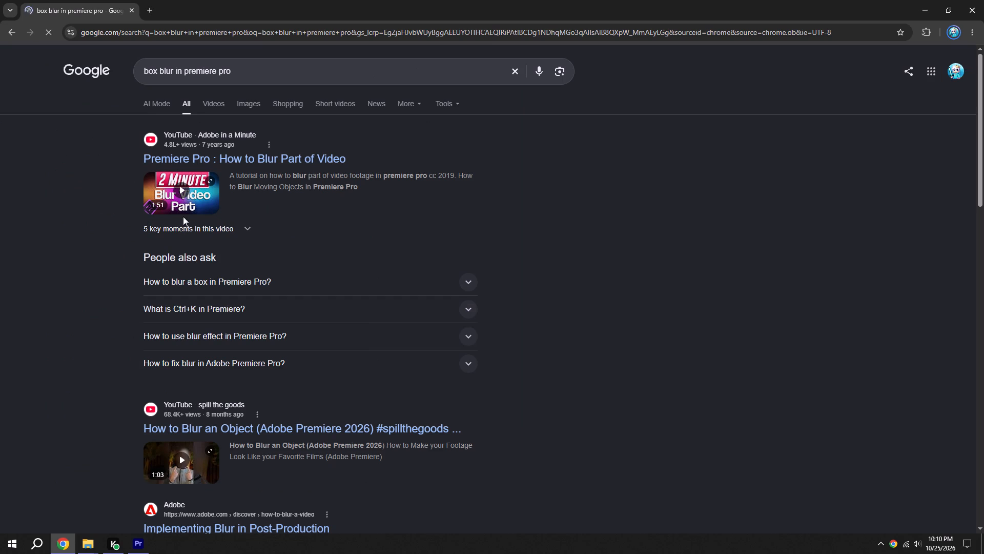
pyautogui.scroll(-2, 196, 369)
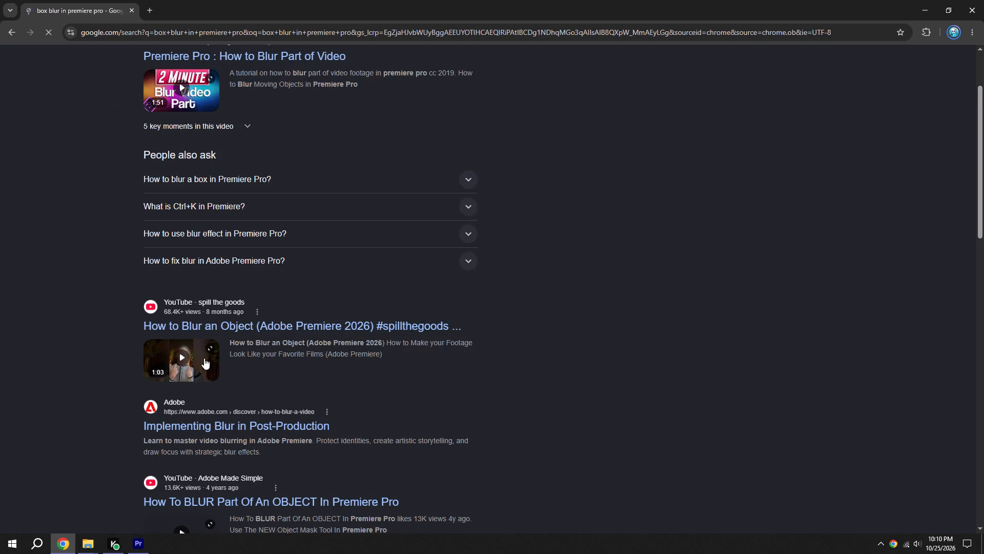
# Return to Premiere Pro and apply Gaussian Blur to the first minhhh povv pri.mp4 clip on V1.
pyautogui.click(146, 548)
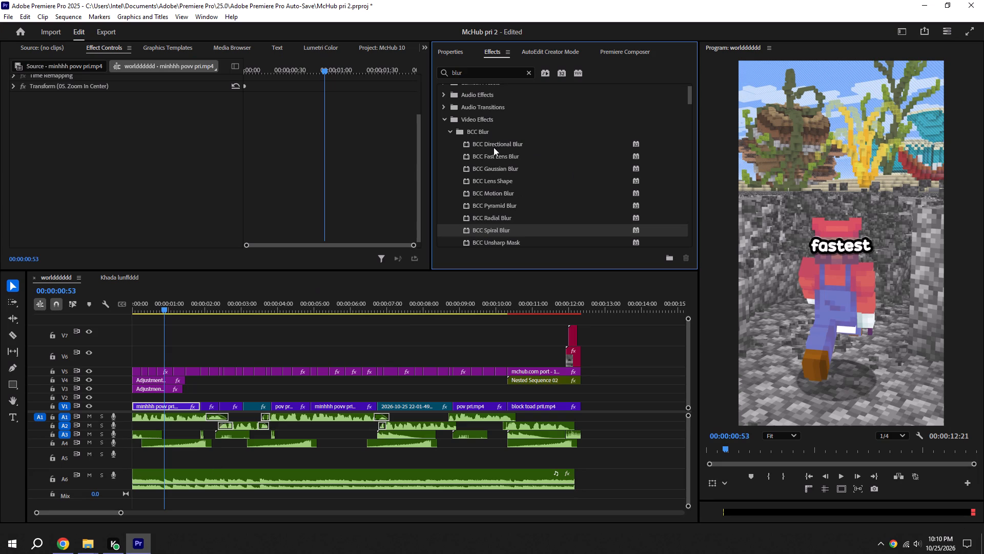
pyautogui.click(505, 169)
pyautogui.scroll(9, 478, 240)
pyautogui.scroll(-3, 496, 189)
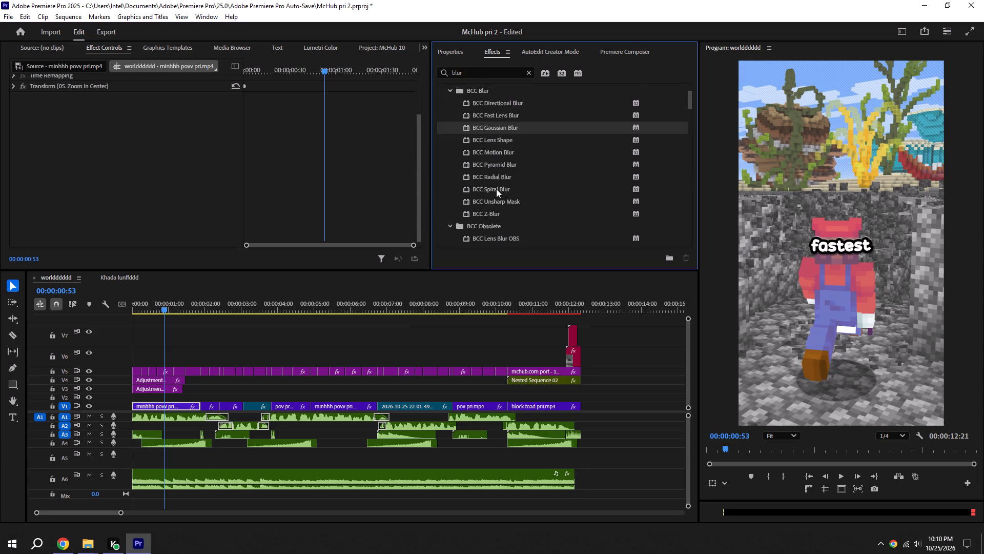
pyautogui.scroll(-14, 496, 189)
pyautogui.scroll(-12, 485, 218)
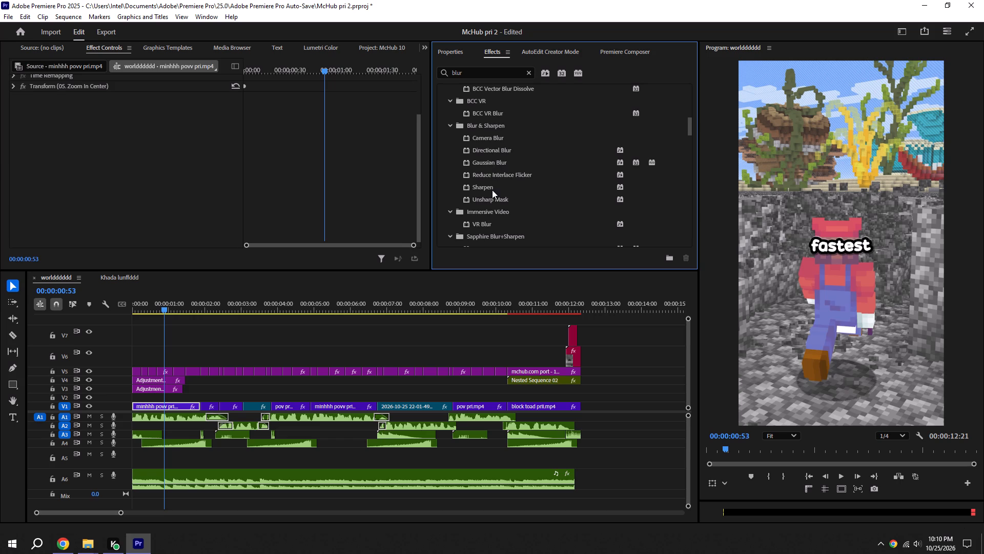
pyautogui.moveTo(495, 166); pyautogui.dragTo(177, 406)
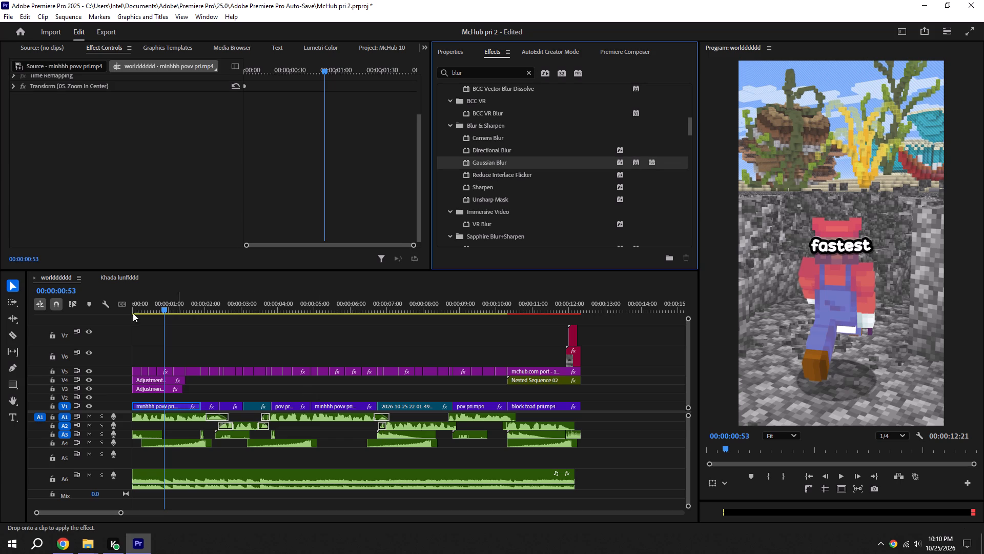
# Set the first clip's Gaussian Blur Blurriness to 42, and save the project.
pyautogui.scroll(-3, 108, 165)
pyautogui.scroll(5, 216, 167)
pyautogui.scroll(-5, 124, 139)
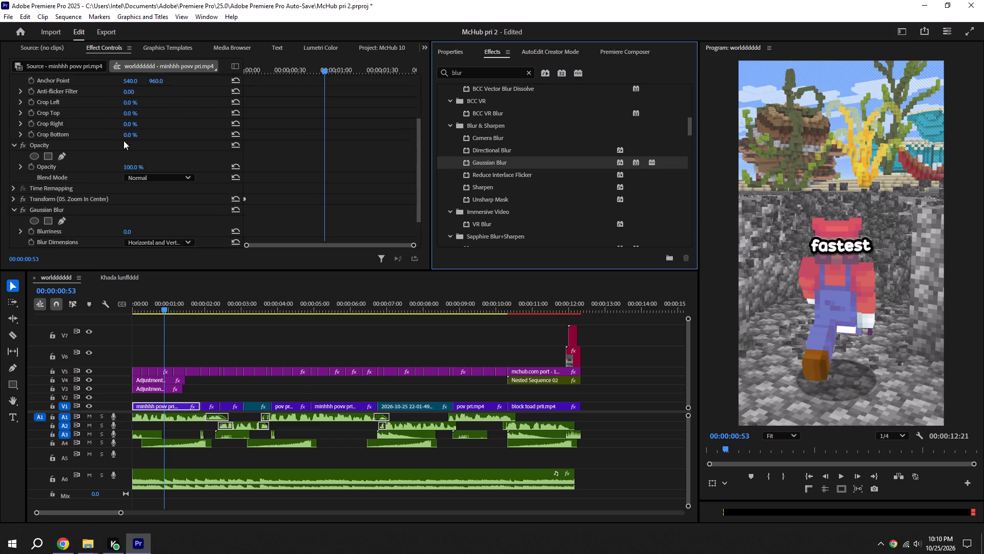
pyautogui.scroll(-6, 124, 141)
pyautogui.moveTo(131, 195); pyautogui.dragTo(145, 196)
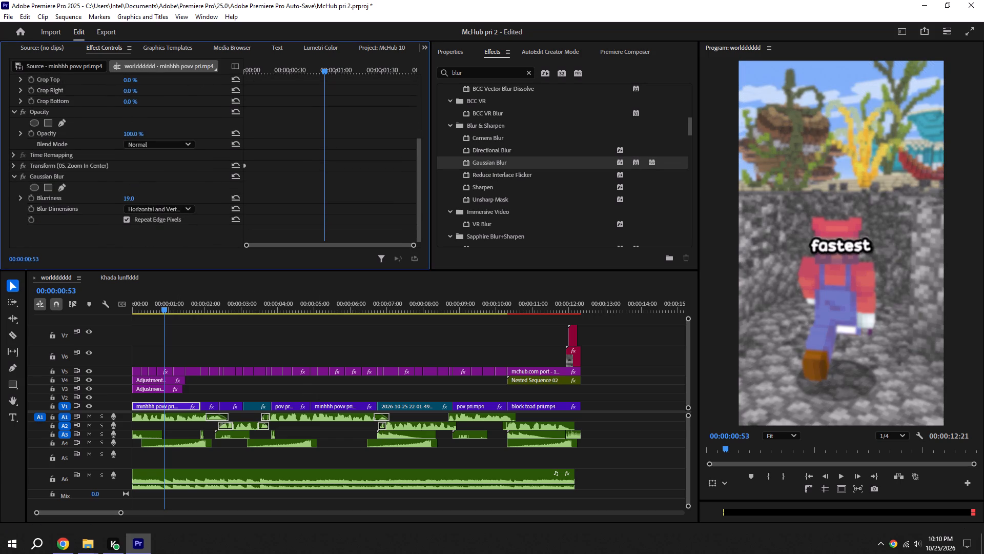
pyautogui.moveTo(145, 196); pyautogui.dragTo(173, 195)
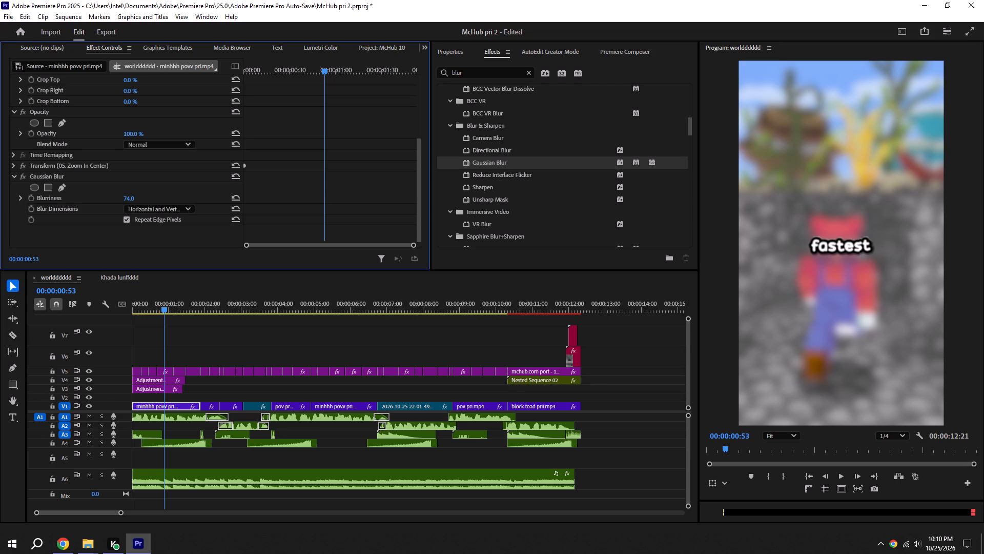
pyautogui.moveTo(173, 195); pyautogui.dragTo(154, 191)
pyautogui.hotkey('ctrl', 's')
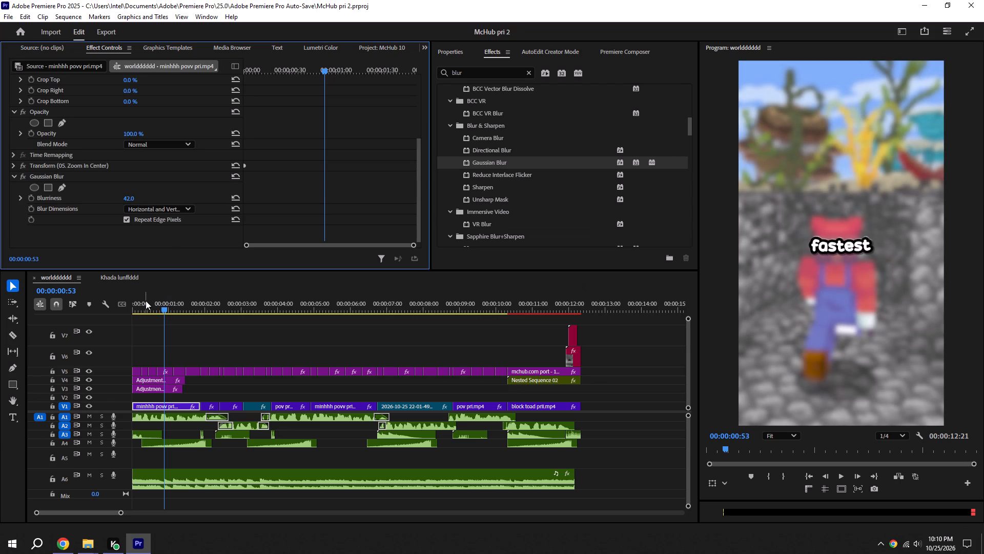
# Play the opening twice from the start, stopping at about 00:00:03:07, to check the blurred first clip, and save.
pyautogui.moveTo(146, 300); pyautogui.dragTo(81, 299)
pyautogui.press('space')
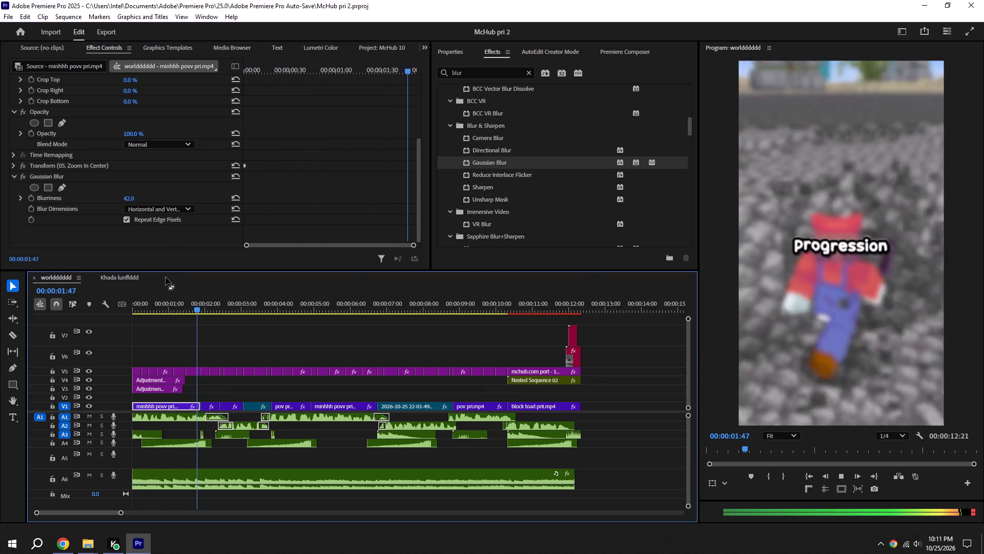
pyautogui.press('space')
pyautogui.hotkey('ctrl', 's')
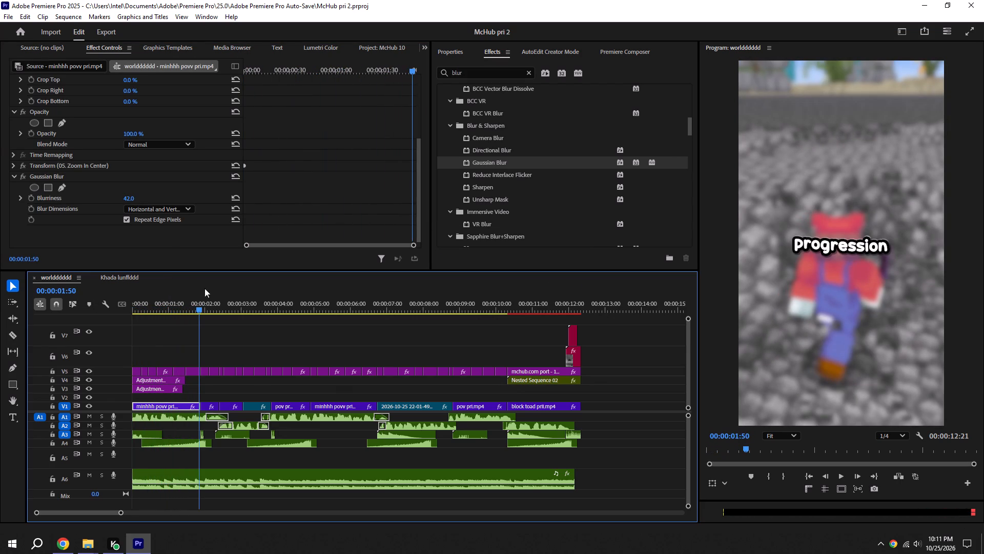
pyautogui.press('space')
pyautogui.press('space')
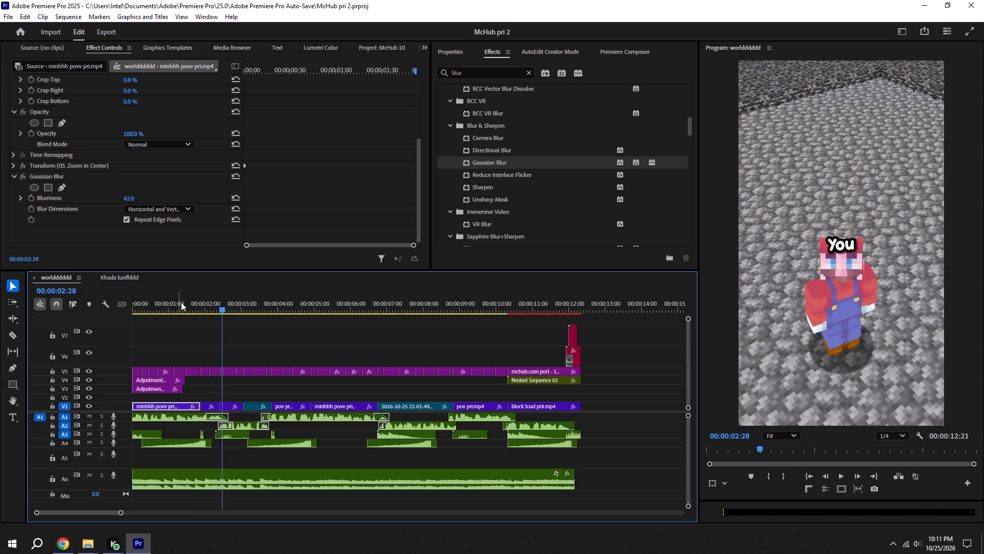
pyautogui.hotkey('ctrl', 's')
pyautogui.moveTo(189, 305); pyautogui.dragTo(92, 310)
pyautogui.press('space')
pyautogui.keyDown('alt'); pyautogui.scroll(6, 220, 402); pyautogui.keyUp('alt')
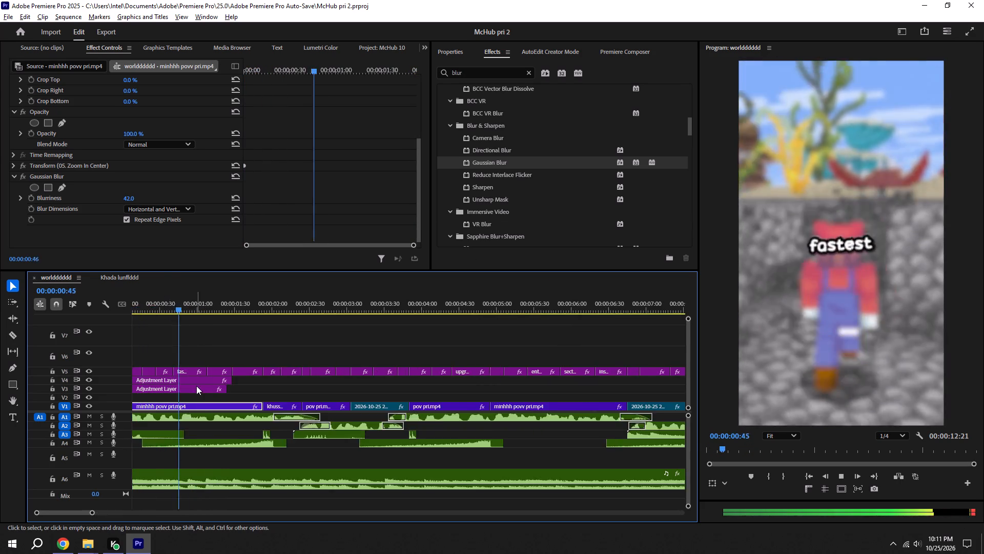
pyautogui.keyDown('alt'); pyautogui.scroll(5, 206, 384); pyautogui.keyUp('alt')
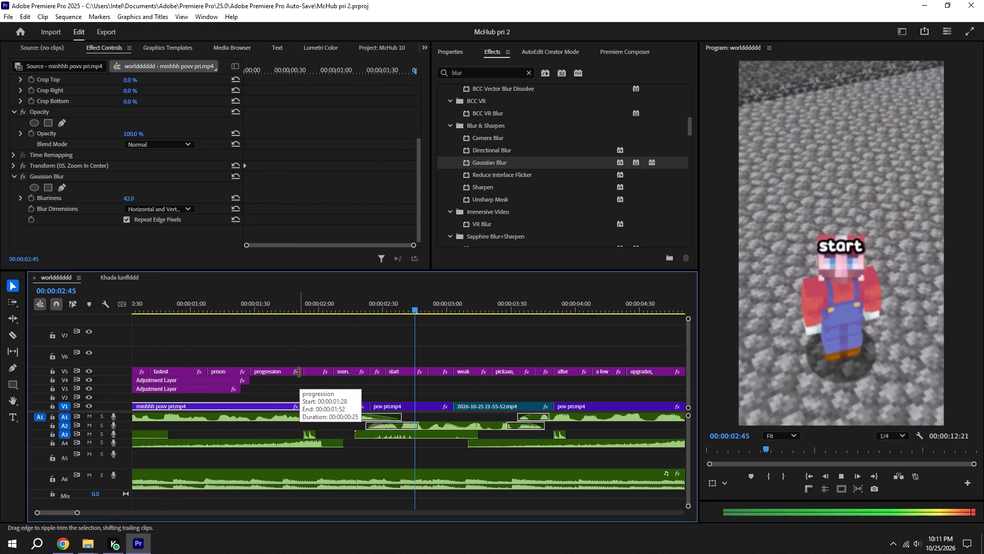
pyautogui.hotkey('ctrl', 's')
pyautogui.press('space')
pyautogui.press('space')
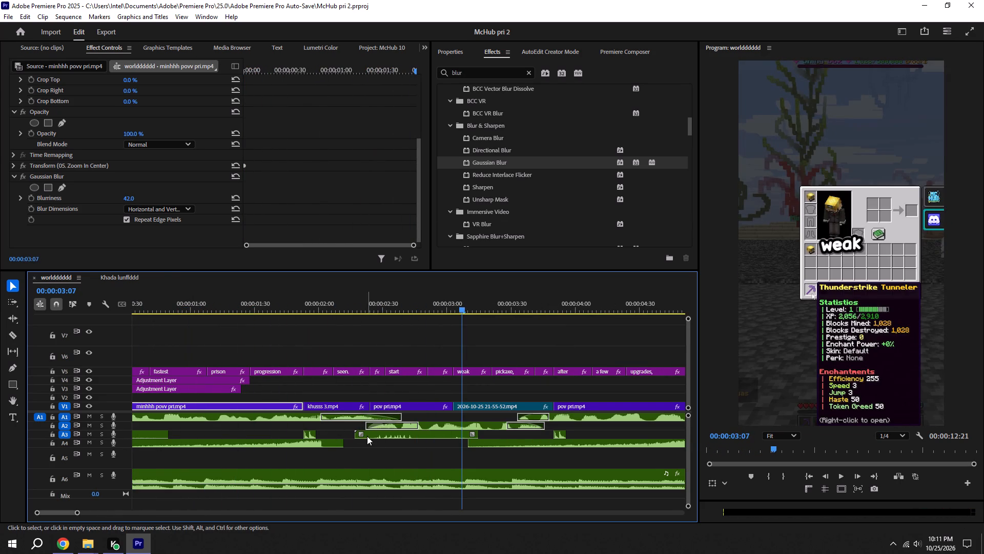
# Move the subtitle_splash_sfx sound from A3 to A5 near the pov pri.mp4 clip's start, shift the Minecraft Spyglass sound earlier under khusss 3.mp4, and save.
pyautogui.moveTo(309, 432); pyautogui.dragTo(372, 452)
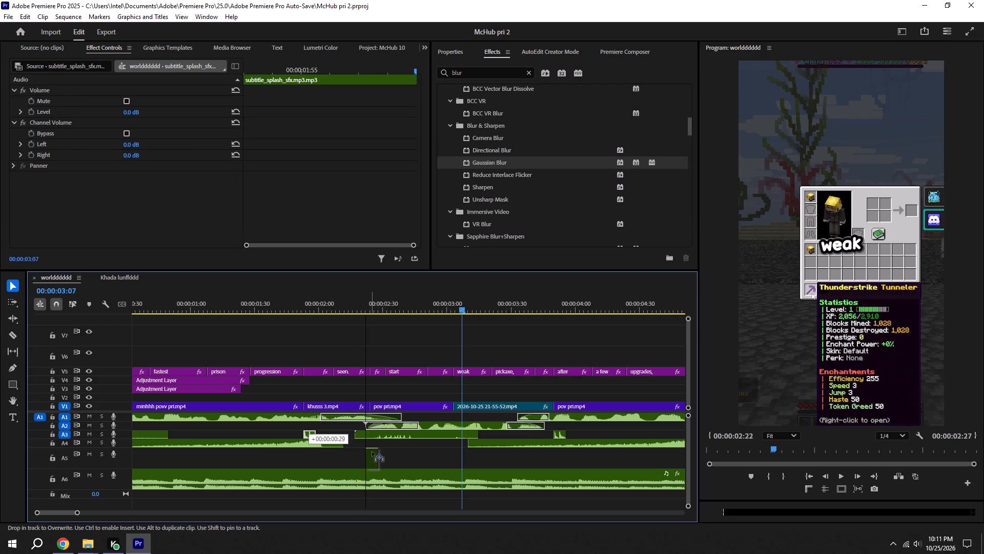
pyautogui.moveTo(372, 452); pyautogui.dragTo(373, 451)
pyautogui.moveTo(400, 438); pyautogui.dragTo(343, 432)
pyautogui.hotkey('ctrl', 's')
# Play from about 00:00:01:35 to check the moved sound effects, and save.
pyautogui.moveTo(278, 309); pyautogui.dragTo(252, 309)
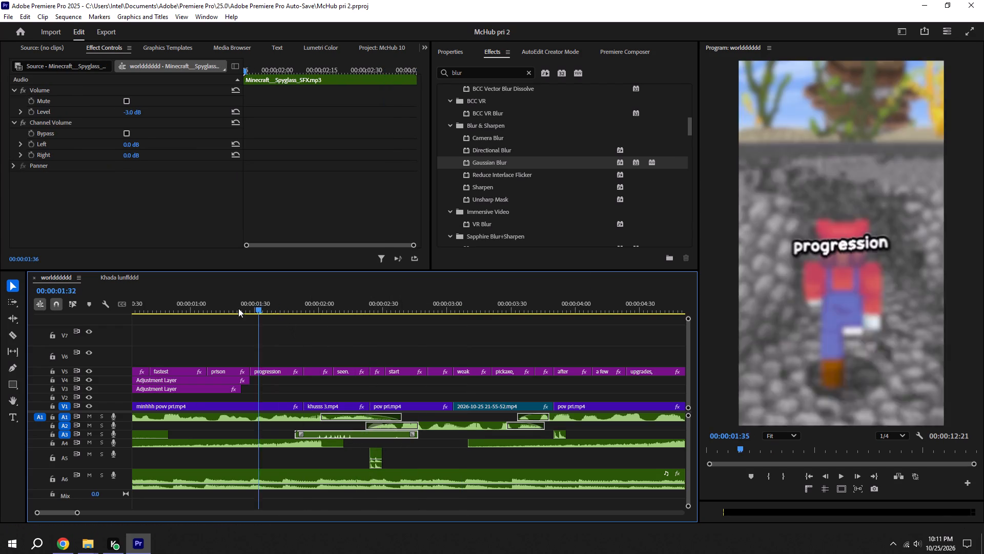
pyautogui.press('space')
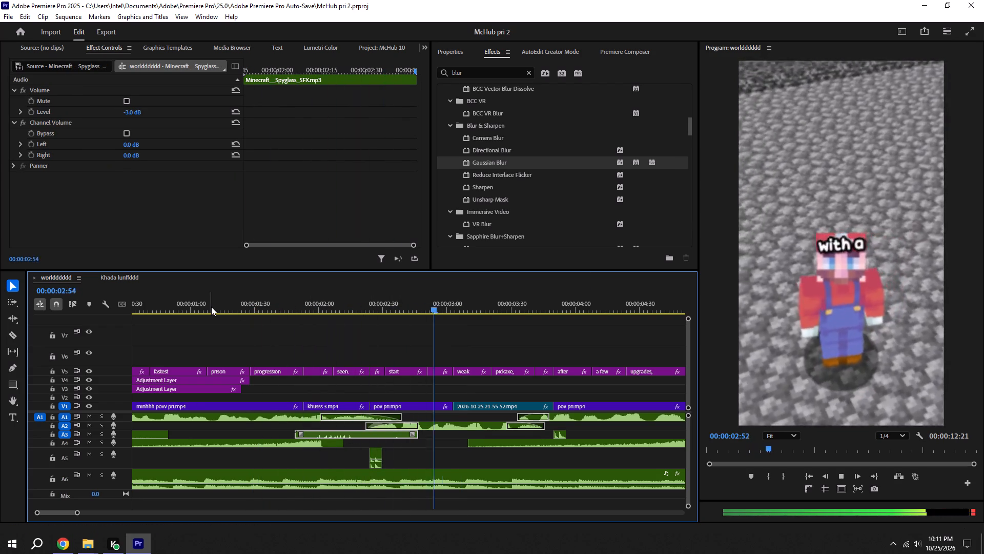
pyautogui.hotkey('ctrl', 's')
pyautogui.keyDown('shift'); pyautogui.moveTo(460, 307); pyautogui.dragTo(453, 305); pyautogui.keyUp('shift')
pyautogui.keyDown('alt'); pyautogui.scroll(-5, 453, 305); pyautogui.keyUp('alt')
pyautogui.keyDown('shift'); pyautogui.click(365, 308); pyautogui.keyUp('shift')
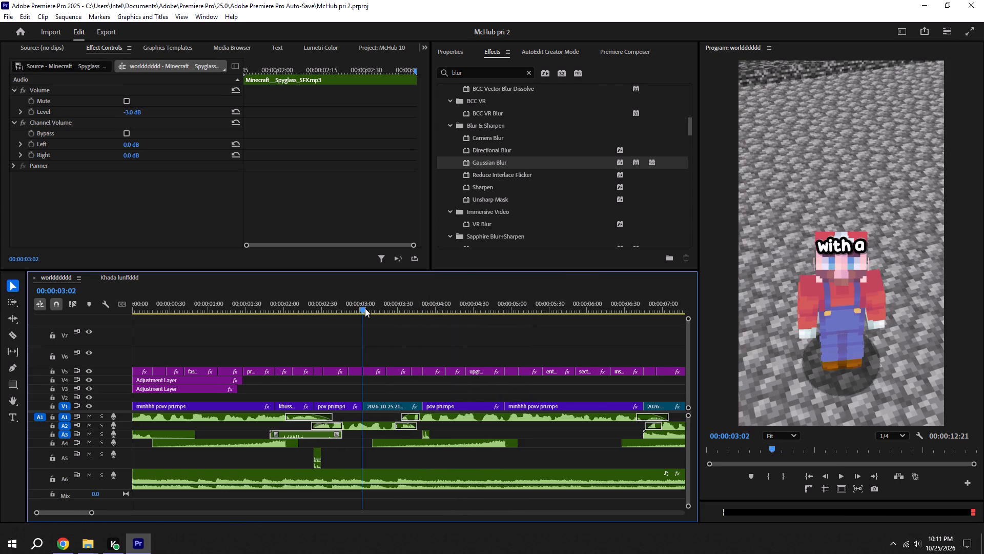
pyautogui.keyDown('shift'); pyautogui.click(371, 308); pyautogui.keyUp('shift')
pyautogui.keyDown('shift'); pyautogui.click(366, 308); pyautogui.keyUp('shift')
pyautogui.hotkey('ctrl', 's')
pyautogui.keyDown('alt'); pyautogui.scroll(-5, 357, 348); pyautogui.keyUp('alt')
pyautogui.hotkey('ctrl', 's')
# Look through the Khada lunffddd sequence's audio tracks for a sound effect to reuse.
pyautogui.click(120, 278)
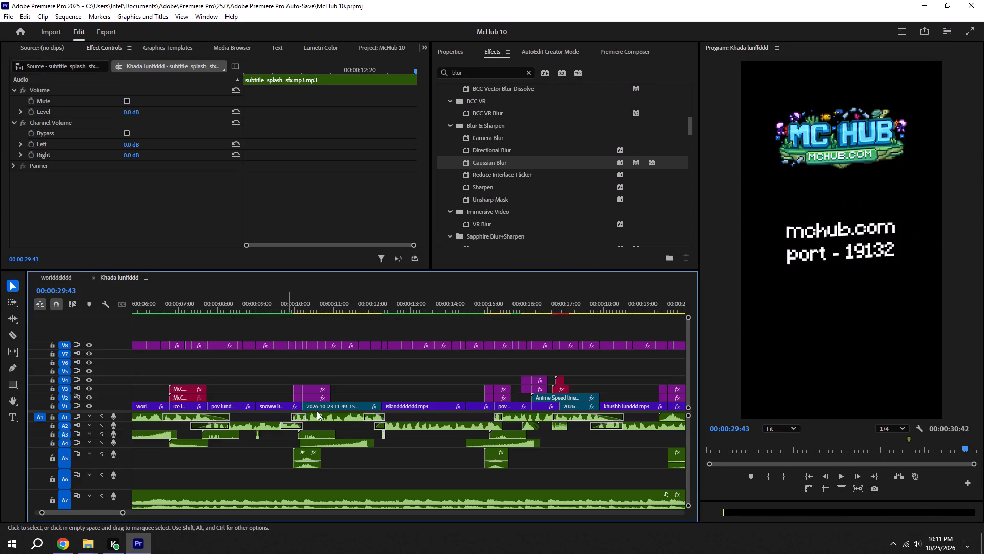
pyautogui.keyDown('alt'); pyautogui.scroll(-3, 335, 425); pyautogui.keyUp('alt')
pyautogui.keyDown('alt'); pyautogui.scroll(-4, 540, 452); pyautogui.keyUp('alt')
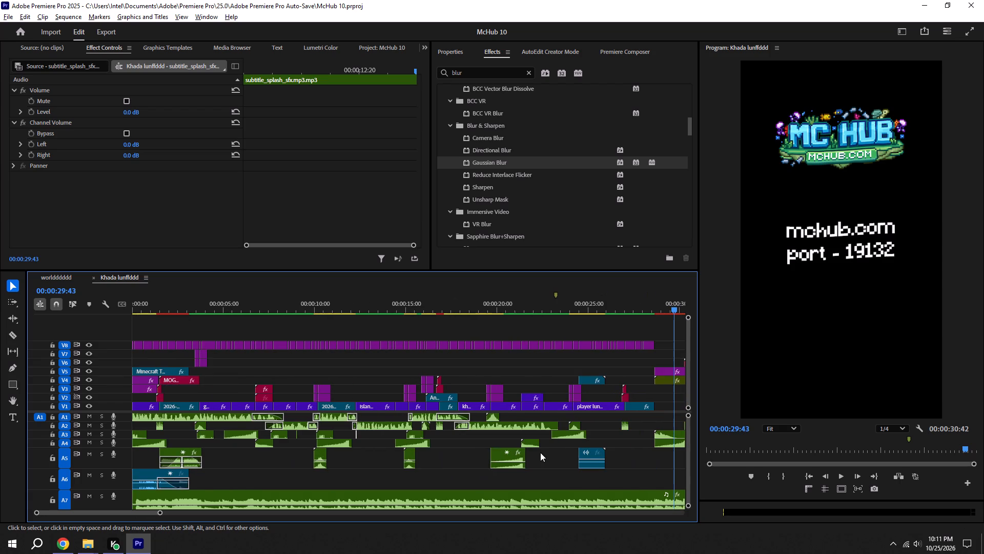
pyautogui.keyDown('alt'); pyautogui.scroll(-3, 283, 450); pyautogui.keyUp('alt')
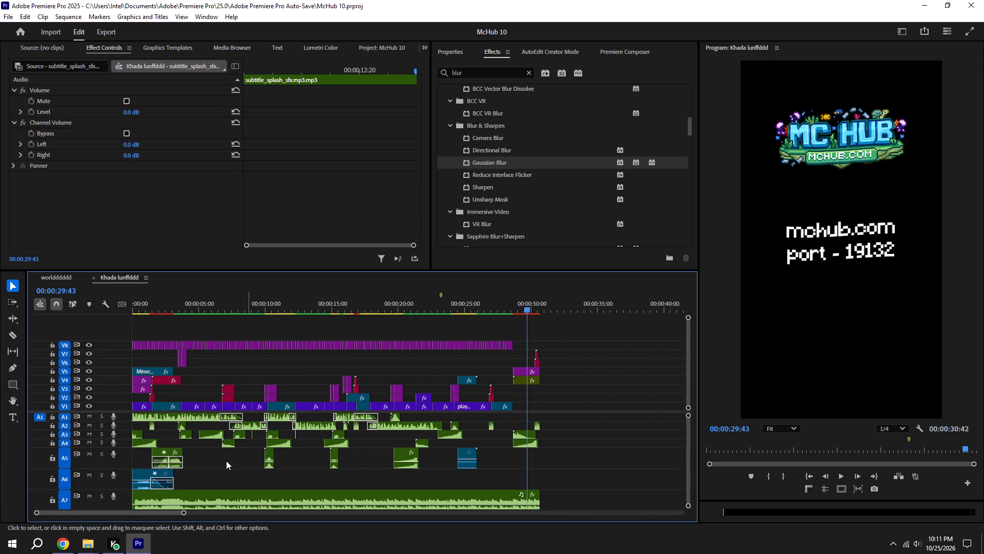
pyautogui.scroll(4, 221, 460)
pyautogui.click(572, 407)
pyautogui.keyDown('alt'); pyautogui.scroll(5, 197, 437); pyautogui.keyUp('alt')
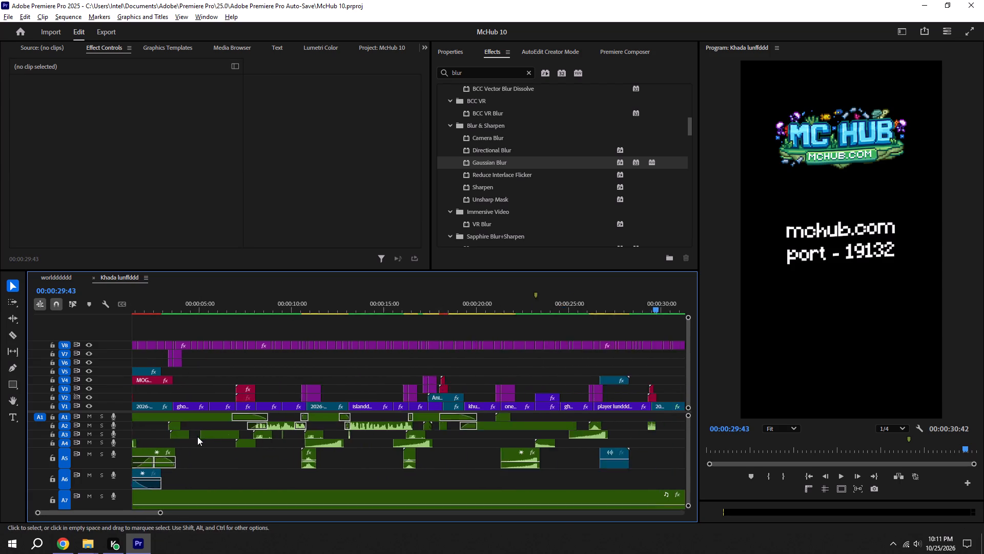
pyautogui.scroll(5, 197, 437)
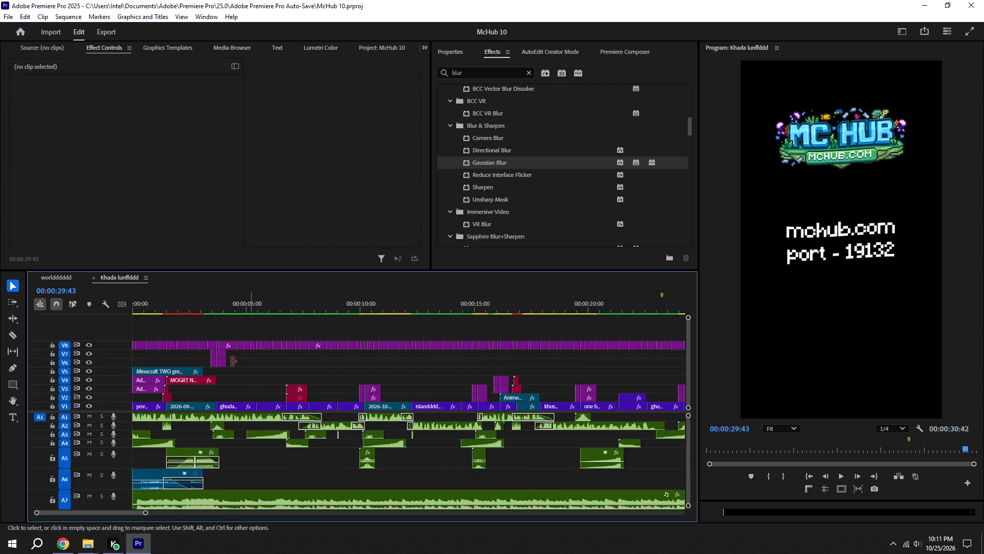
pyautogui.hotkey('ctrl', 's')
# Open the Mchub 9 project with its ayaaaaaaa be sequence.
pyautogui.click(18, 36)
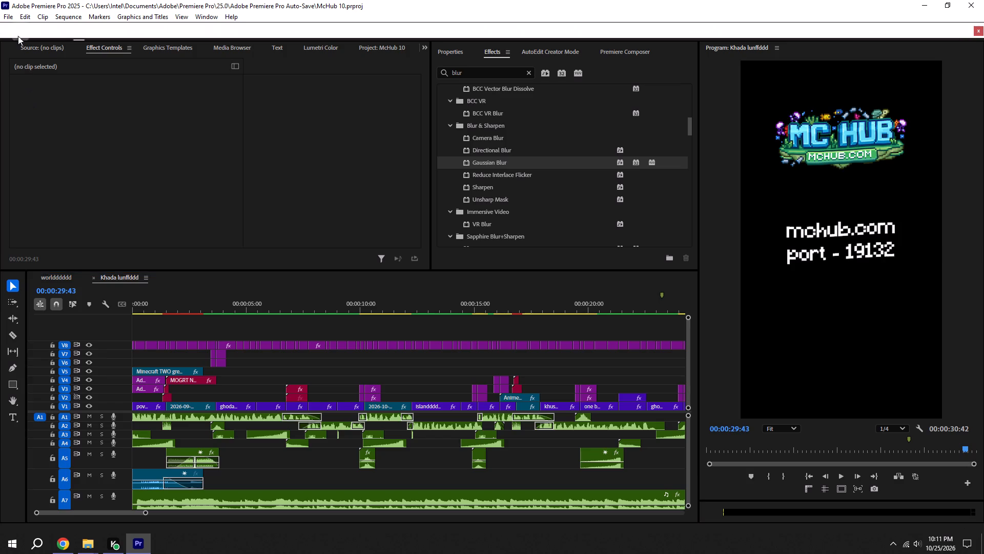
pyautogui.click(245, 307)
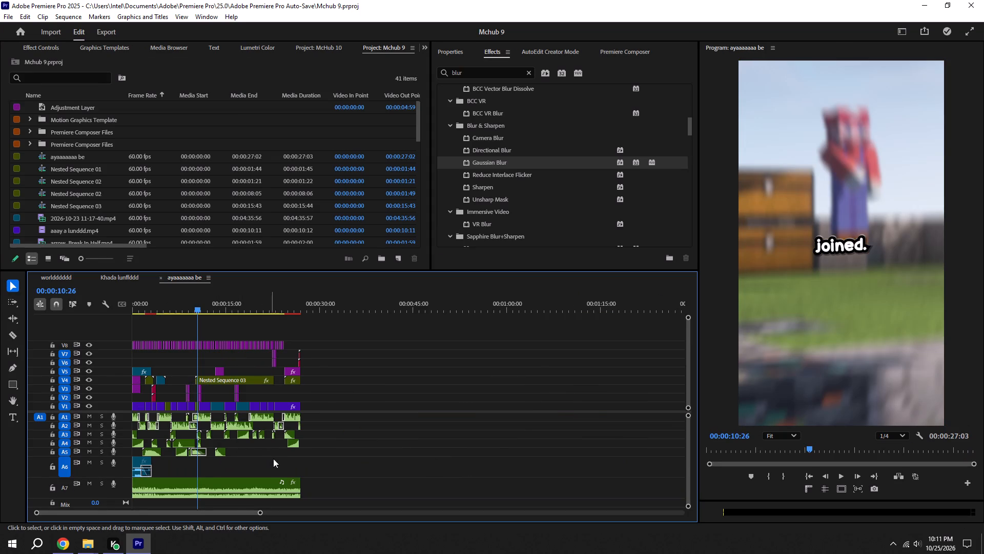
# Copy the short A3 sound effect near 00:00:19:30 in ayaaaaaaa be, paste it into worldddddd at 00:00:03:03 on A3, and save.
pyautogui.keyDown('alt'); pyautogui.scroll(15, 255, 453); pyautogui.keyUp('alt')
pyautogui.moveTo(258, 449); pyautogui.dragTo(257, 442)
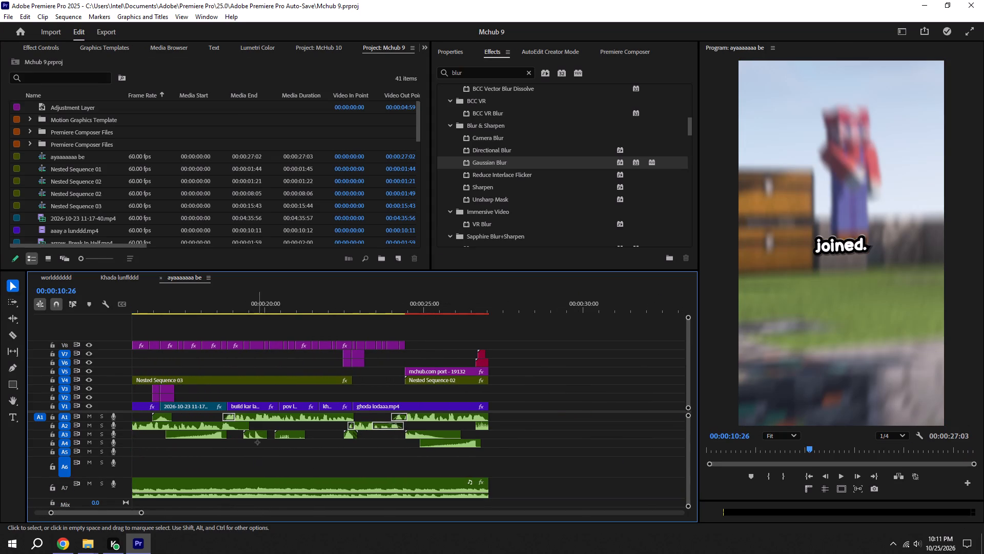
pyautogui.moveTo(257, 442); pyautogui.dragTo(256, 439)
pyautogui.hotkey('ctrl', 'c')
pyautogui.click(68, 278)
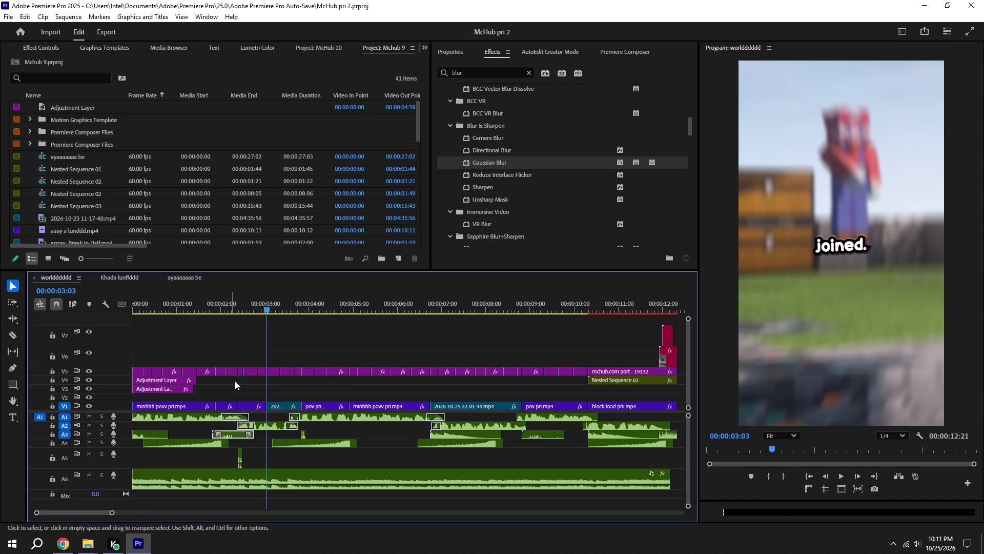
pyautogui.hotkey('ctrl', 'v')
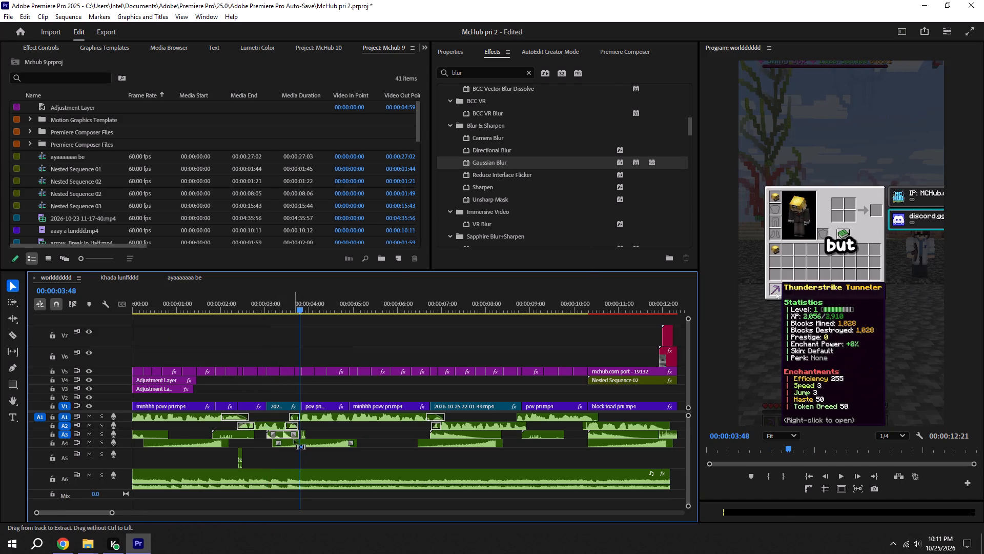
pyautogui.hotkey('ctrl', 's')
# Play worldddddd from the start to about 00:00:02:35 to check the opening clip and its transition.
pyautogui.keyDown('alt'); pyautogui.scroll(5, 291, 437); pyautogui.keyUp('alt')
pyautogui.moveTo(238, 311); pyautogui.dragTo(0, 309)
pyautogui.keyDown('alt'); pyautogui.scroll(-6, 188, 365); pyautogui.keyUp('alt')
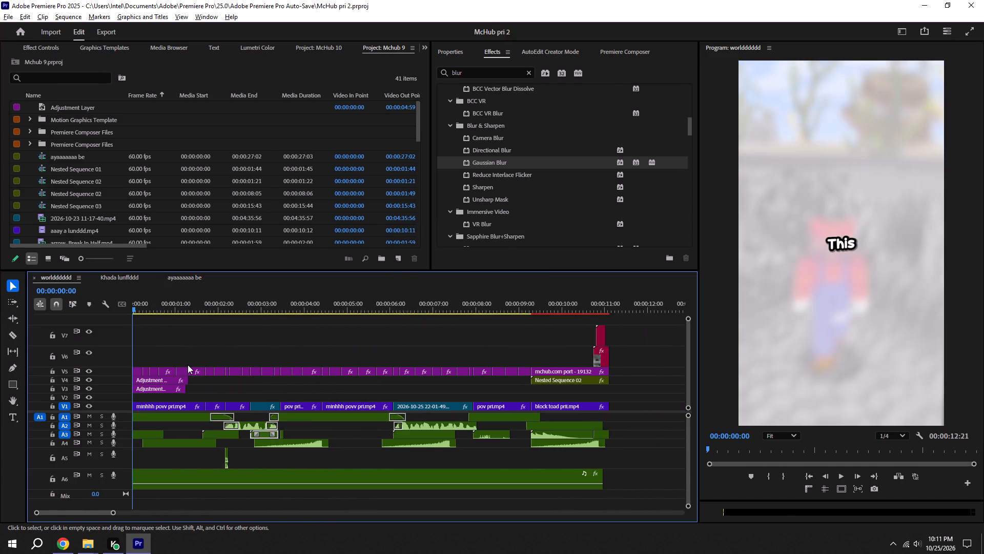
pyautogui.press('space')
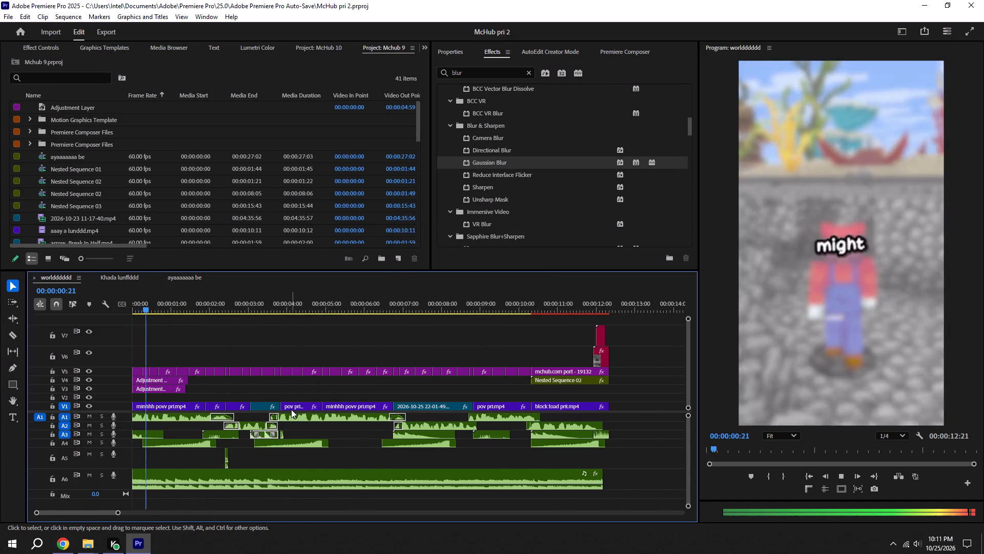
pyautogui.press('space')
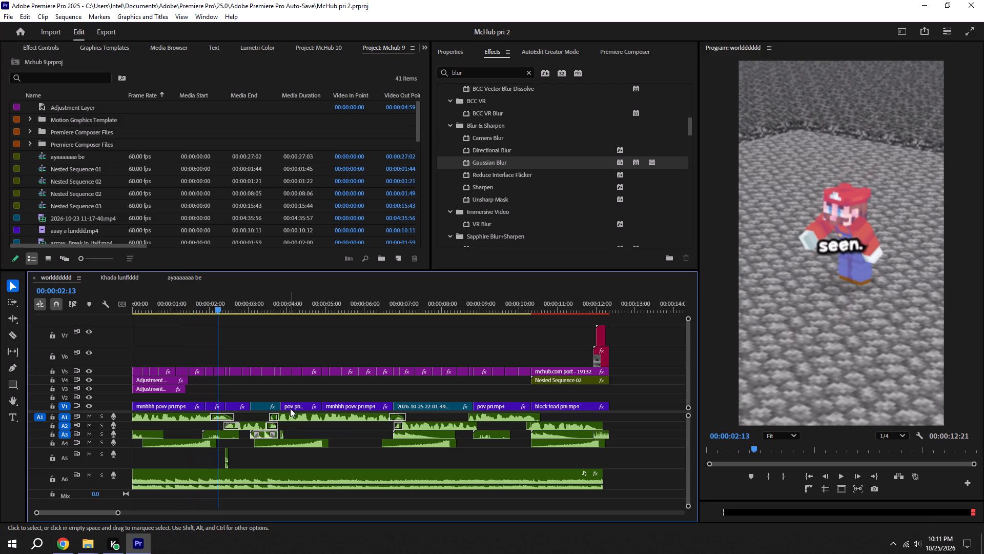
pyautogui.press('space')
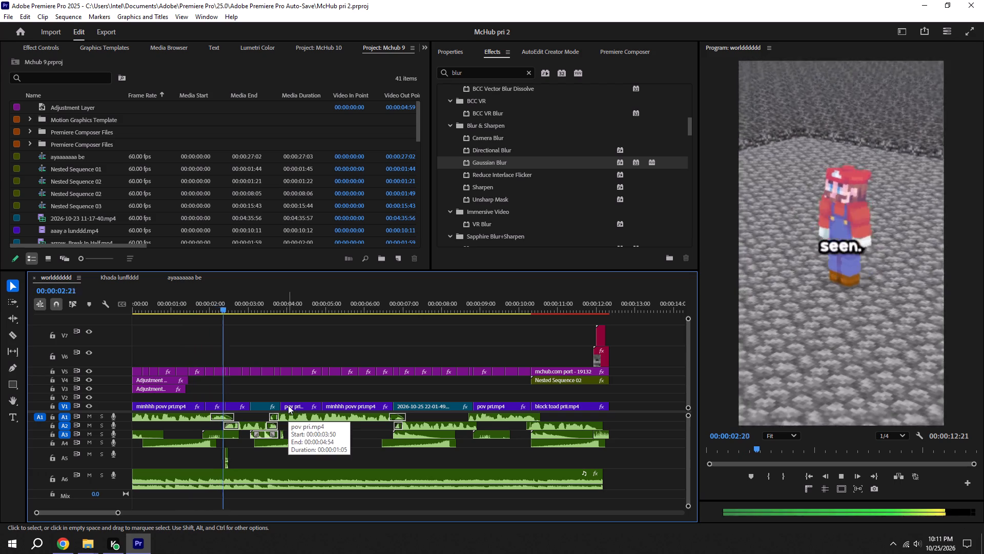
pyautogui.press('space')
# Move the first minhhh povv pri.mp4 clip up to V2, extend its end to about 00:00:03:00, and save.
pyautogui.moveTo(160, 406); pyautogui.dragTo(160, 401)
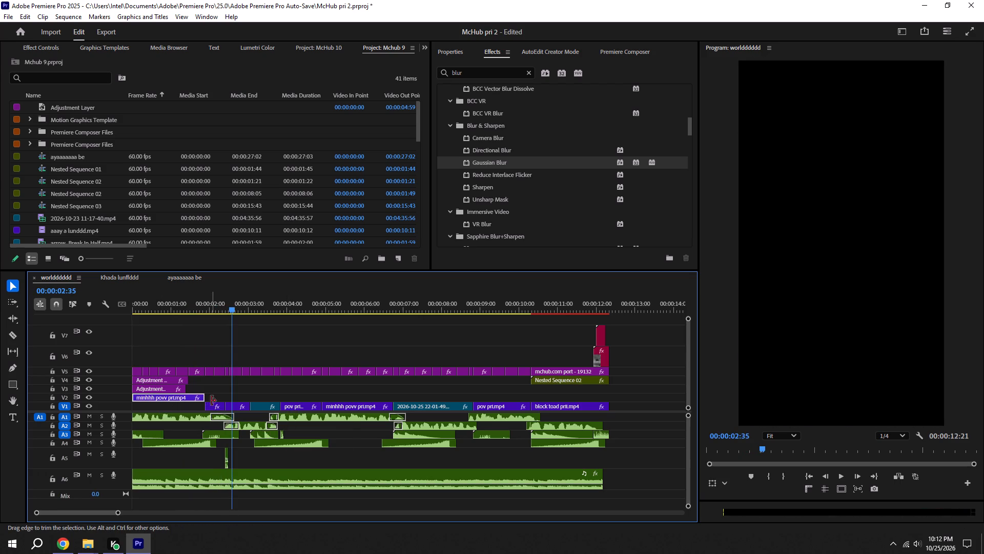
pyautogui.moveTo(204, 399); pyautogui.dragTo(249, 399)
pyautogui.hotkey('ctrl', 's')
# Speed up the extended V2 clip by shortening its Speed/Duration to about one second.
pyautogui.rightClick(220, 394)
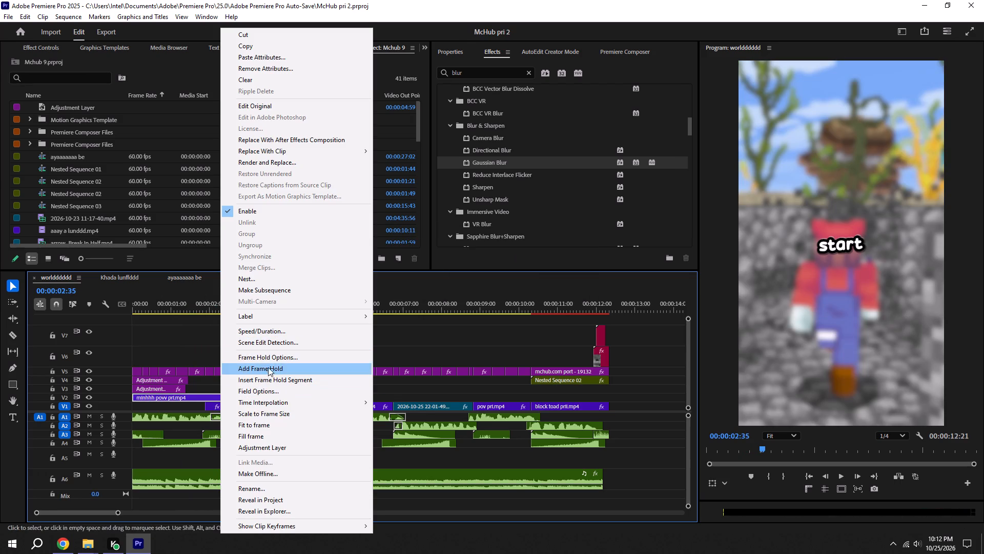
pyautogui.click(268, 333)
pyautogui.moveTo(466, 243); pyautogui.dragTo(490, 245)
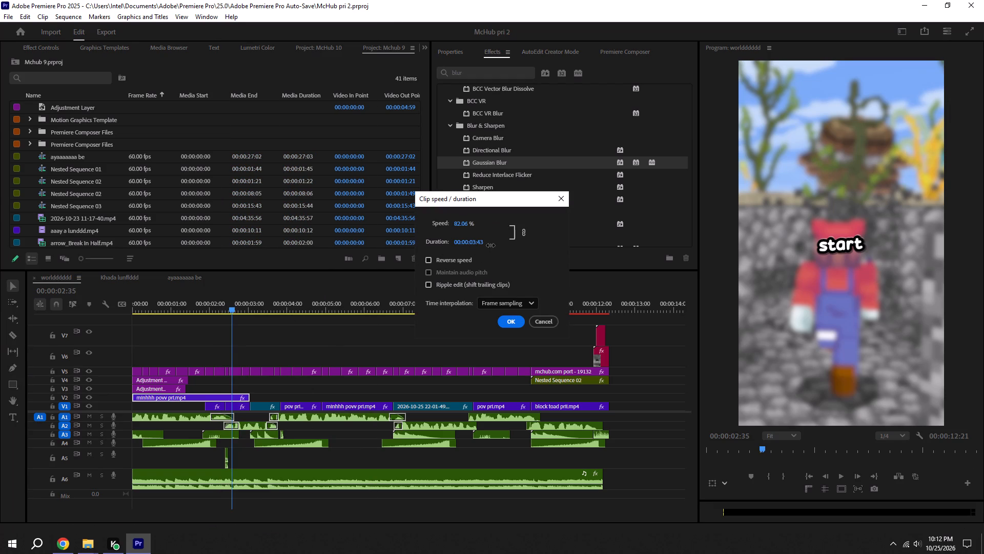
pyautogui.moveTo(490, 245); pyautogui.dragTo(408, 249)
pyautogui.click(509, 322)
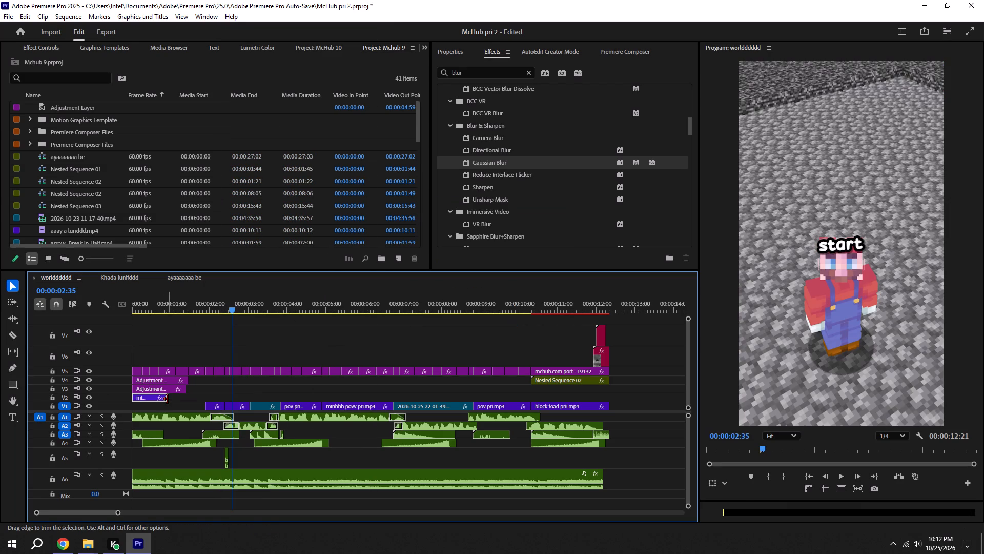
# Extend the sped-up V2 clip's end to where khusss 3.mp4 starts on V1, and save.
pyautogui.moveTo(168, 399); pyautogui.dragTo(201, 398)
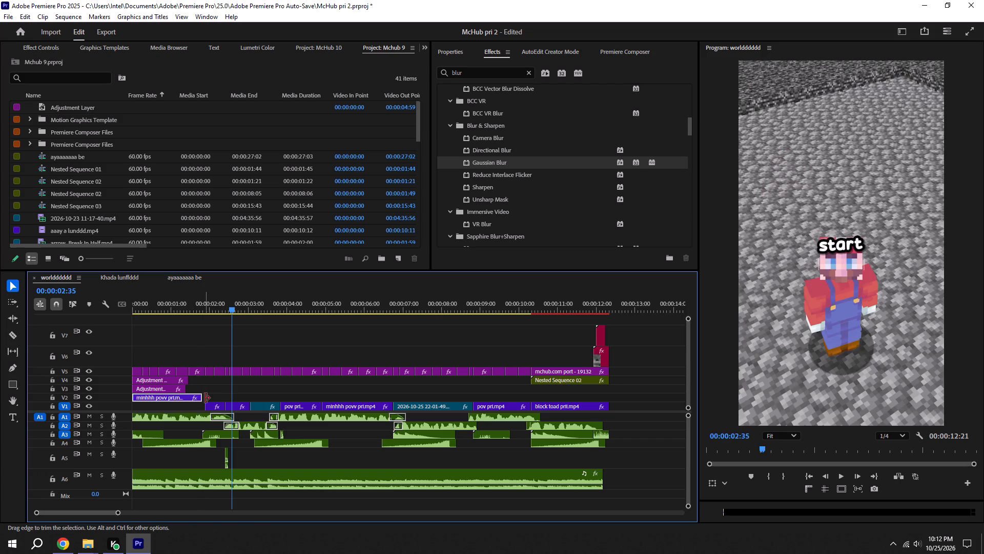
pyautogui.click(205, 396)
pyautogui.hotkey('ctrl', 's')
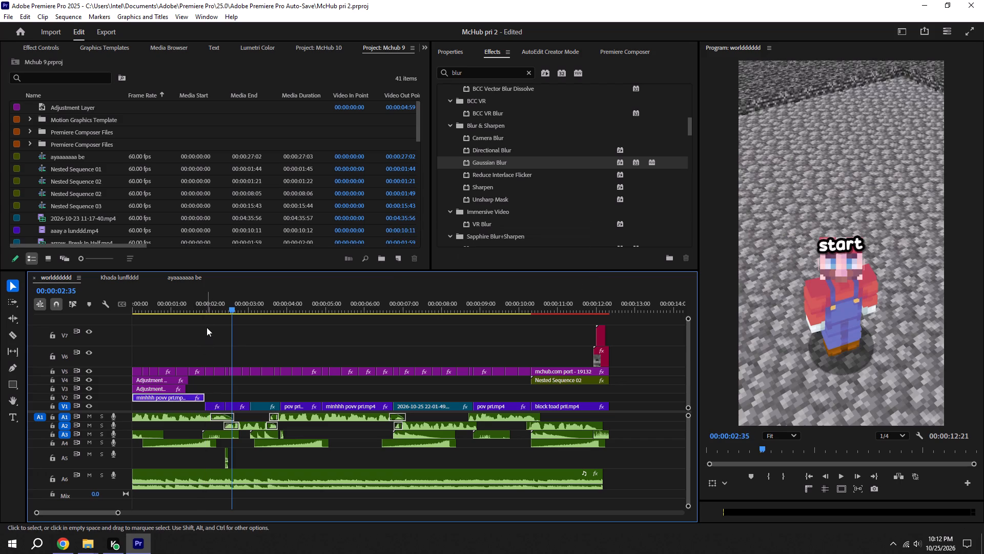
# Play the sped-up opening from the start to about 00:00:03:19, pausing at 00:00:01:52, and save.
pyautogui.moveTo(201, 308); pyautogui.dragTo(22, 298)
pyautogui.press('space')
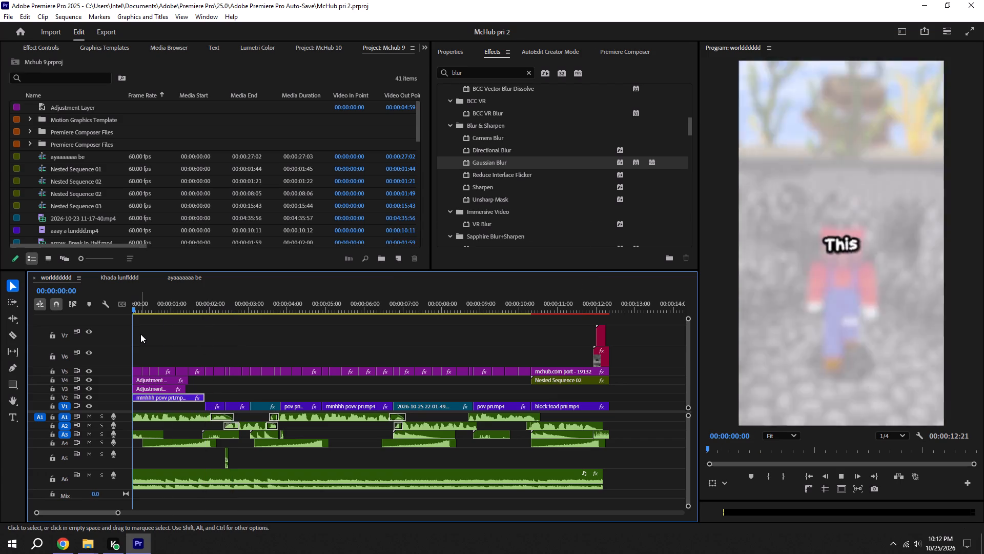
pyautogui.press('space')
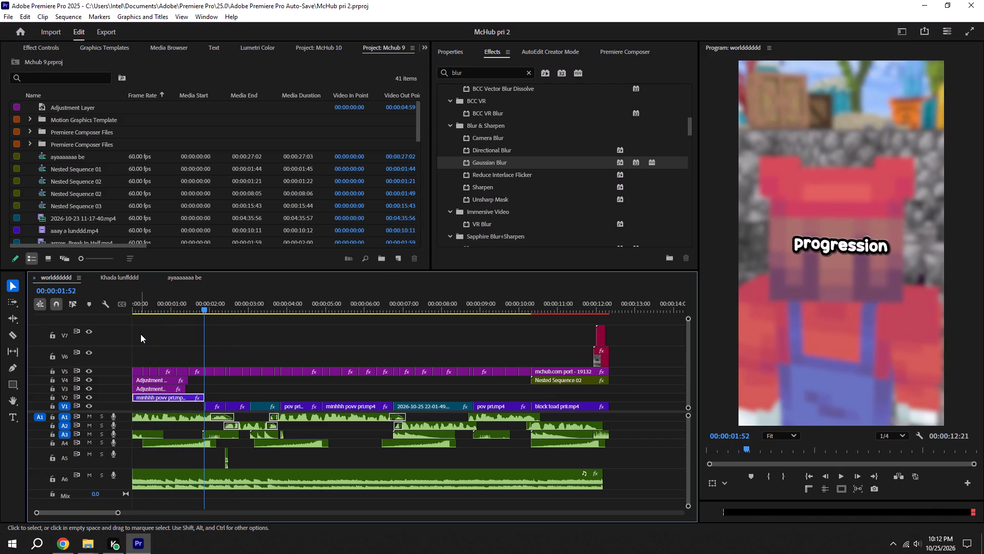
pyautogui.hotkey('ctrl', 's')
pyautogui.press('space')
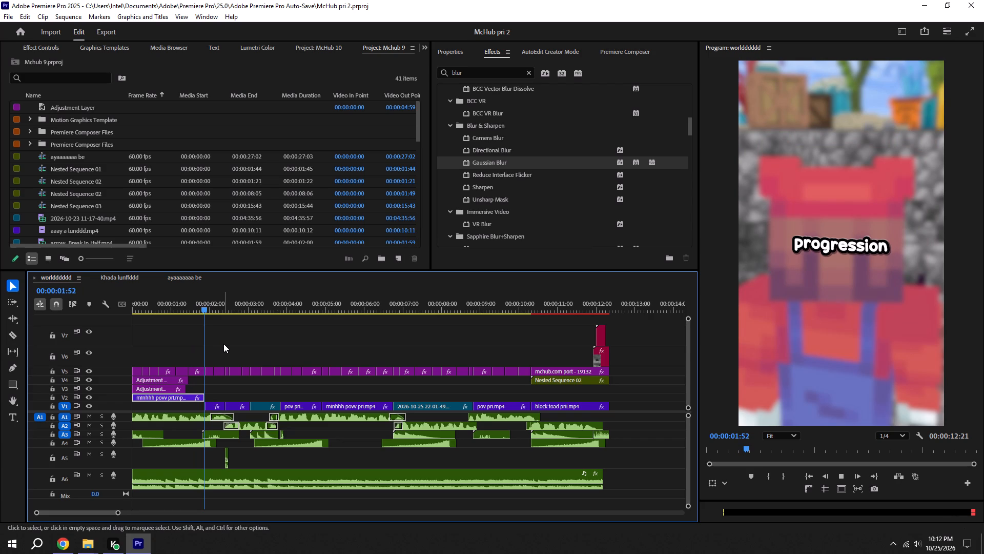
pyautogui.hotkey('ctrl', 's')
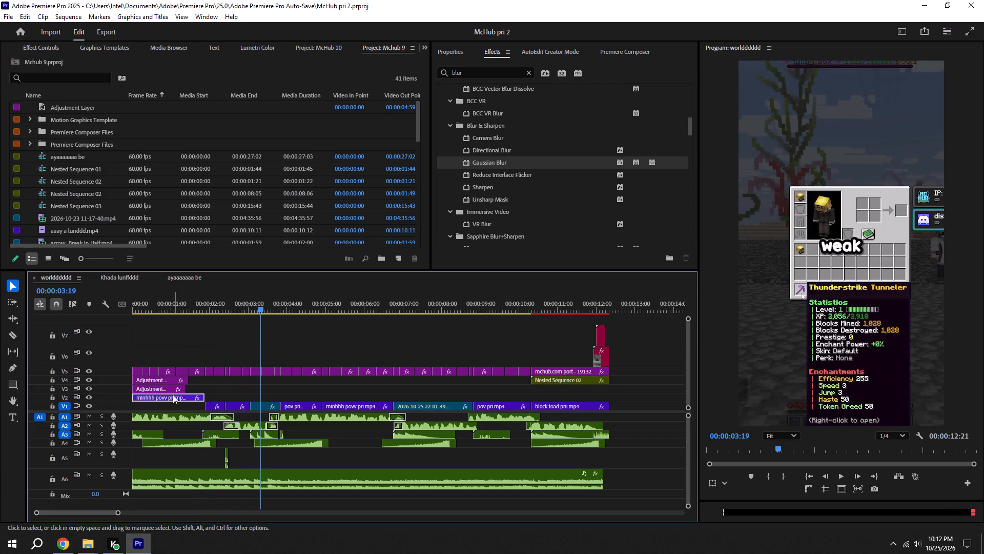
# Move the sped-up minhhh povv pri.mp4 clip back down to the start of V1, and save.
pyautogui.moveTo(173, 397); pyautogui.dragTo(172, 404)
pyautogui.keyDown('alt'); pyautogui.scroll(9, 211, 405); pyautogui.keyUp('alt')
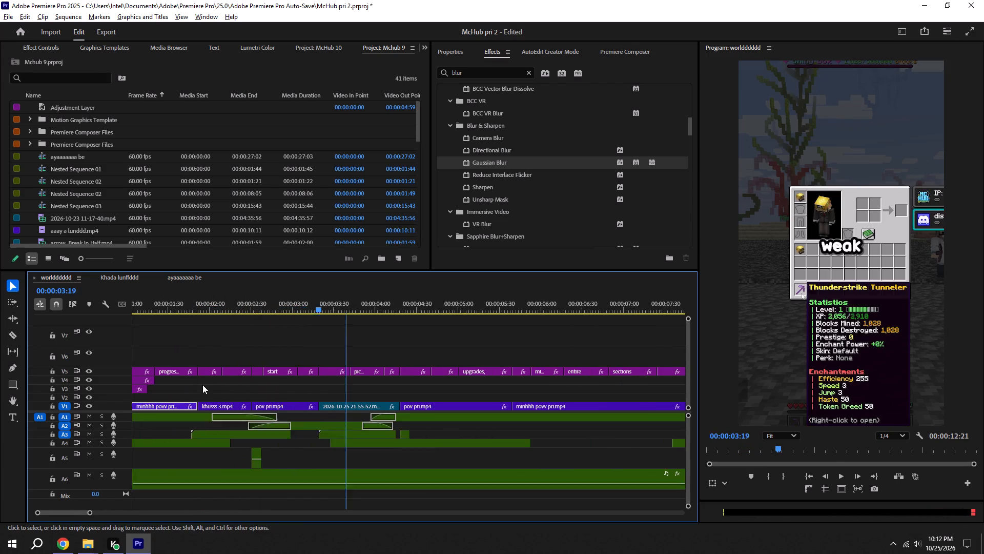
pyautogui.keyDown('shift'); pyautogui.click(202, 302); pyautogui.keyUp('shift')
pyautogui.hotkey('ctrl', 's')
# Play the opening from the start to about 00:00:01:57, pausing at 00:00:00:51, to review the faster first clip, and save.
pyautogui.keyDown('alt'); pyautogui.scroll(-7, 196, 309); pyautogui.keyUp('alt')
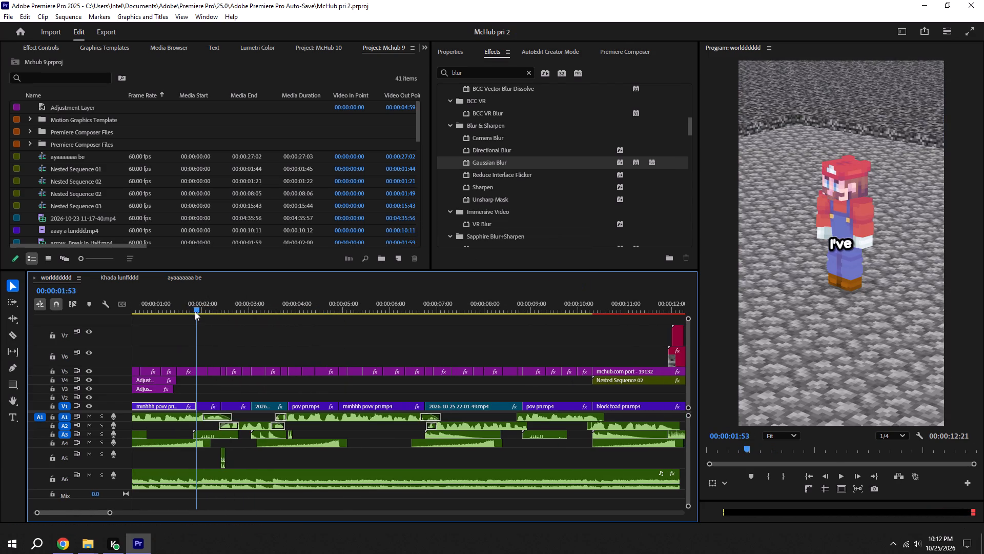
pyautogui.moveTo(195, 300); pyautogui.dragTo(67, 322)
pyautogui.moveTo(179, 307); pyautogui.dragTo(0, 313)
pyautogui.press('space')
pyautogui.scroll(-5, 257, 346)
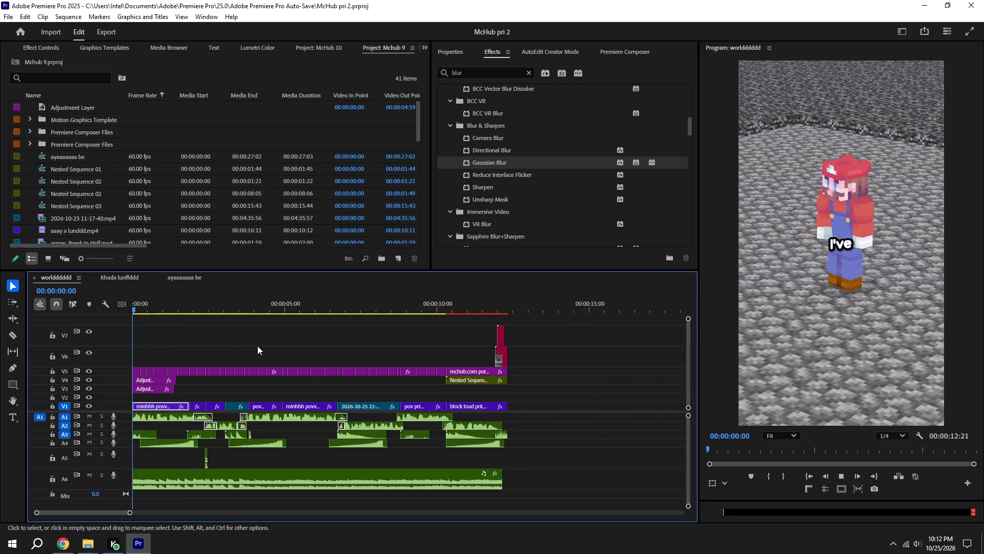
pyautogui.press('space')
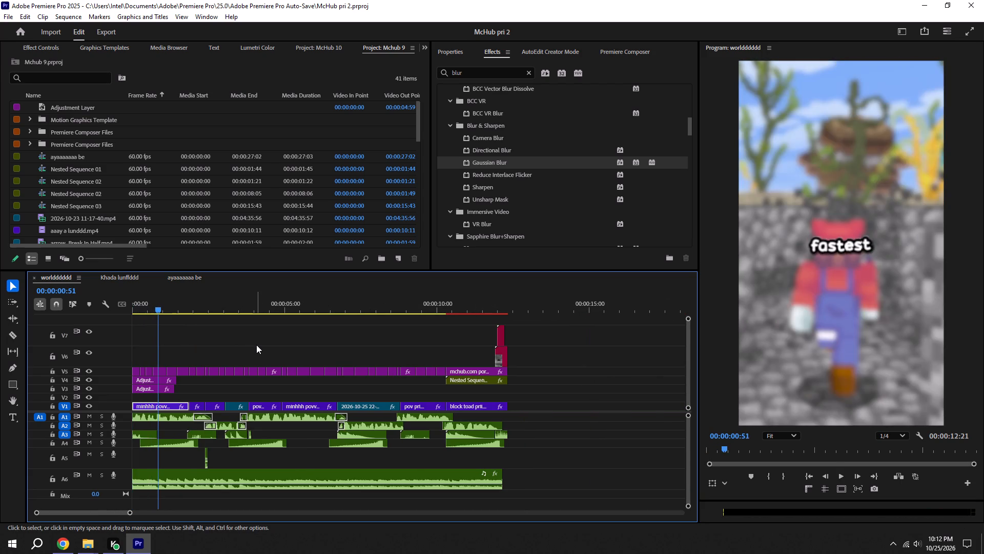
pyautogui.press('space')
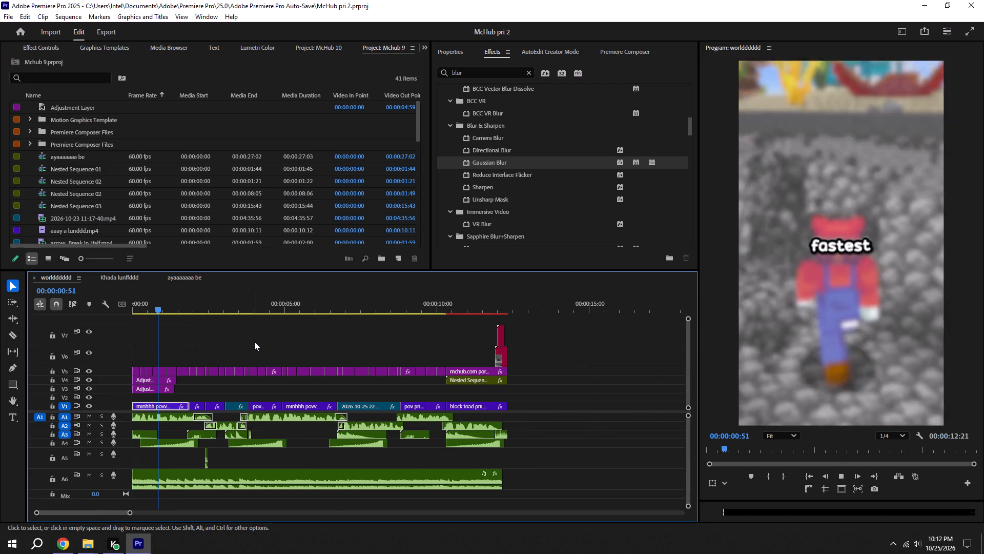
pyautogui.press('space')
pyautogui.hotkey('ctrl', 's')
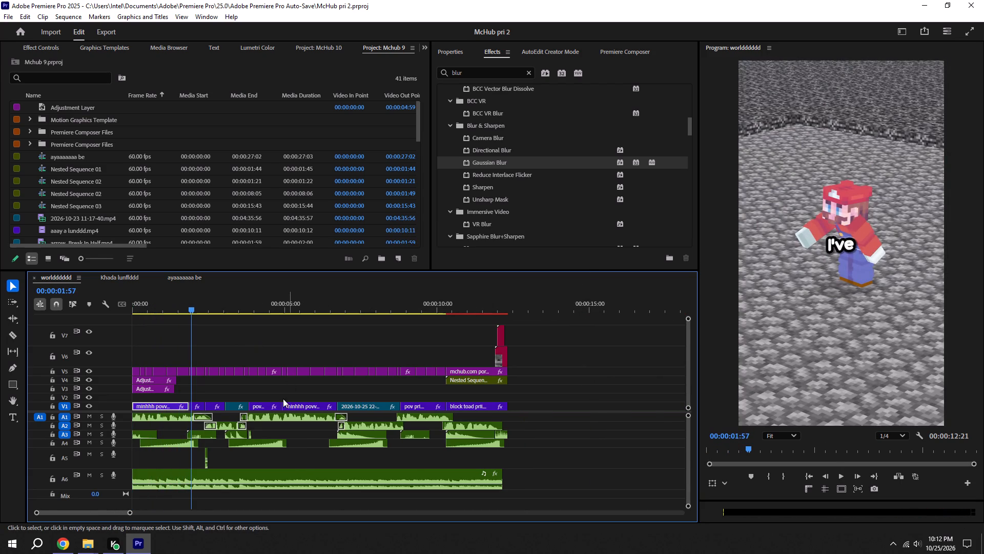
# Add the Starter Pack Zoom Out transition with sound at the 00:00:01:53 cut between minhhh povv pri.mp4 and khusss 3.mp4, and save.
pyautogui.keyDown('alt'); pyautogui.scroll(16, 188, 414); pyautogui.keyUp('alt')
pyautogui.keyDown('shift'); pyautogui.click(212, 308); pyautogui.keyUp('shift')
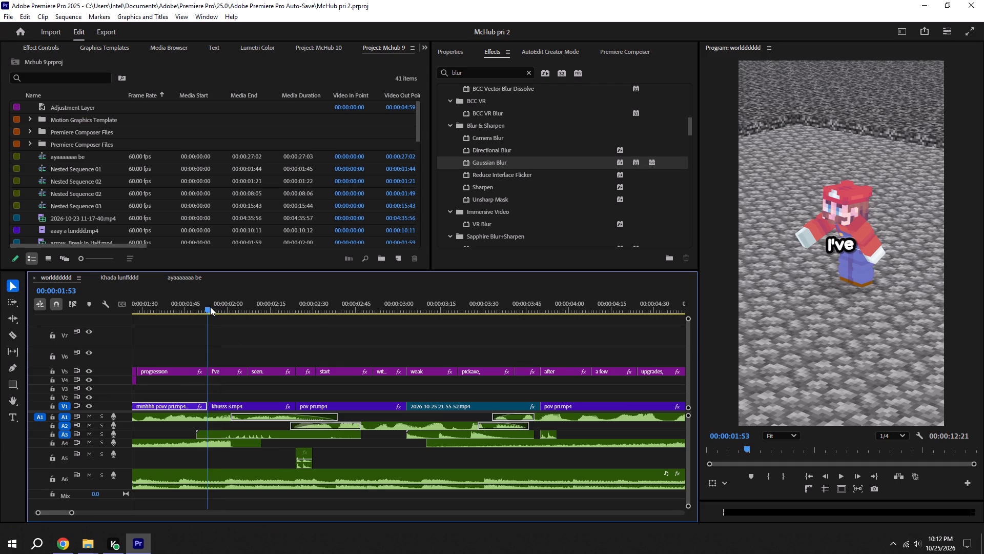
pyautogui.click(620, 50)
pyautogui.click(467, 124)
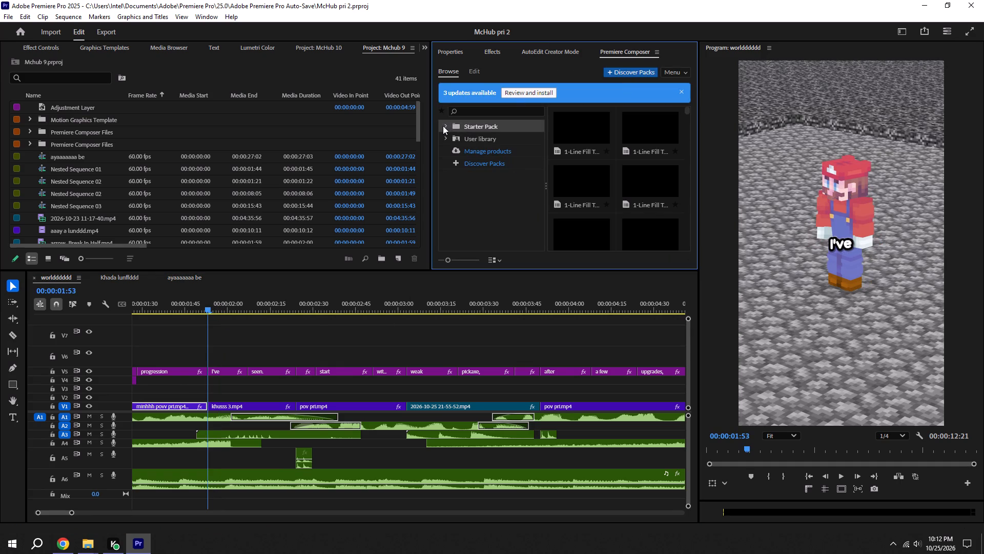
pyautogui.click(447, 125)
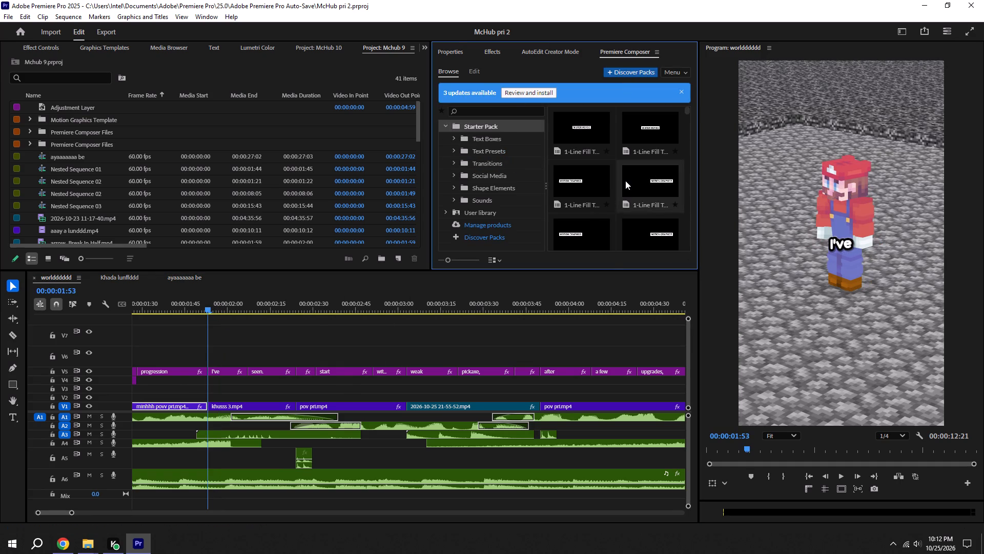
pyautogui.scroll(-2, 625, 181)
pyautogui.scroll(2, 612, 179)
pyautogui.click(494, 166)
pyautogui.click(659, 137)
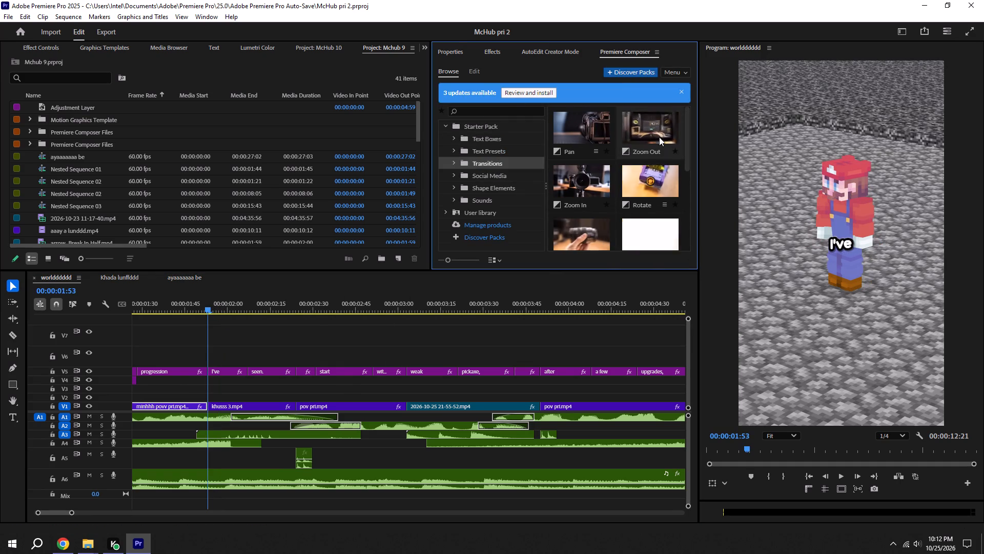
pyautogui.click(673, 263)
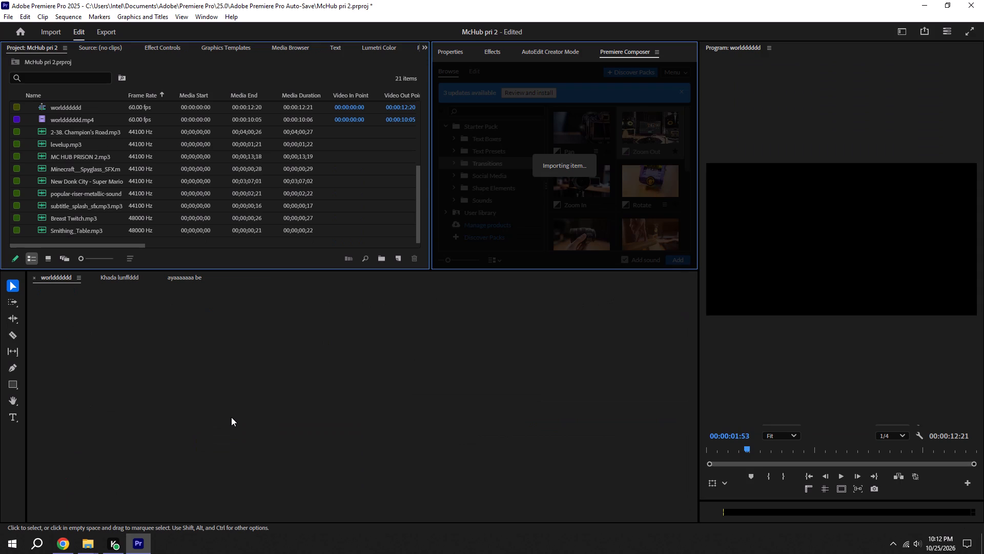
pyautogui.hotkey('ctrl', 's')
pyautogui.keyDown('alt'); pyautogui.scroll(-5, 208, 393); pyautogui.keyUp('alt')
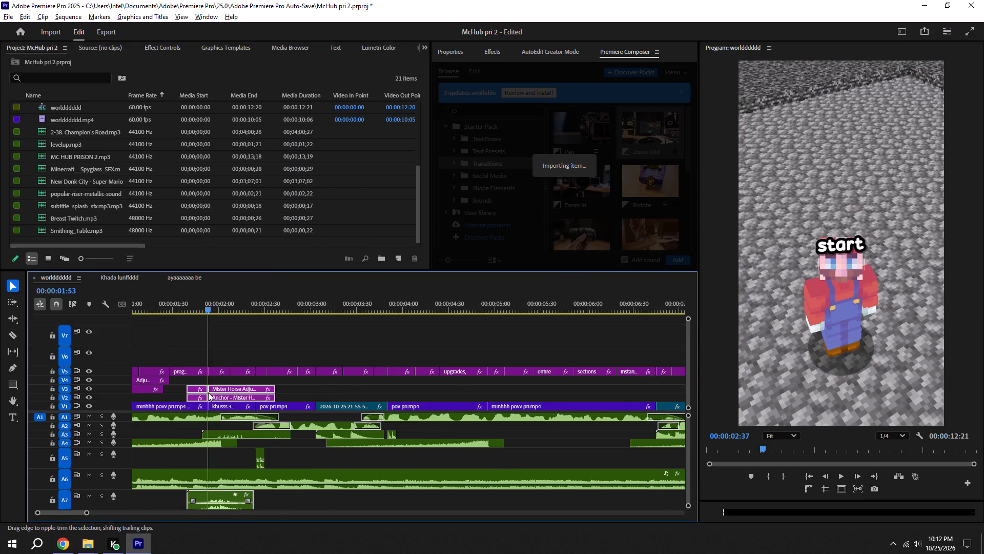
pyautogui.hotkey('ctrl', 's')
# Play the sequence from the start past 00:00:04:38 to review the Zoom Out transition, pausing at 00:00:02:43, and save.
pyautogui.moveTo(205, 311); pyautogui.dragTo(0, 324)
pyautogui.keyDown('alt'); pyautogui.scroll(-7, 171, 340); pyautogui.keyUp('alt')
pyautogui.press('space')
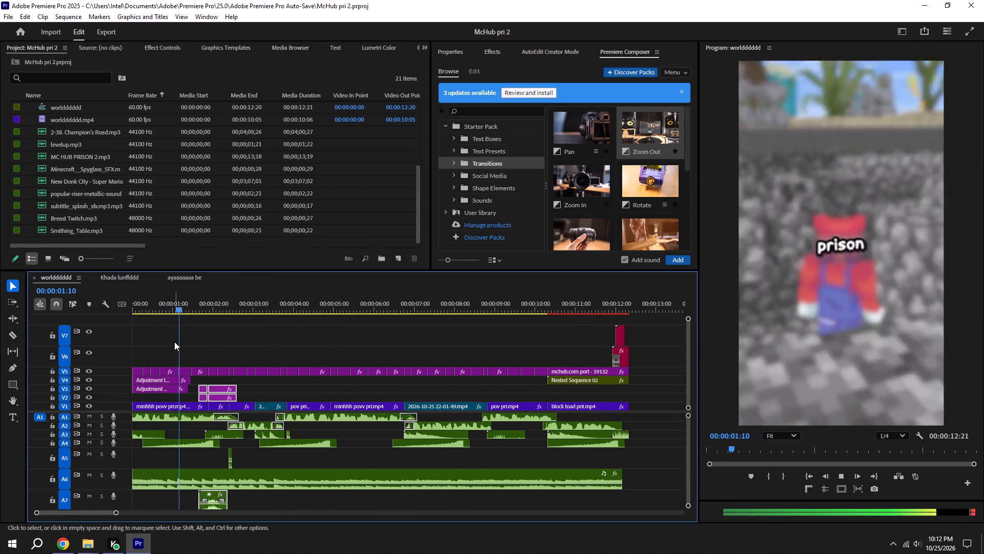
pyautogui.press('space')
pyautogui.press('space')
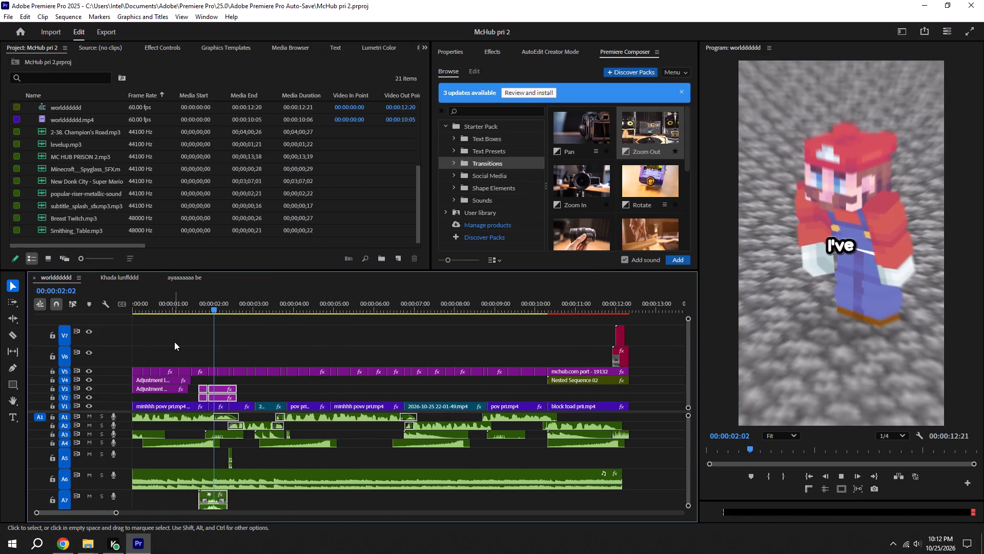
pyautogui.press('space')
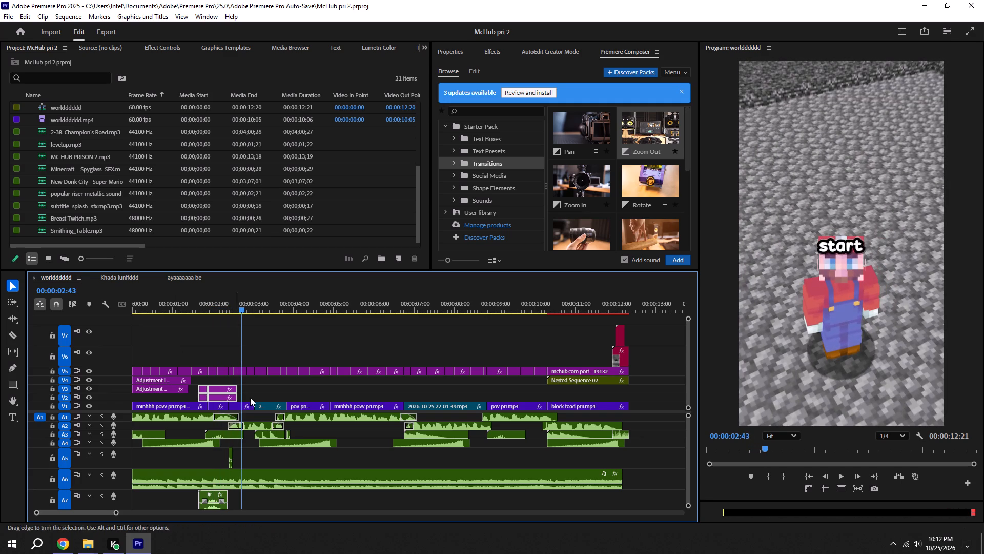
pyautogui.press('space')
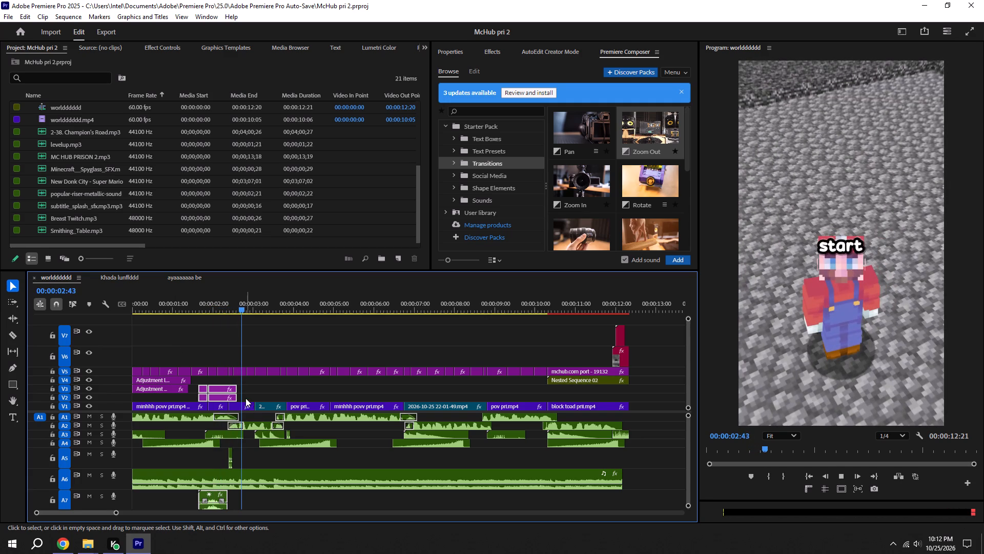
pyautogui.hotkey('ctrl', 's')
pyautogui.press('space')
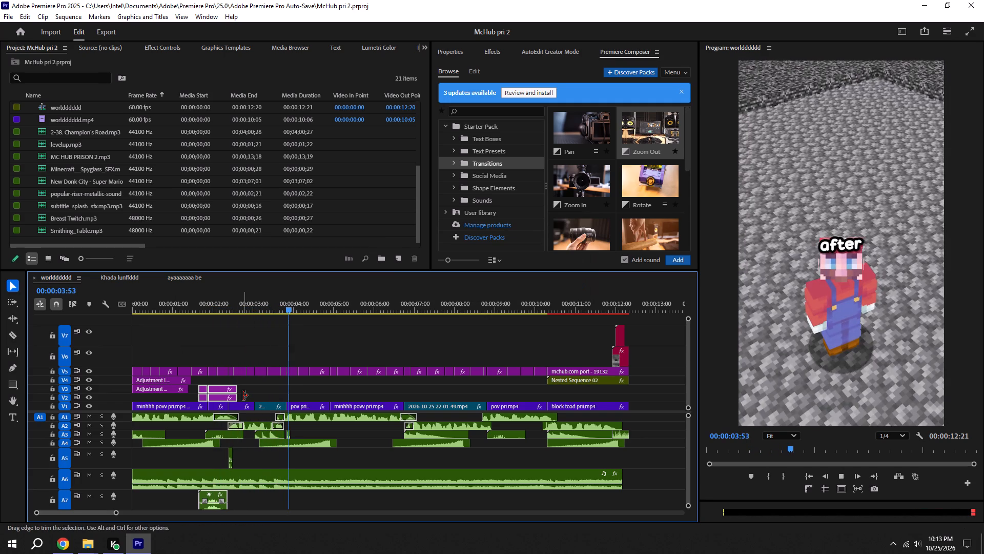
pyautogui.keyDown('alt'); pyautogui.scroll(-4, 251, 392); pyautogui.keyUp('alt')
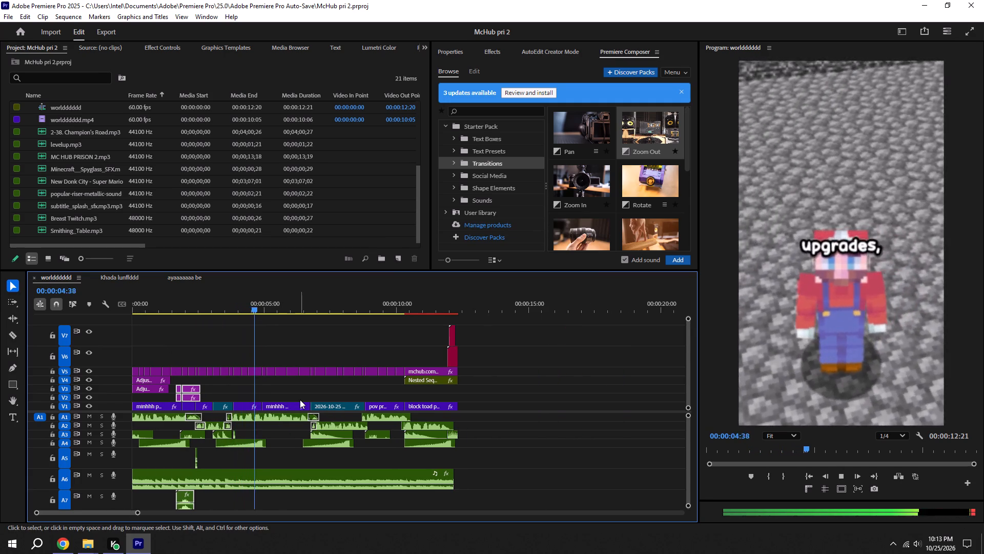
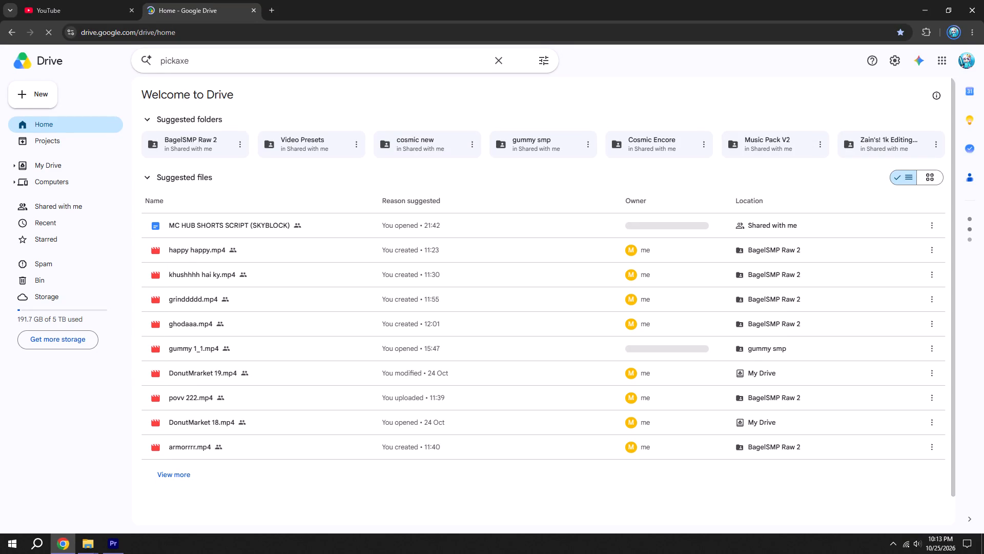
# Search Google Drive for "pickaxe" and open the Minecraft diamond pickaxe PNG preview.
pyautogui.press('Return')
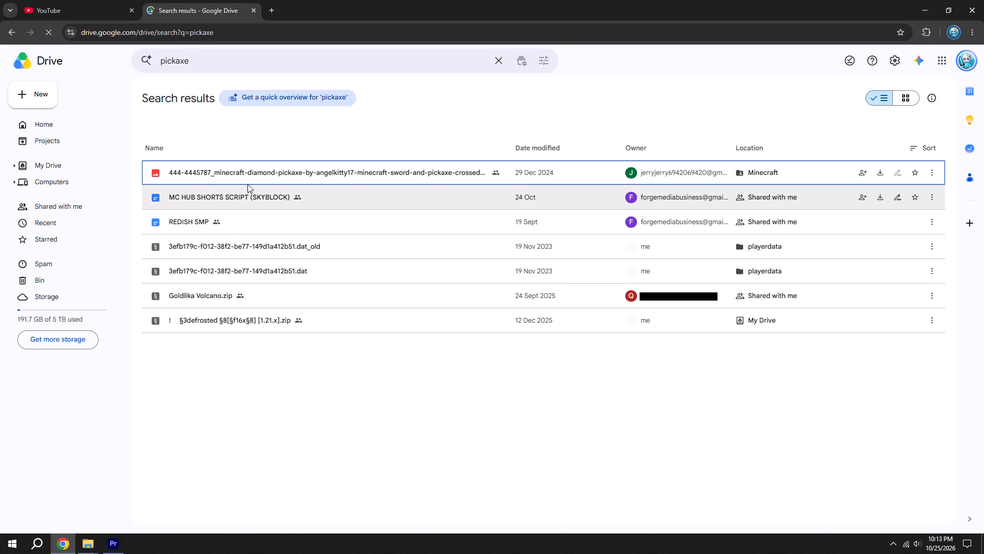
pyautogui.doubleClick(275, 174)
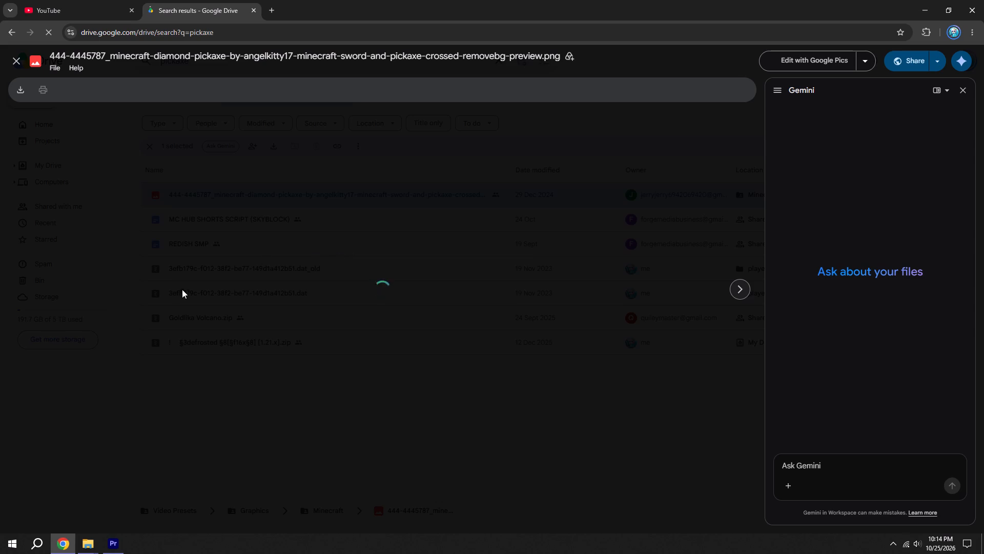
# Switch to YouTube, search for "minecarft pickaxe break green screen", and close the Google Drive tab.
pyautogui.click(65, 0)
pyautogui.click(381, 55)
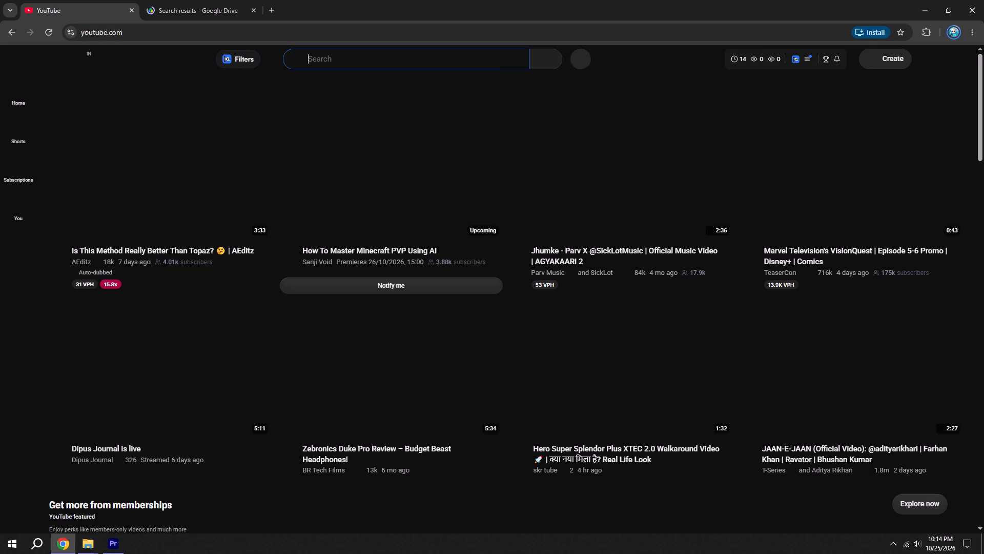
pyautogui.write('mine')
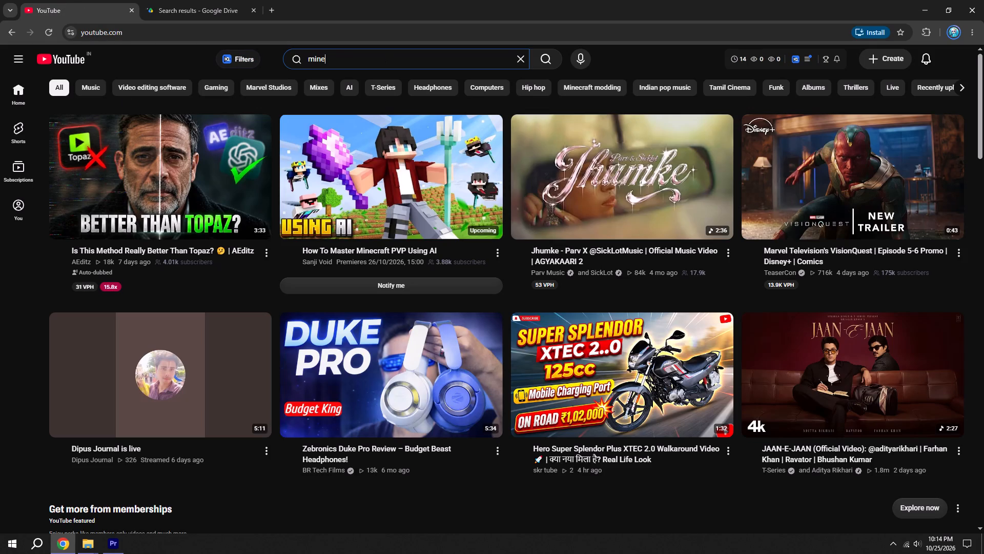
pyautogui.write('carft')
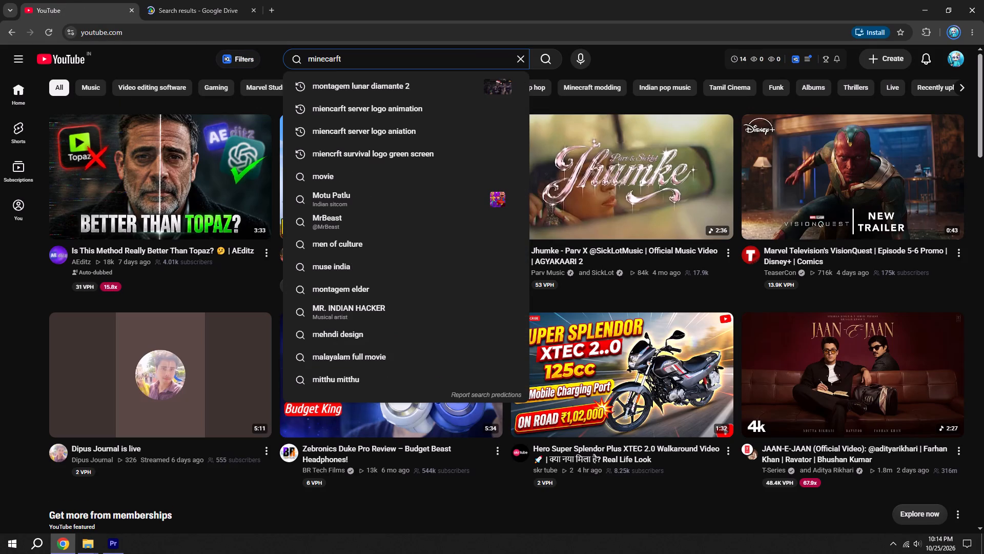
pyautogui.press('space')
pyautogui.write('pickaxe')
pyautogui.press('space')
pyautogui.write('break')
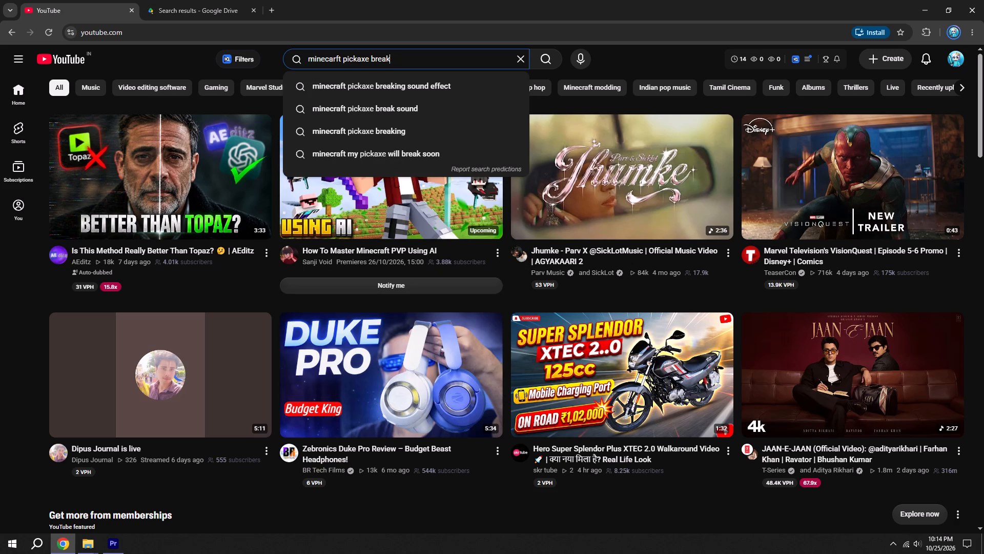
pyautogui.press('space')
pyautogui.write('a')
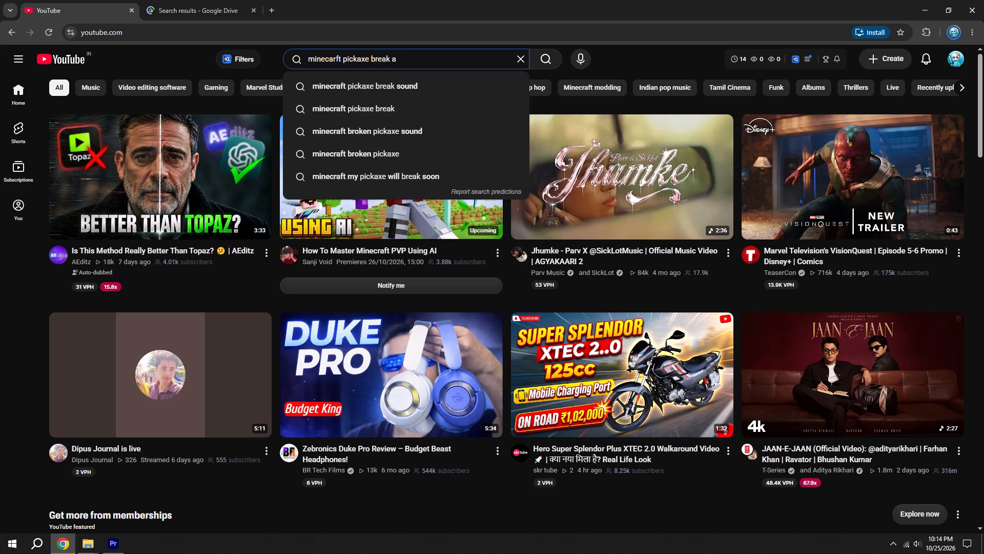
pyautogui.press('BackSpace')
pyautogui.write('green')
pyautogui.press('space')
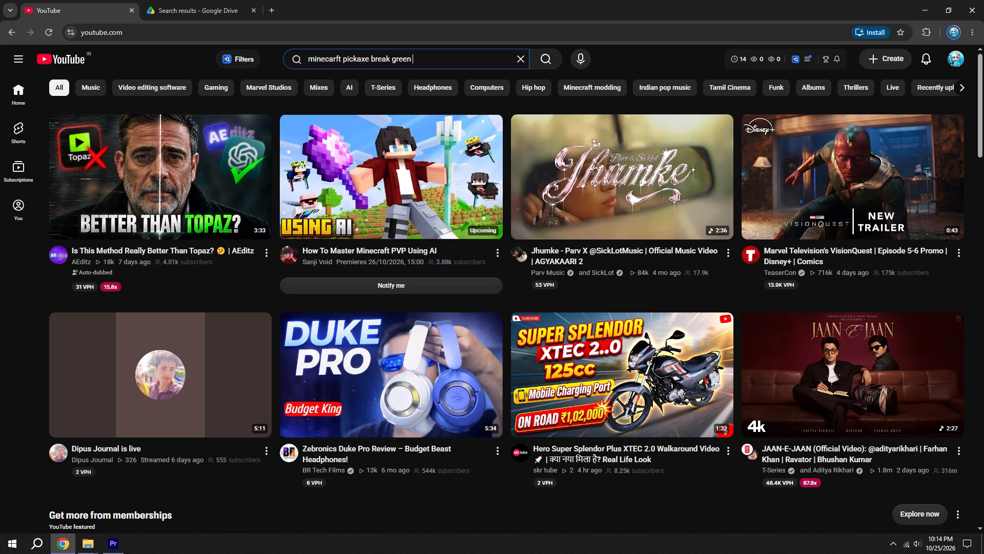
pyautogui.click(378, 85)
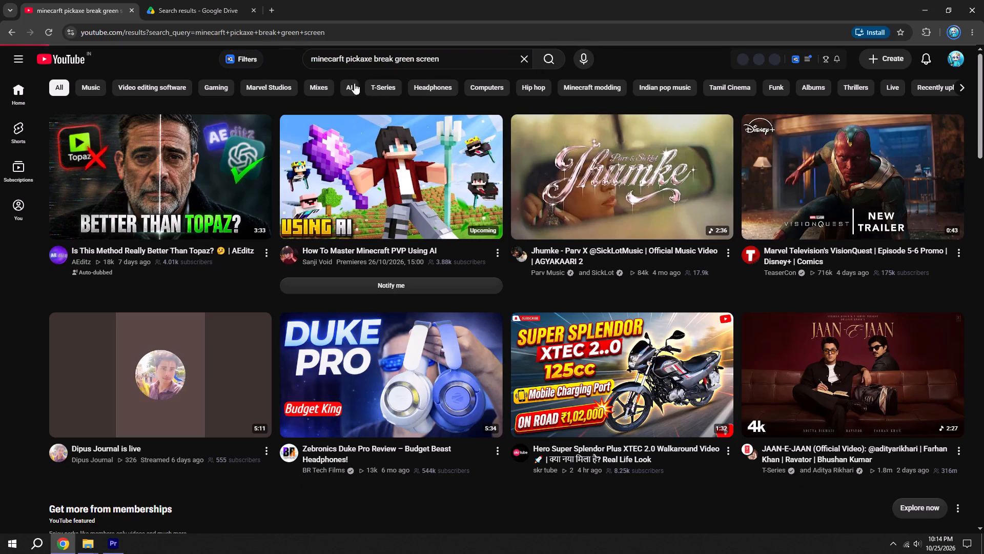
pyautogui.click(192, 0)
pyautogui.click(255, 6)
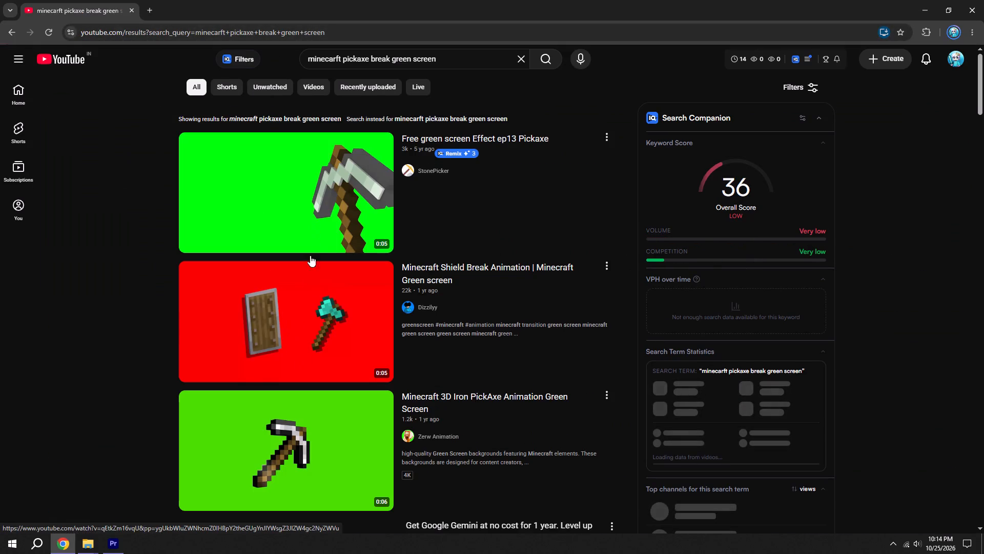
# Play "Minecraft Netherite Pickaxe Breaking Animation Green Screen Like ccleaf", check its description, replay it, and return to the search results.
pyautogui.scroll(-3, 322, 212)
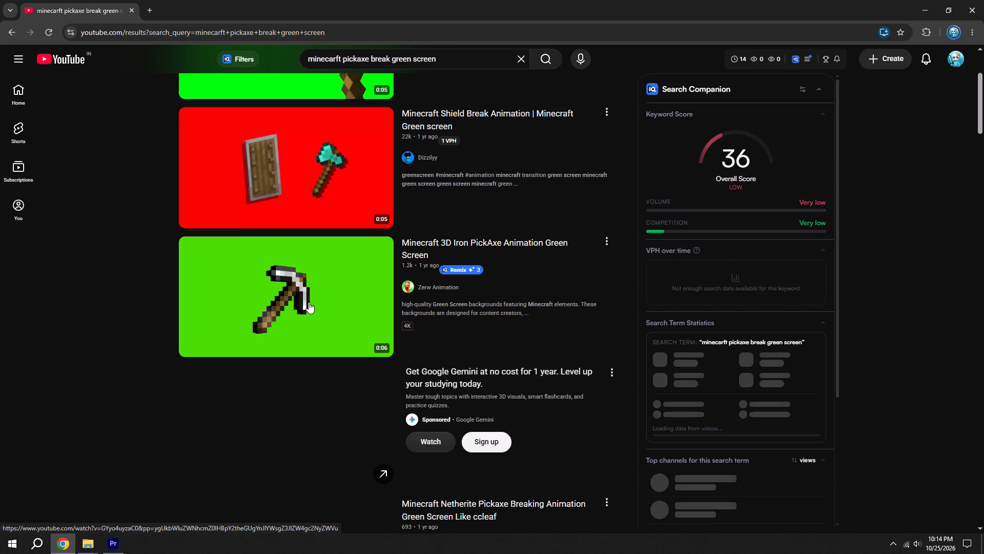
pyautogui.scroll(-5, 309, 302)
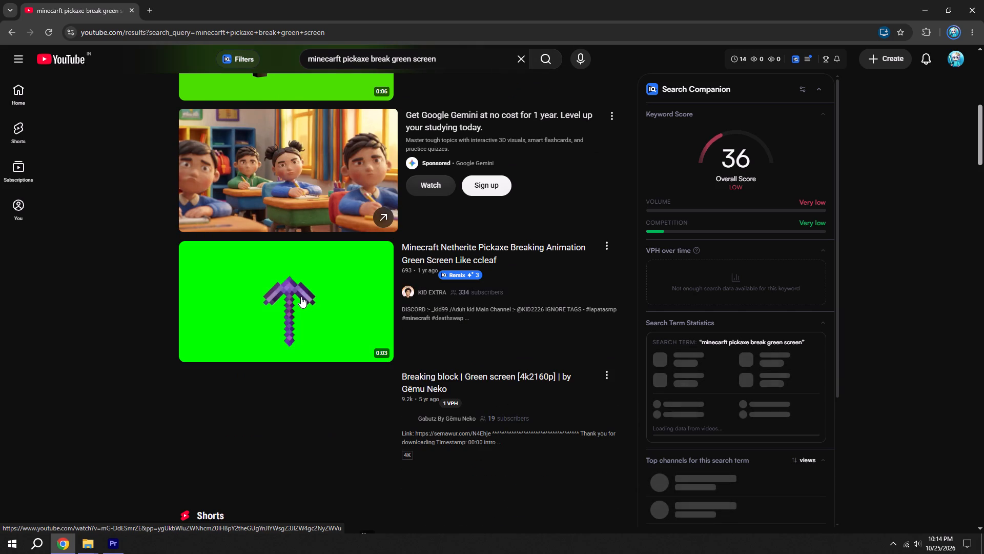
pyautogui.click(301, 296)
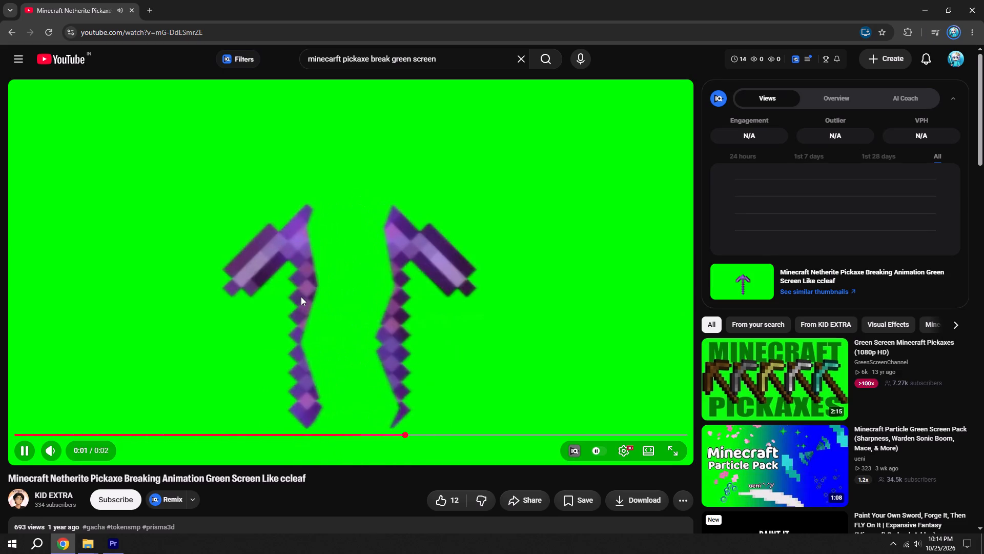
pyautogui.scroll(-7, 301, 296)
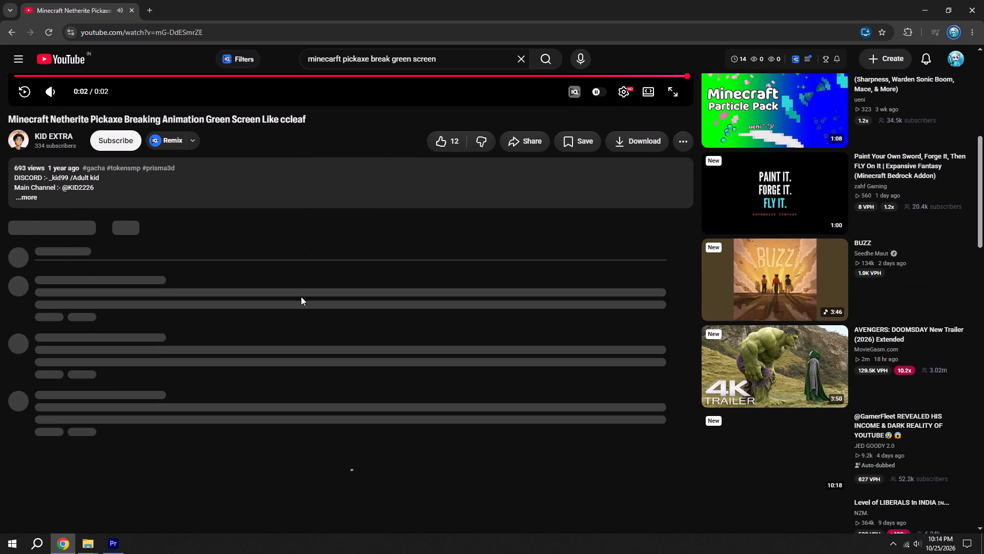
pyautogui.click(110, 197)
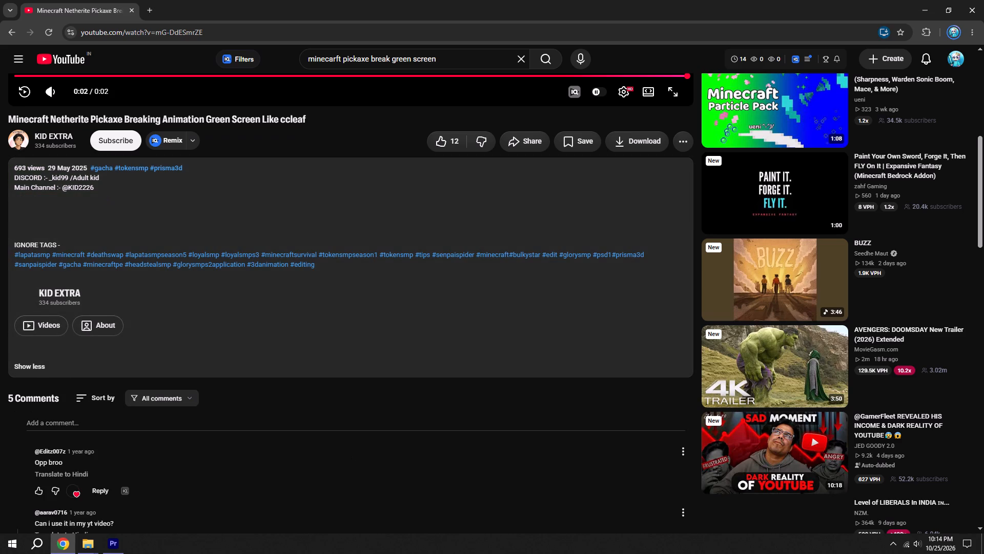
pyautogui.scroll(-4, 93, 212)
pyautogui.scroll(8, 105, 280)
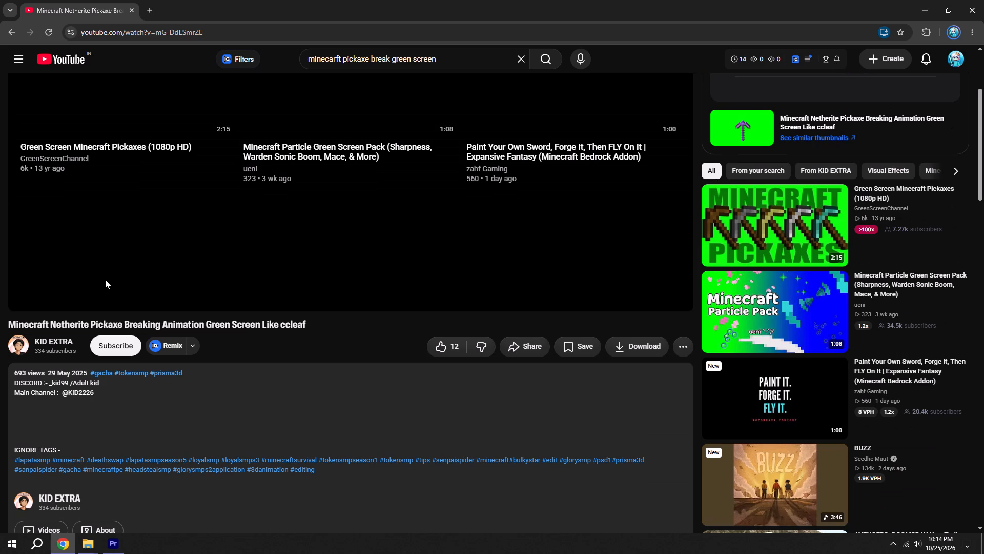
pyautogui.click(74, 295)
pyautogui.scroll(4, 75, 295)
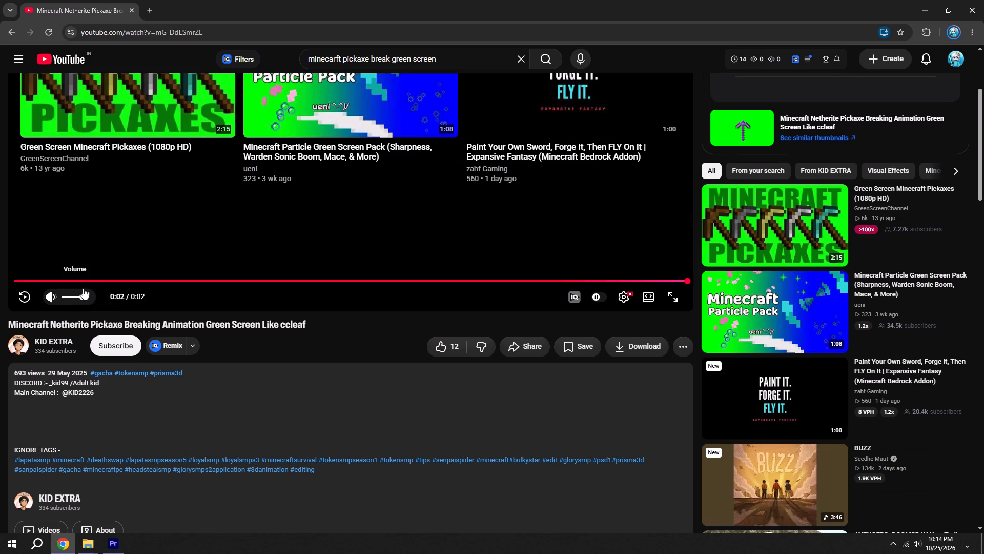
pyautogui.scroll(4, 76, 230)
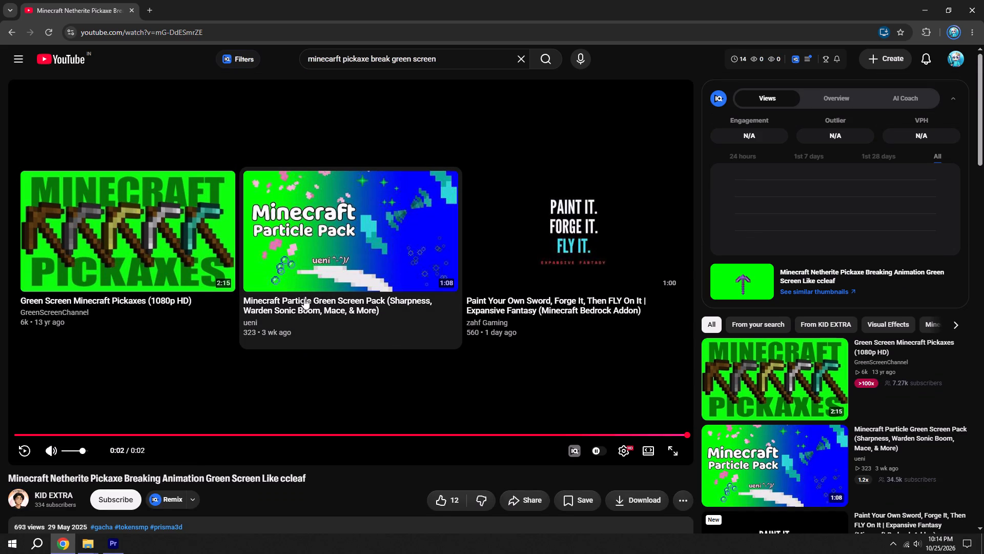
pyautogui.click(27, 453)
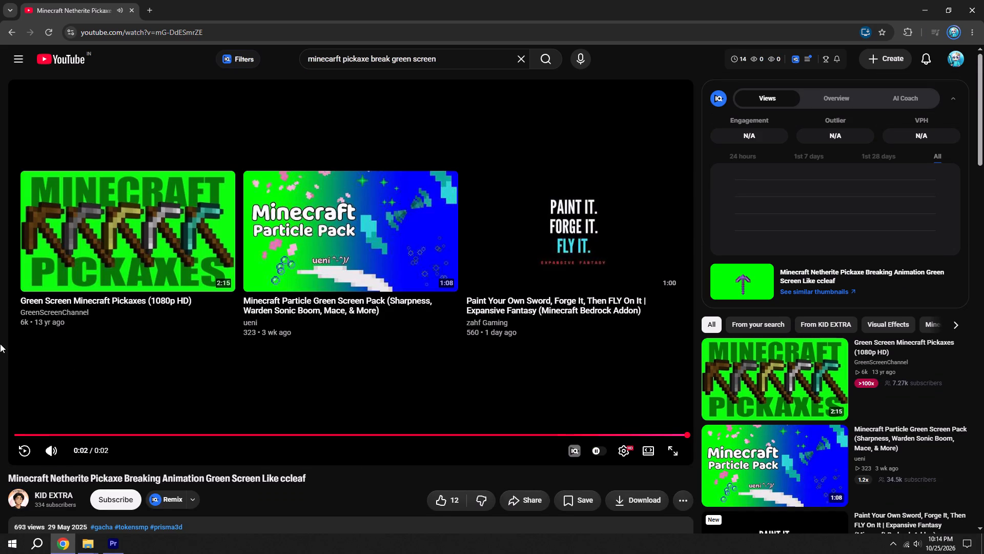
pyautogui.click(10, 32)
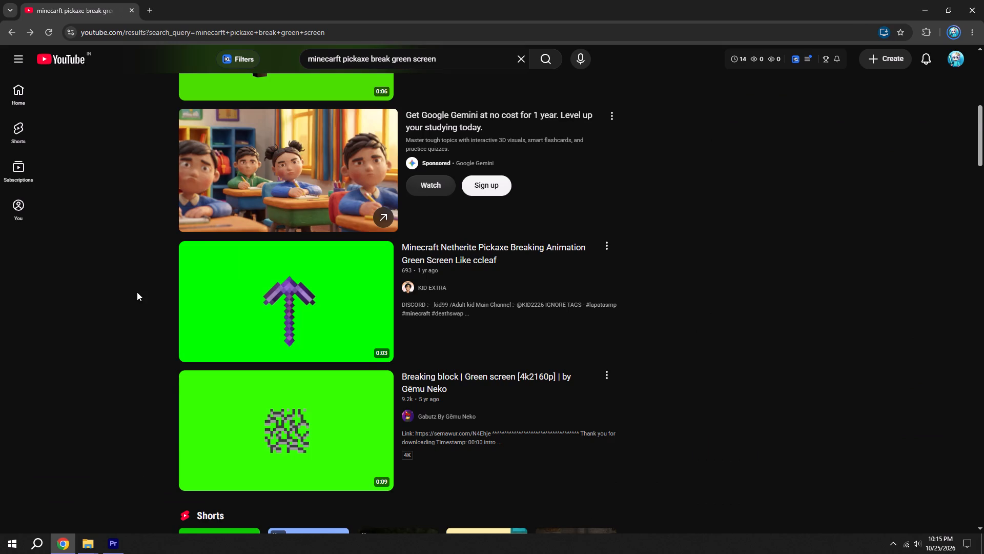
# Look through the remaining results for a pickaxe-breaking green screen clip and play "Minecraft Pickaxe - Green Screen (FREE)".
pyautogui.scroll(-3, 139, 292)
pyautogui.scroll(-8, 277, 329)
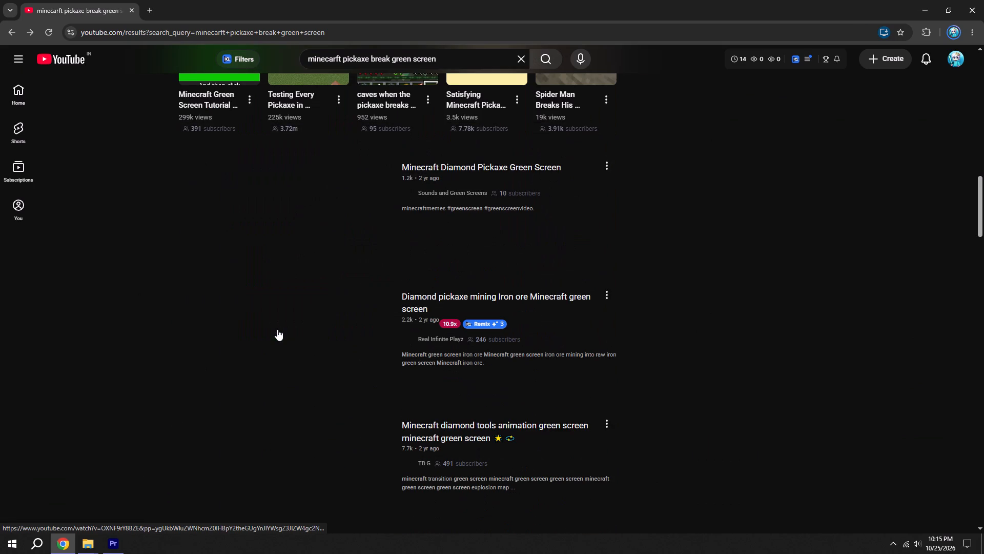
pyautogui.scroll(-2, 305, 305)
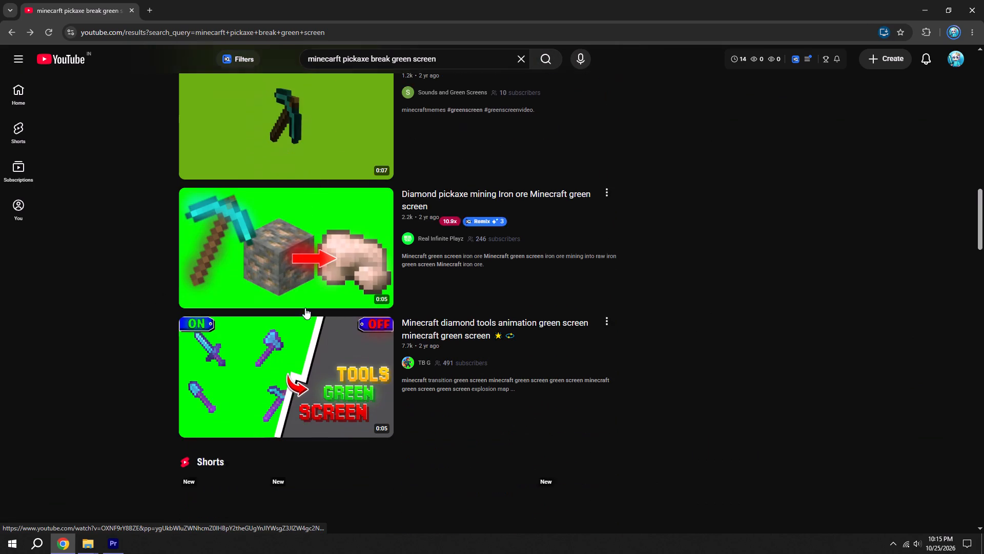
pyautogui.scroll(-2, 305, 308)
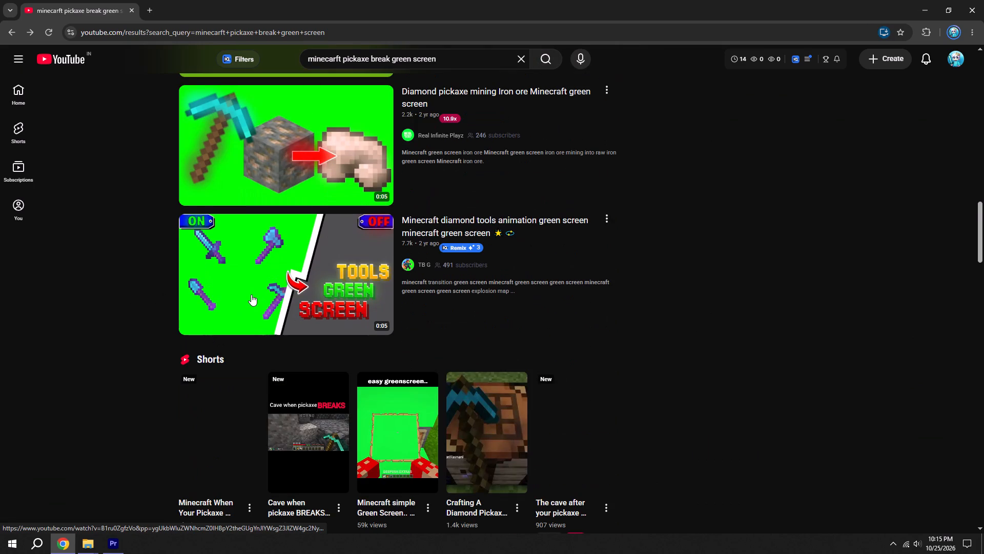
pyautogui.scroll(-8, 251, 294)
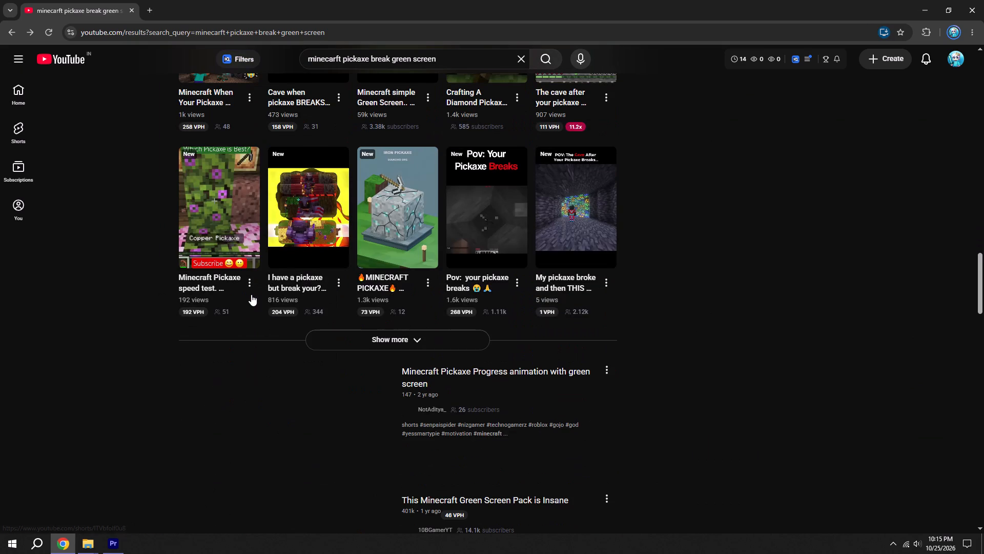
pyautogui.scroll(-4, 281, 375)
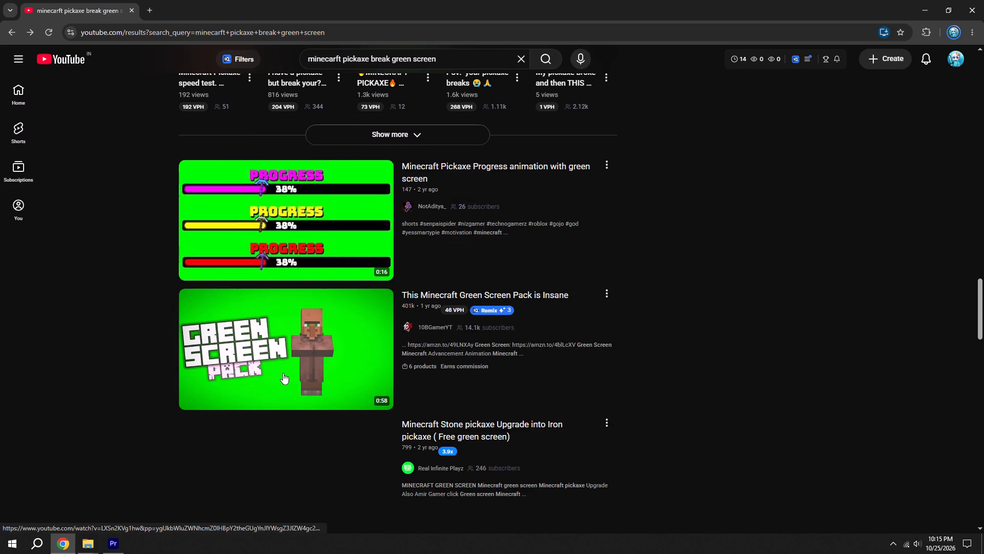
pyautogui.scroll(-3, 285, 368)
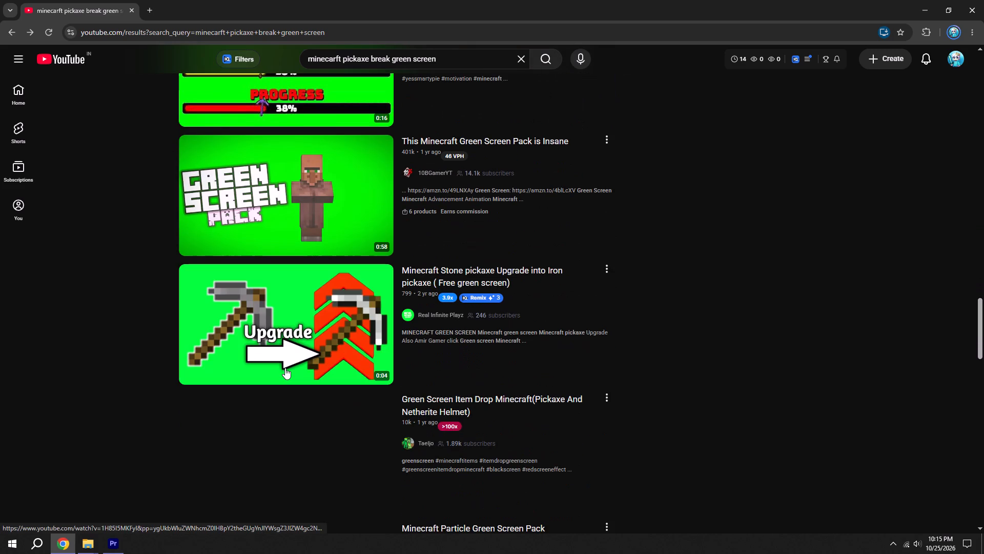
pyautogui.scroll(-6, 285, 368)
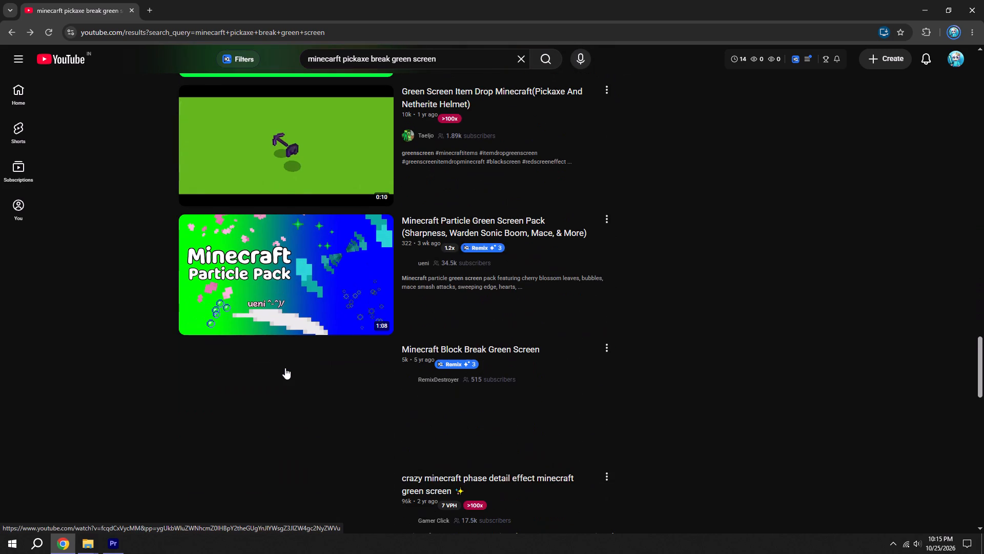
pyautogui.scroll(-4, 285, 368)
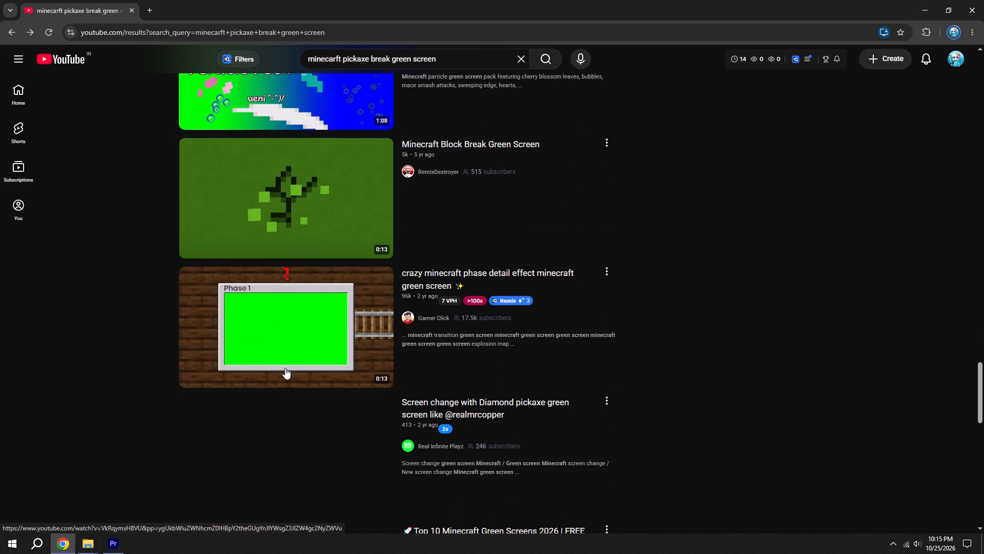
pyautogui.scroll(-6, 285, 368)
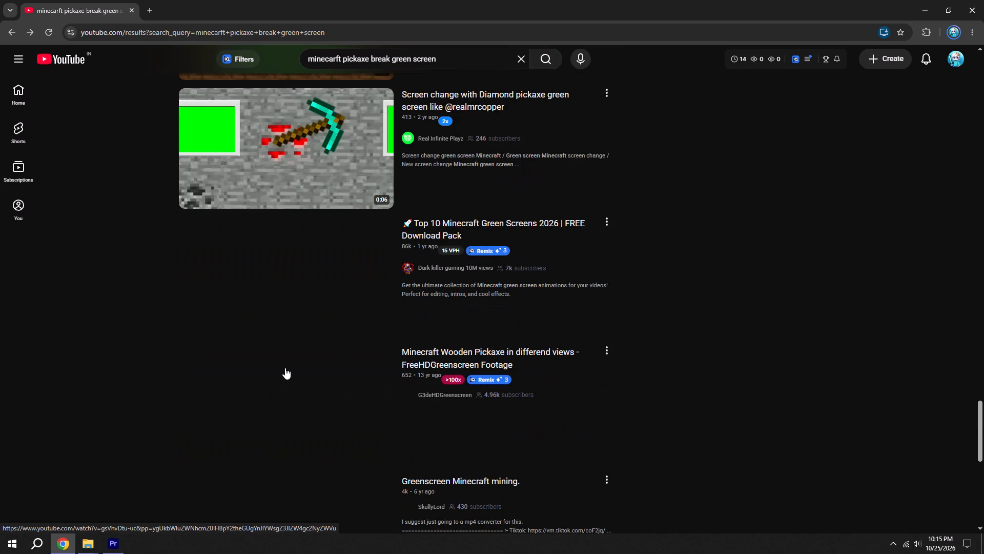
pyautogui.scroll(-3, 285, 368)
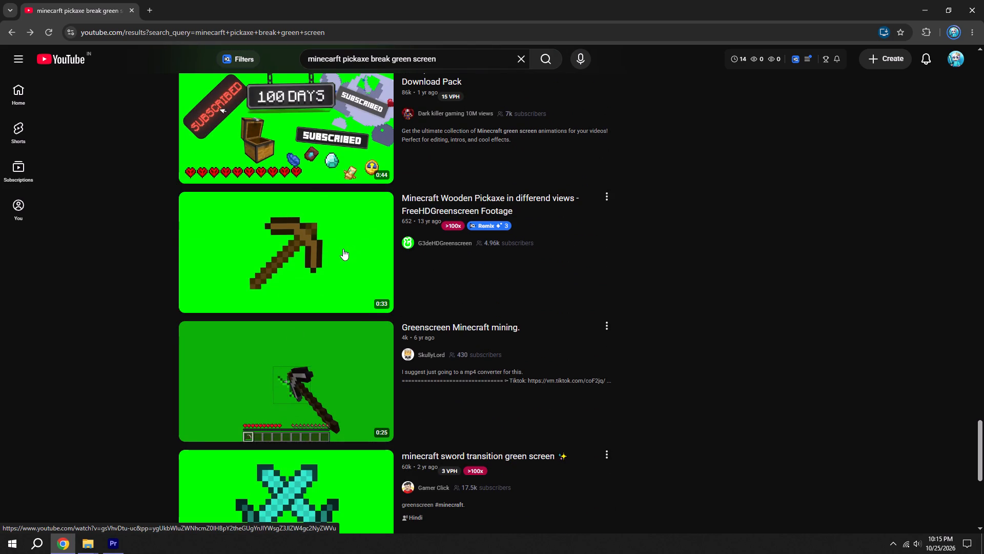
pyautogui.scroll(-3, 343, 249)
pyautogui.scroll(-6, 322, 391)
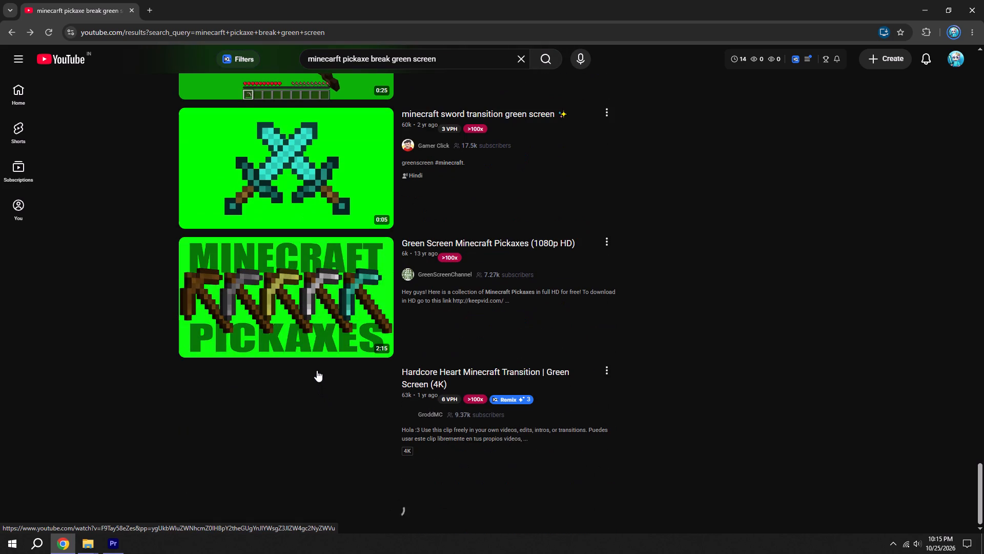
pyautogui.scroll(-3, 288, 362)
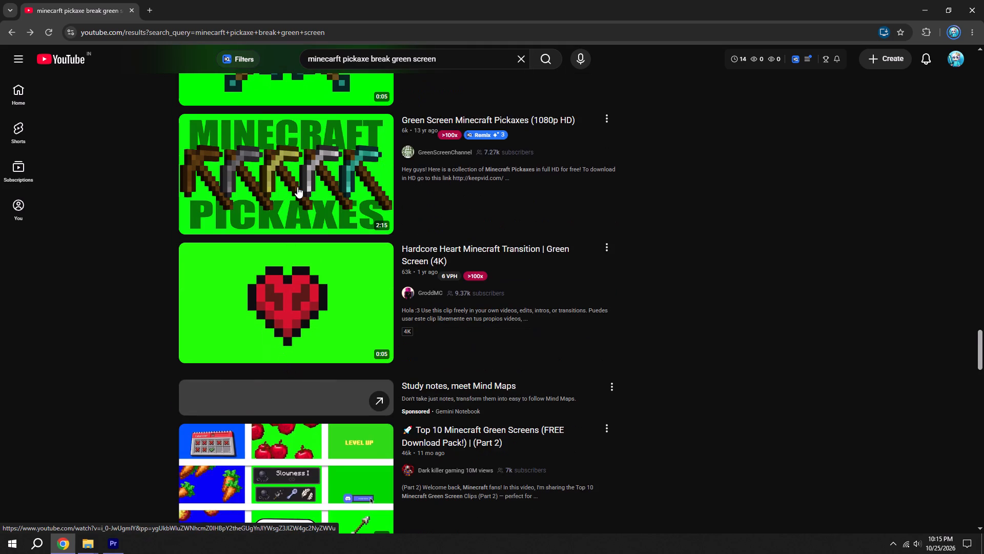
pyautogui.scroll(-4, 313, 255)
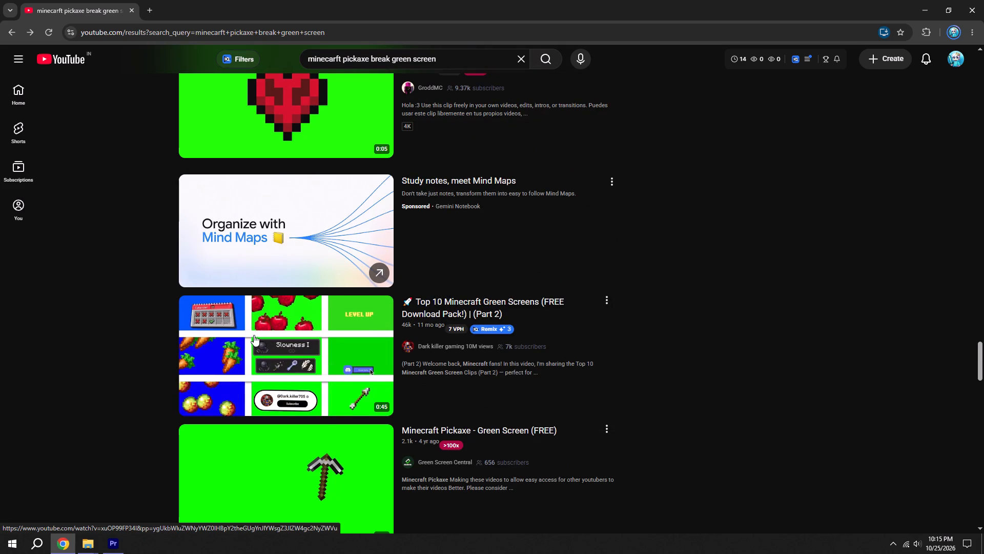
pyautogui.scroll(-3, 254, 335)
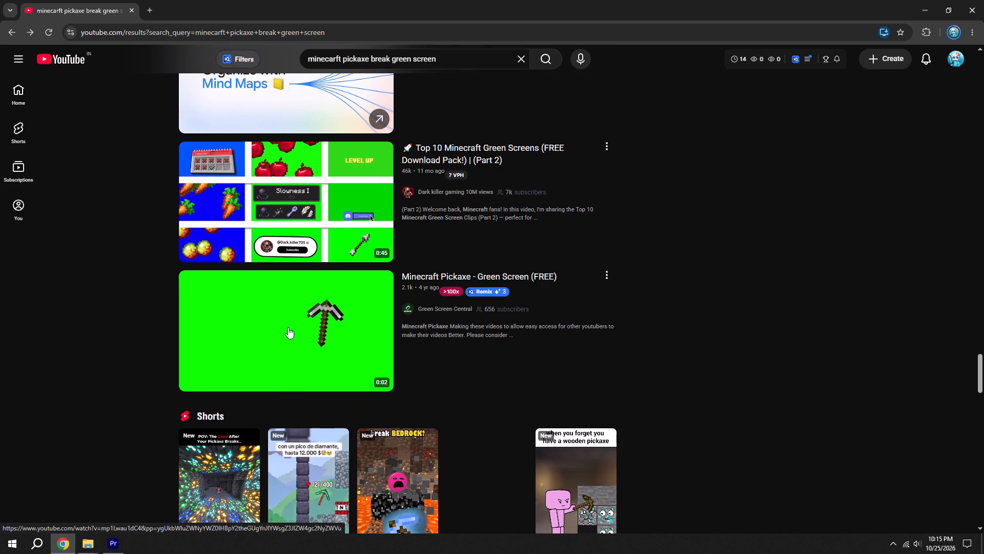
pyautogui.click(314, 322)
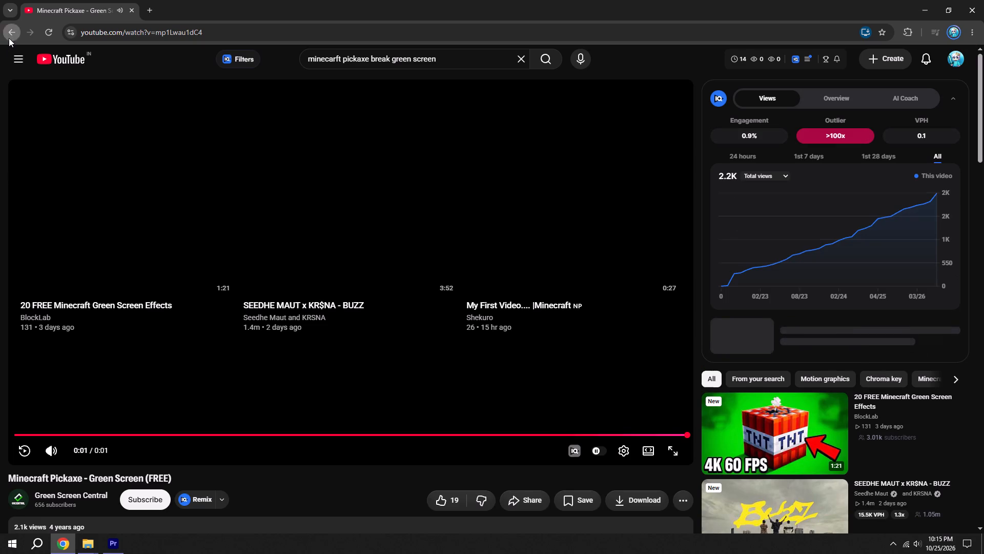
# Return to the search results and look through them again for a better pickaxe-breaking green screen clip.
pyautogui.click(9, 38)
pyautogui.scroll(-9, 280, 348)
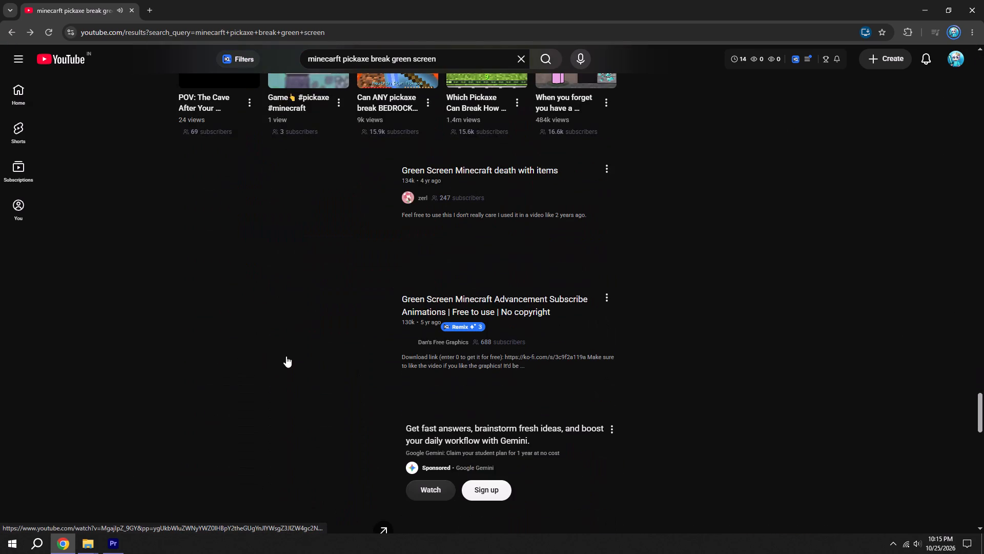
pyautogui.scroll(-5, 269, 333)
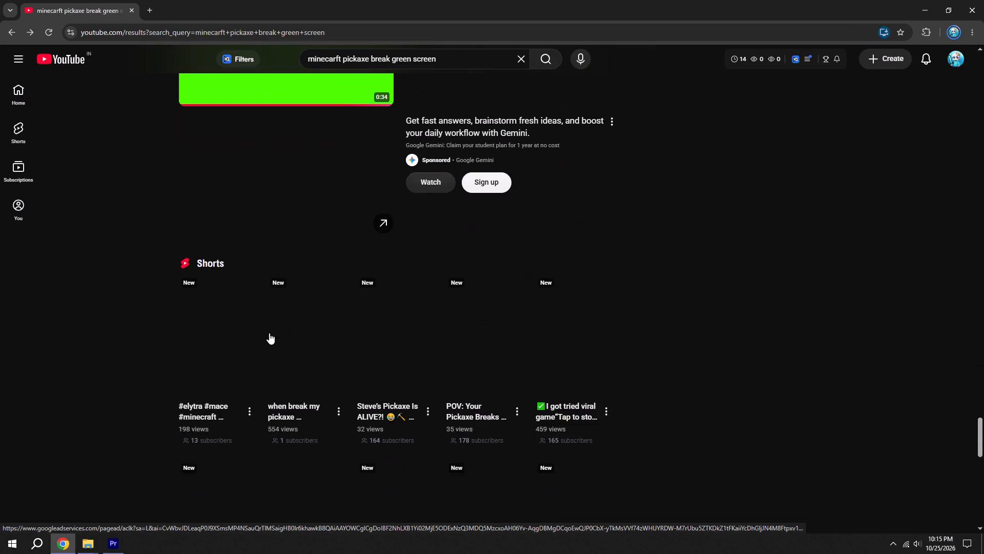
pyautogui.scroll(-9, 269, 333)
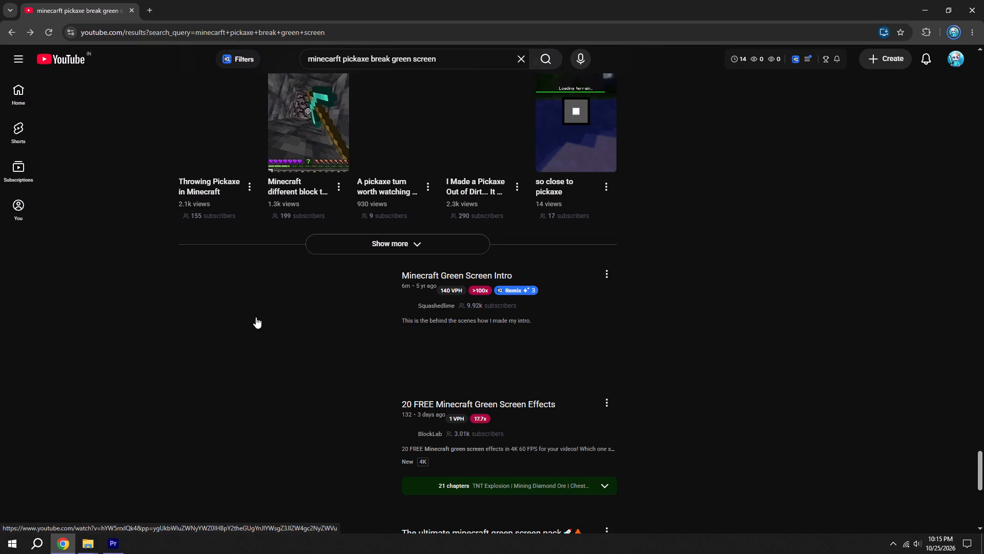
pyautogui.scroll(-3, 241, 305)
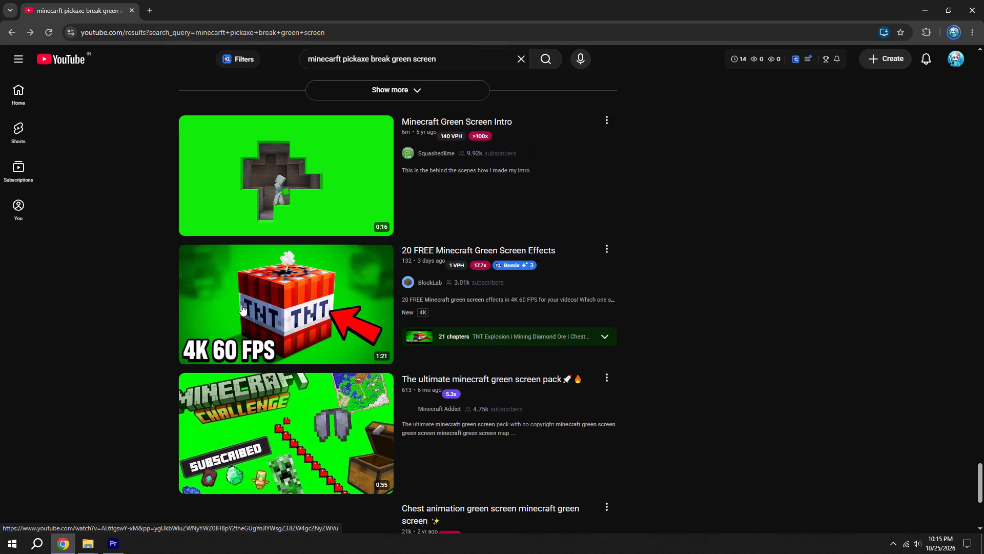
pyautogui.scroll(-7, 241, 305)
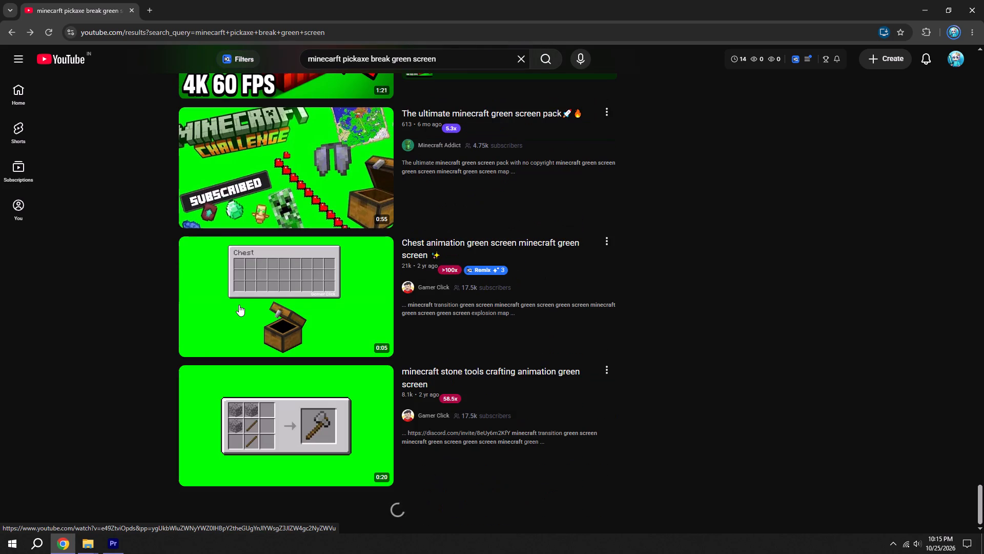
pyautogui.scroll(-10, 238, 305)
pyautogui.scroll(3, 303, 288)
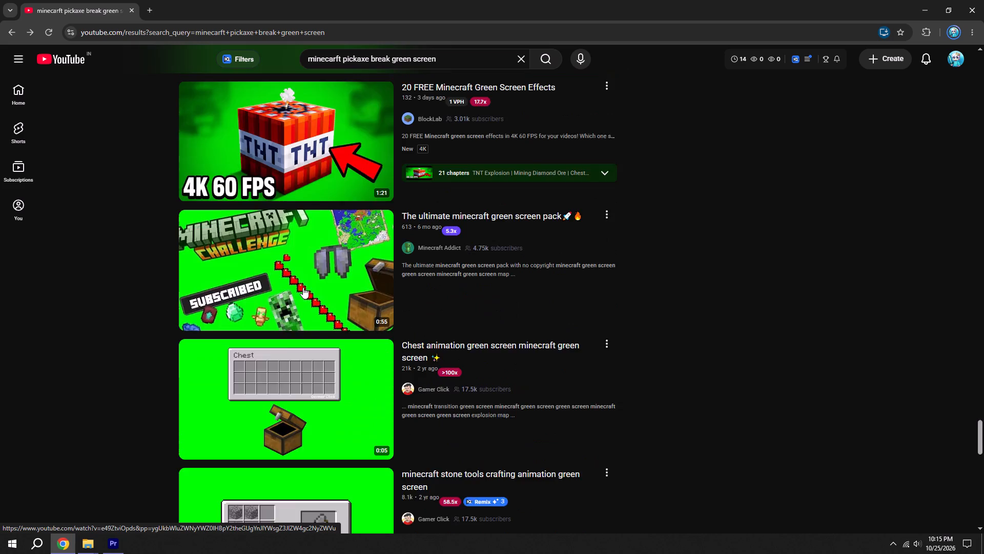
pyautogui.scroll(2, 303, 287)
pyautogui.scroll(-1, 300, 260)
pyautogui.scroll(20, 298, 252)
pyautogui.scroll(9, 298, 252)
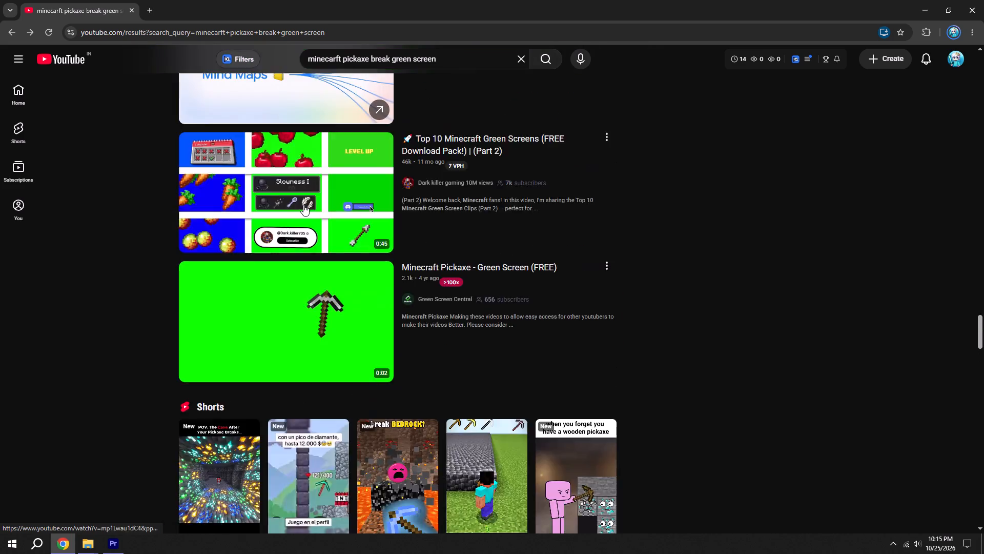
pyautogui.scroll(20, 303, 205)
pyautogui.scroll(20, 303, 205)
pyautogui.scroll(1, 303, 205)
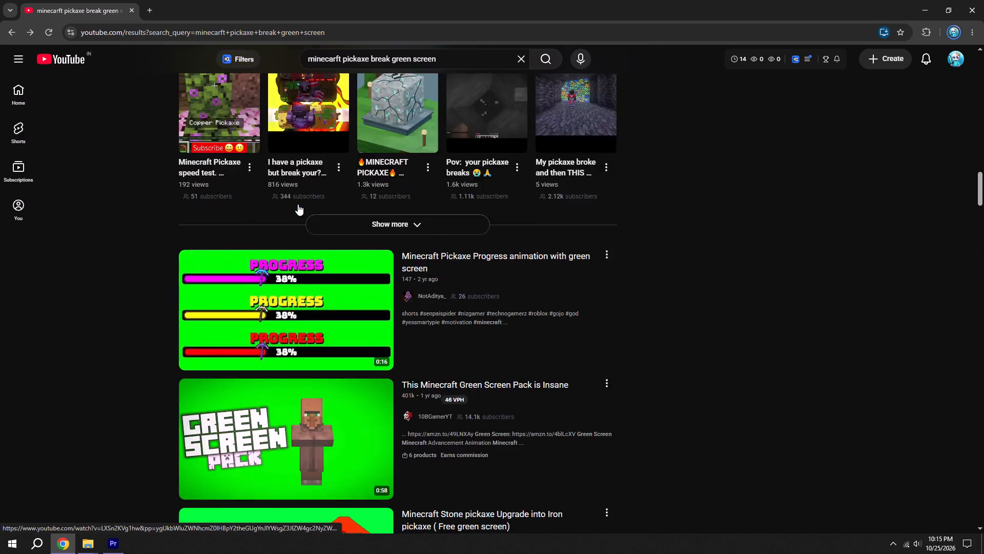
pyautogui.scroll(20, 298, 204)
pyautogui.scroll(19, 298, 204)
pyautogui.scroll(-5, 310, 207)
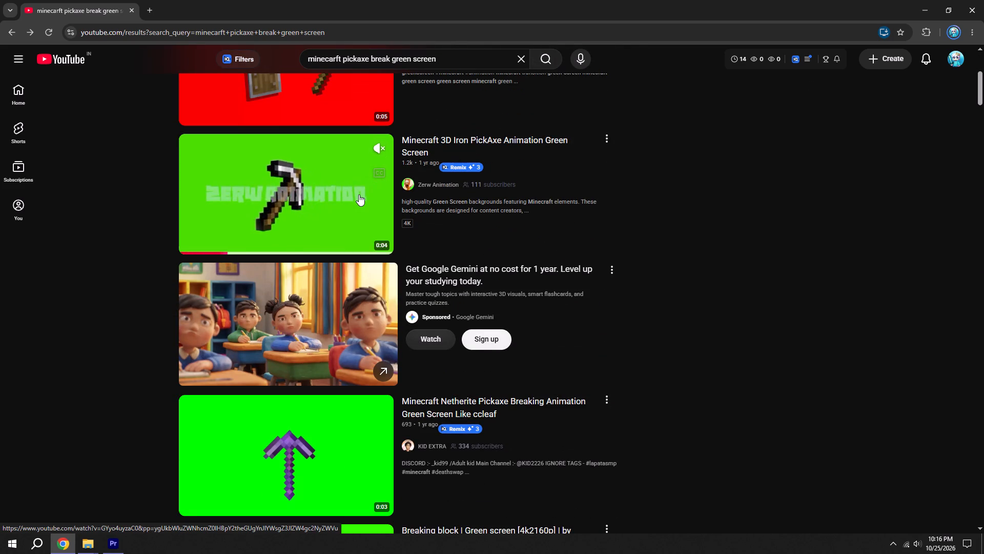
pyautogui.scroll(-3, 359, 194)
# Play "Minecraft Netherite Pickaxe Breaking Animation Green Screen Like ccleaf" again and read its full description for usage terms.
pyautogui.click(324, 306)
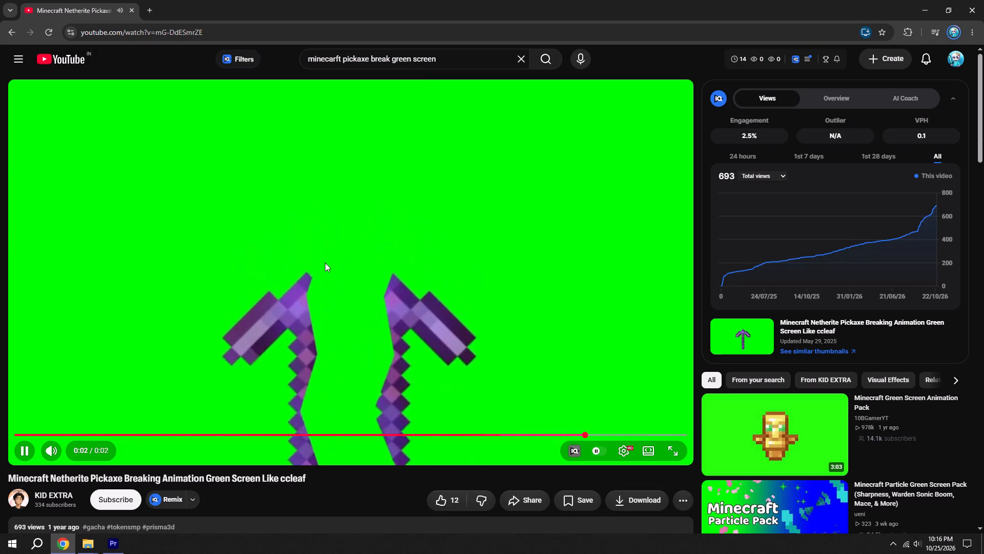
pyautogui.scroll(-3, 322, 262)
pyautogui.click(141, 390)
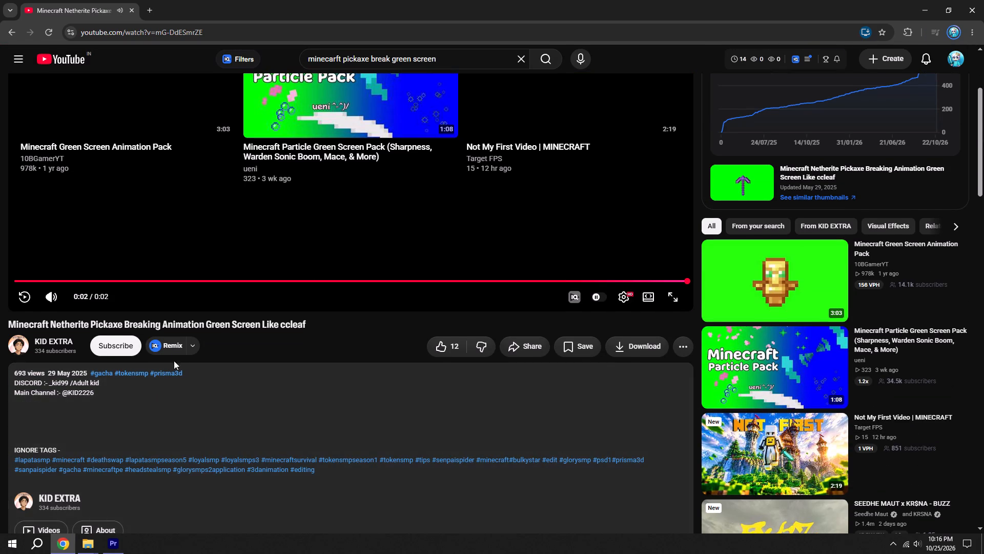
pyautogui.scroll(-3, 176, 369)
pyautogui.scroll(-4, 108, 267)
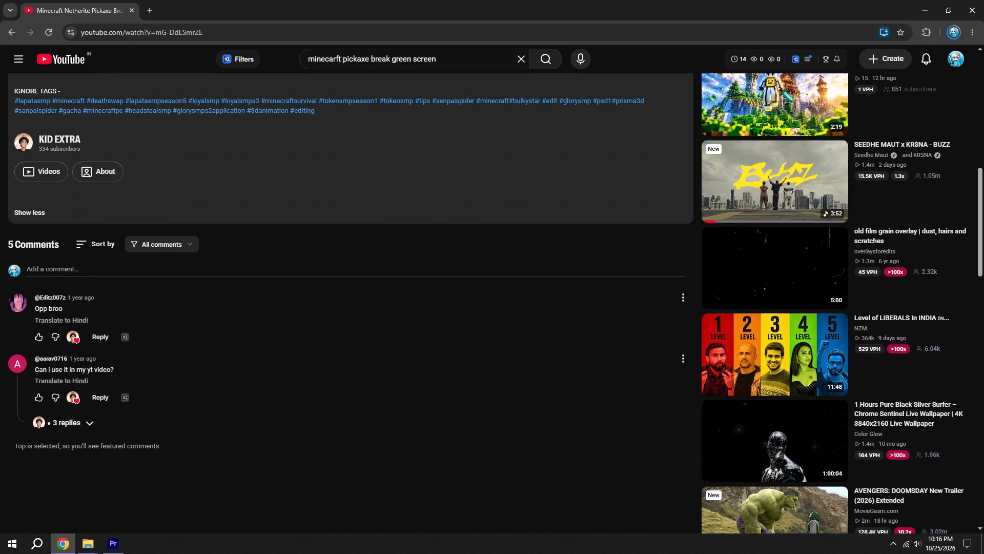
# Like the comment asking whether the clip can be used in a YouTube video and read its replies.
pyautogui.click(42, 406)
pyautogui.click(40, 398)
pyautogui.click(49, 418)
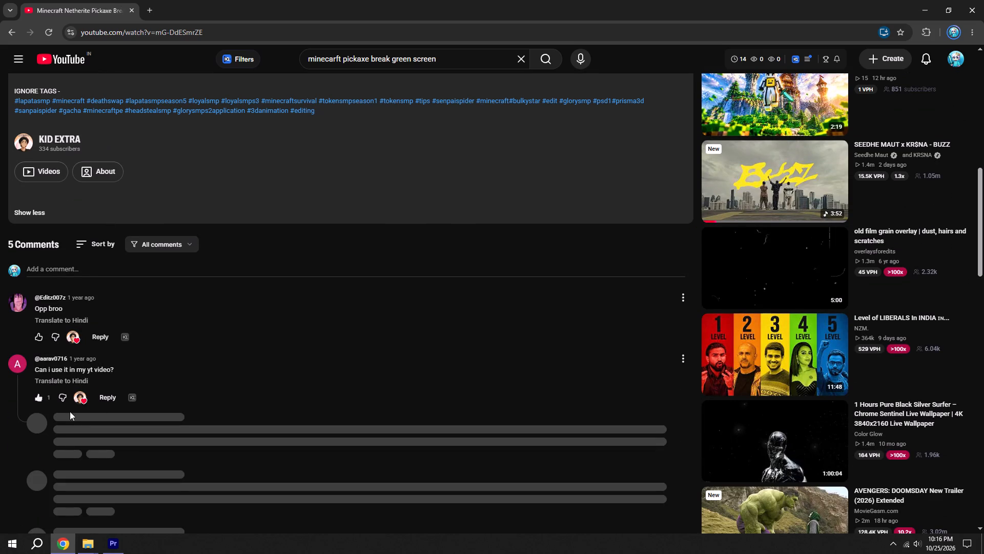
pyautogui.scroll(-1, 114, 368)
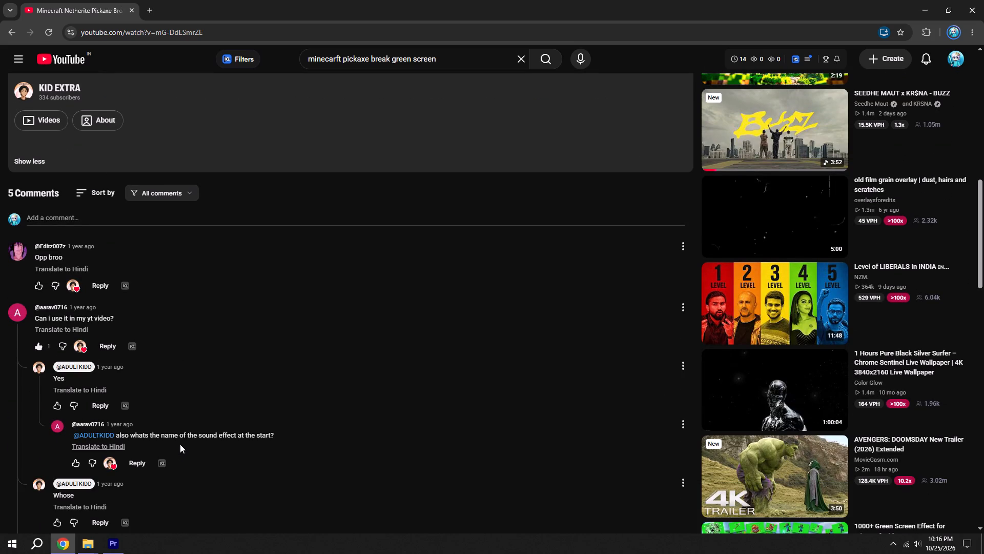
pyautogui.scroll(-2, 177, 456)
pyautogui.scroll(8, 131, 392)
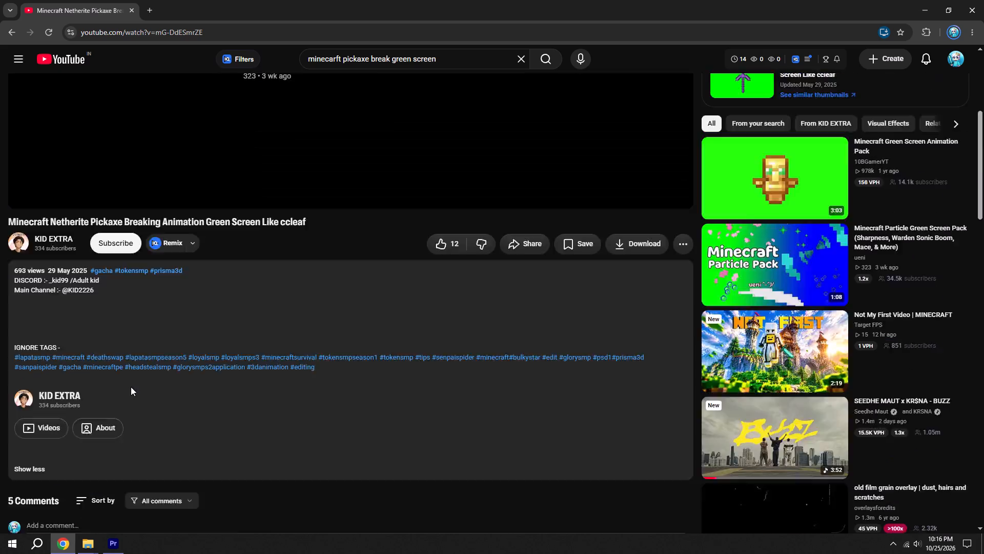
pyautogui.scroll(2, 131, 387)
pyautogui.scroll(5, 201, 360)
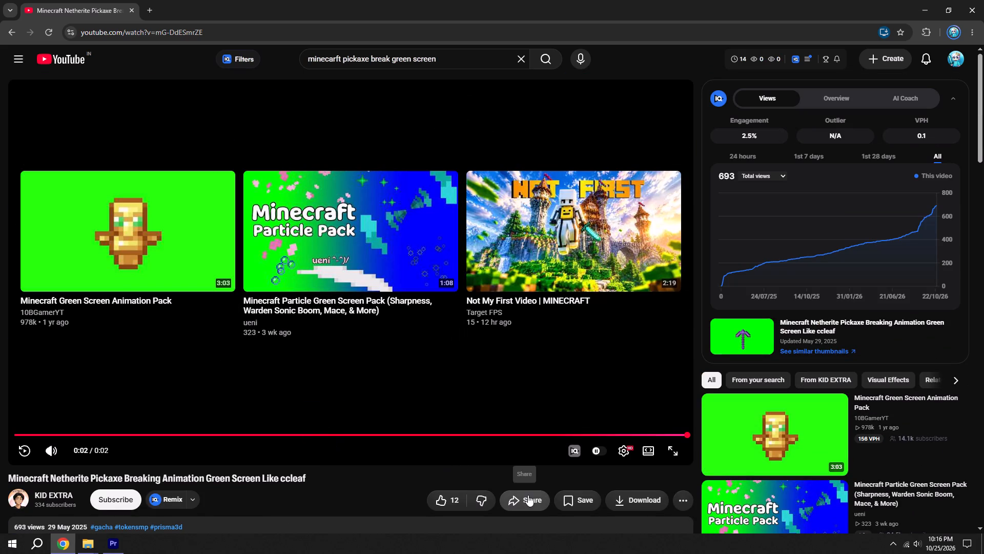
# Copy the share link of the netherite pickaxe breaking video.
pyautogui.click(528, 495)
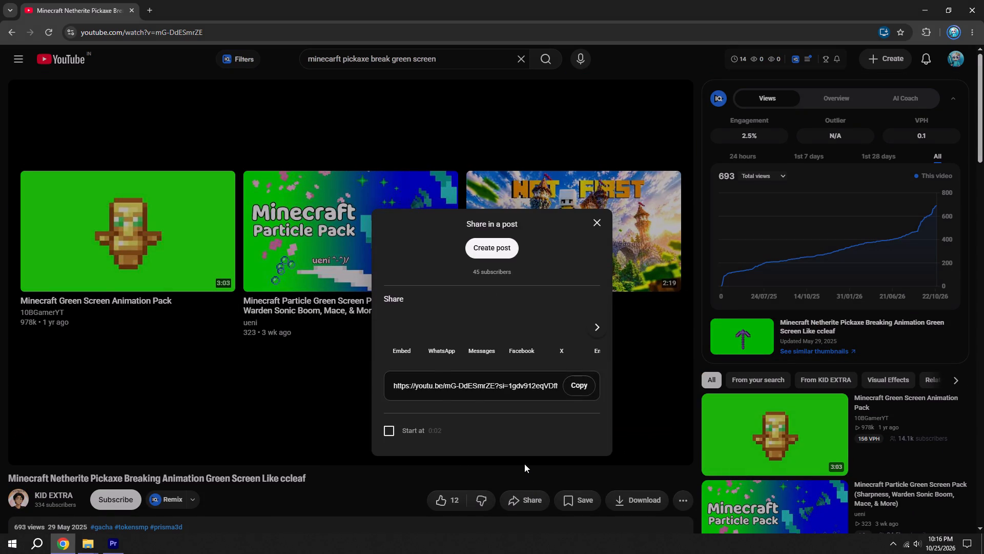
pyautogui.click(584, 338)
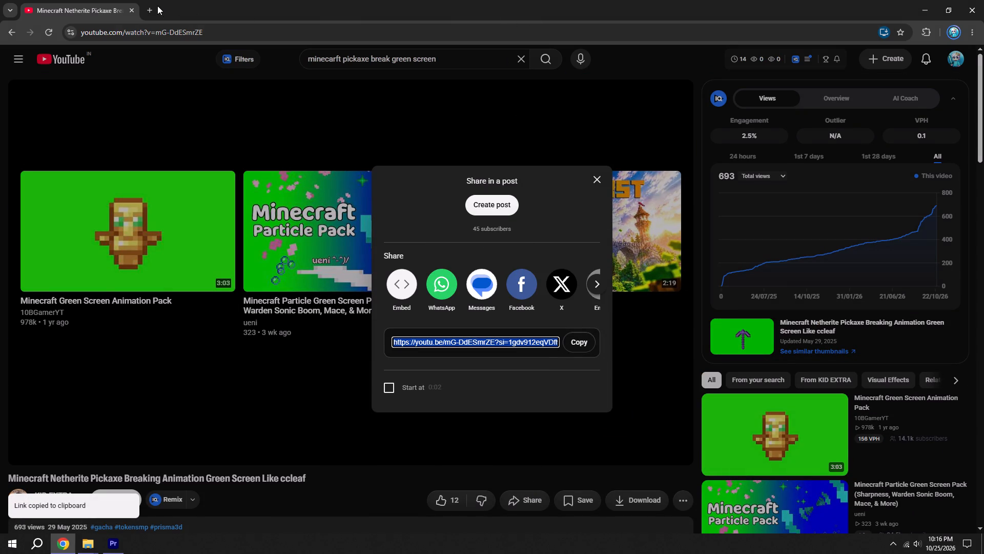
# Search Google for "qdownloader free" in a new tab, then return to the YouTube video and close its share dialog.
pyautogui.click(155, 6)
pyautogui.click(157, 30)
pyautogui.press('q')
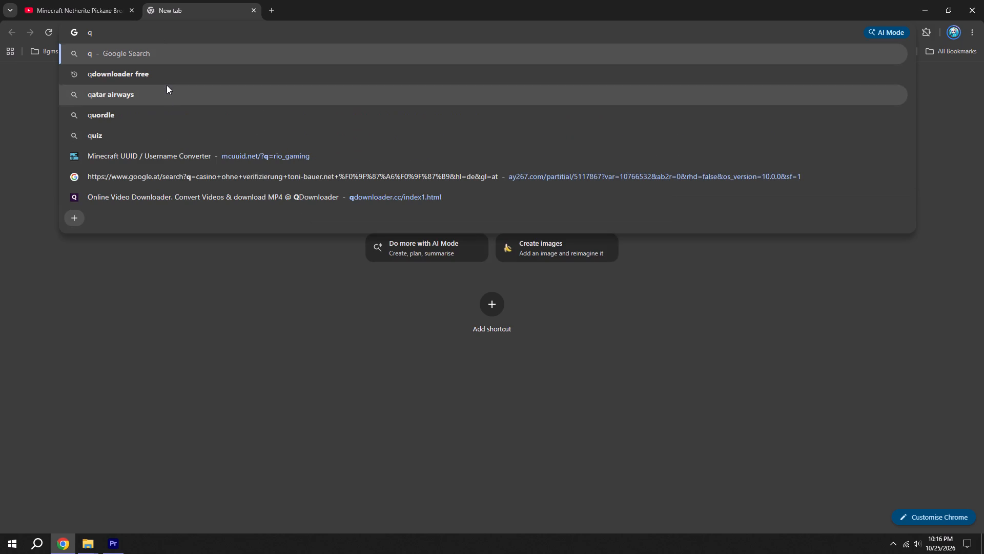
pyautogui.click(165, 75)
pyautogui.click(86, 0)
pyautogui.click(172, 0)
pyautogui.click(57, 2)
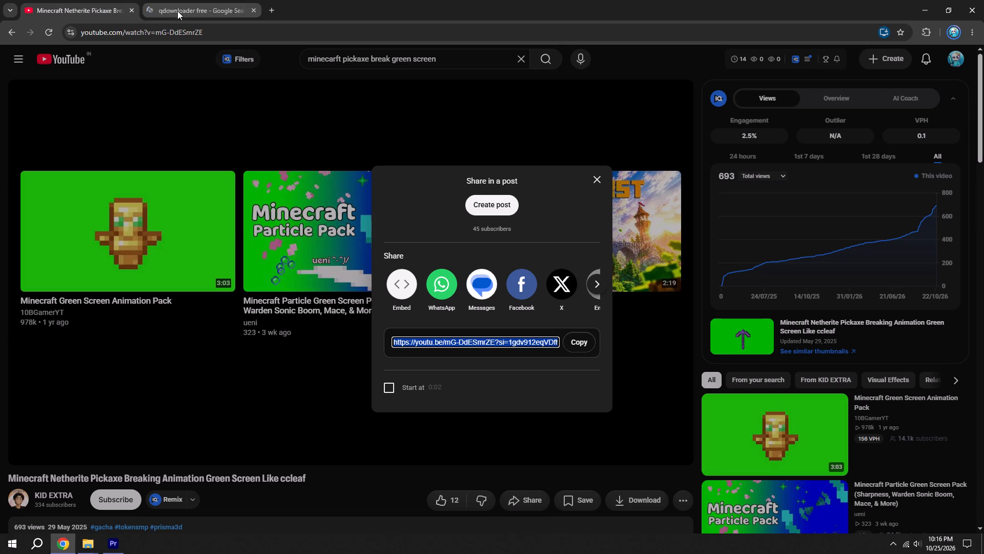
pyautogui.click(277, 112)
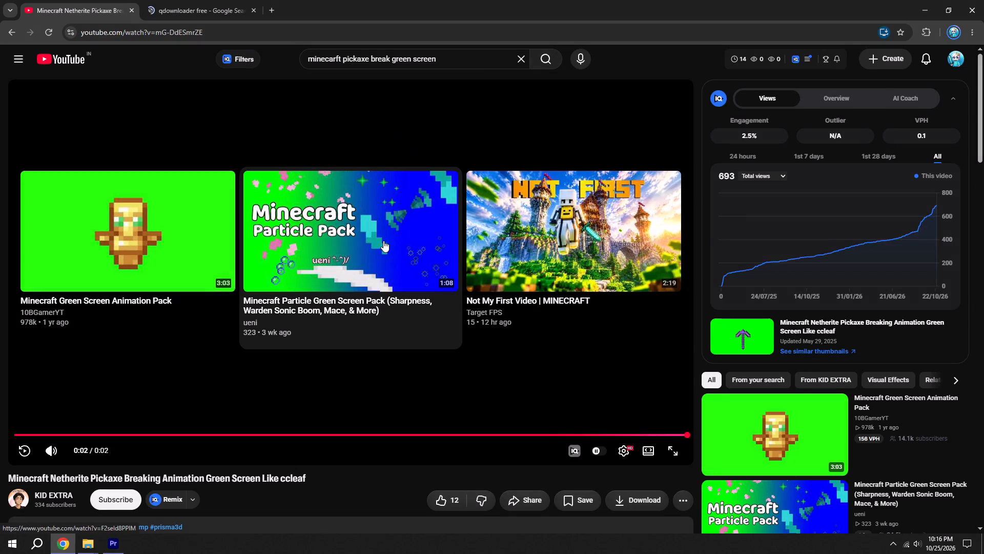
# Shorten the YouTube search to "pickaxe break green screen" and run it.
pyautogui.scroll(-6, 774, 344)
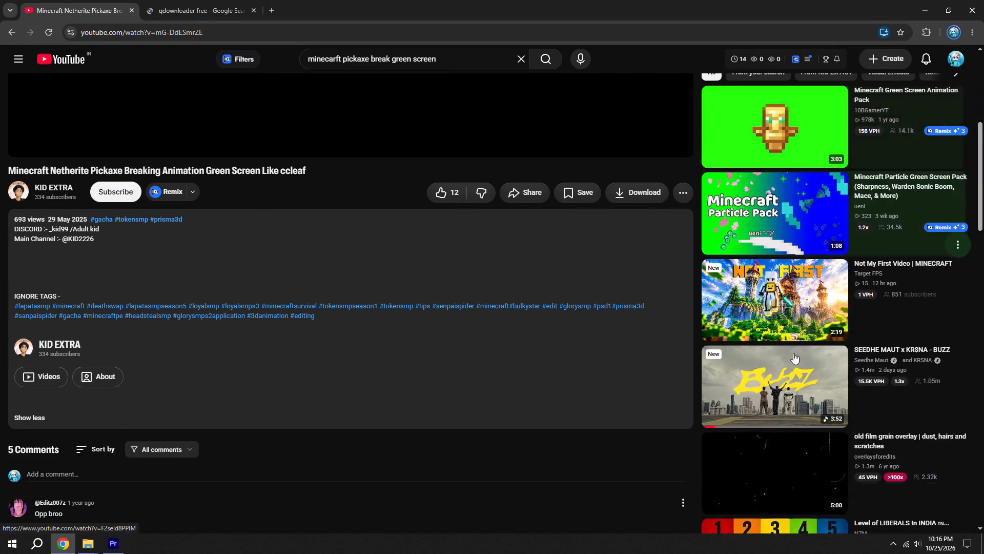
pyautogui.scroll(4, 787, 353)
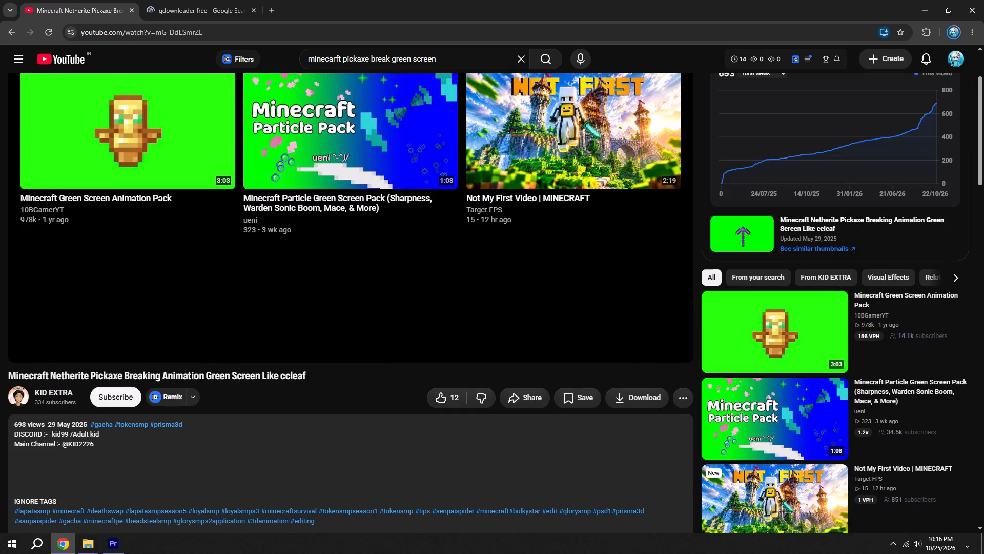
pyautogui.moveTo(342, 60); pyautogui.dragTo(345, 69)
pyautogui.click(341, 55)
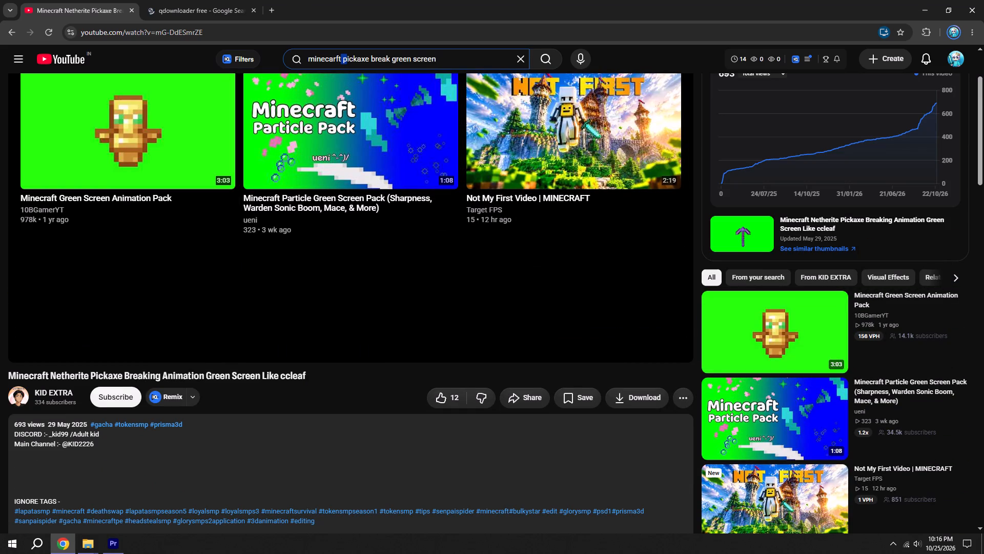
pyautogui.moveTo(343, 56); pyautogui.dragTo(197, 56)
pyautogui.press('BackSpace')
pyautogui.press('Return')
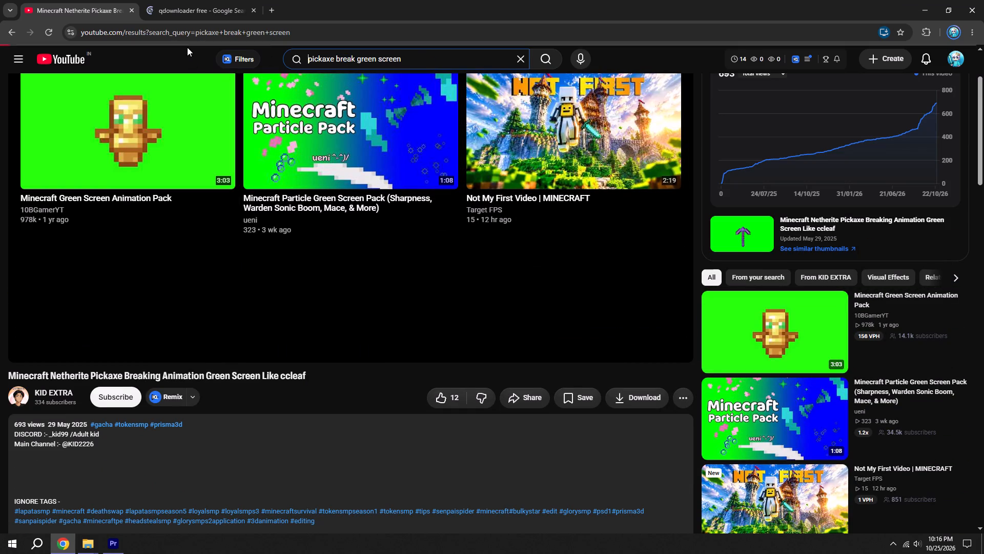
# Open the QDownloader online video downloader from the Google results and switch back to YouTube.
pyautogui.click(202, 15)
pyautogui.doubleClick(238, 145)
pyautogui.click(115, 0)
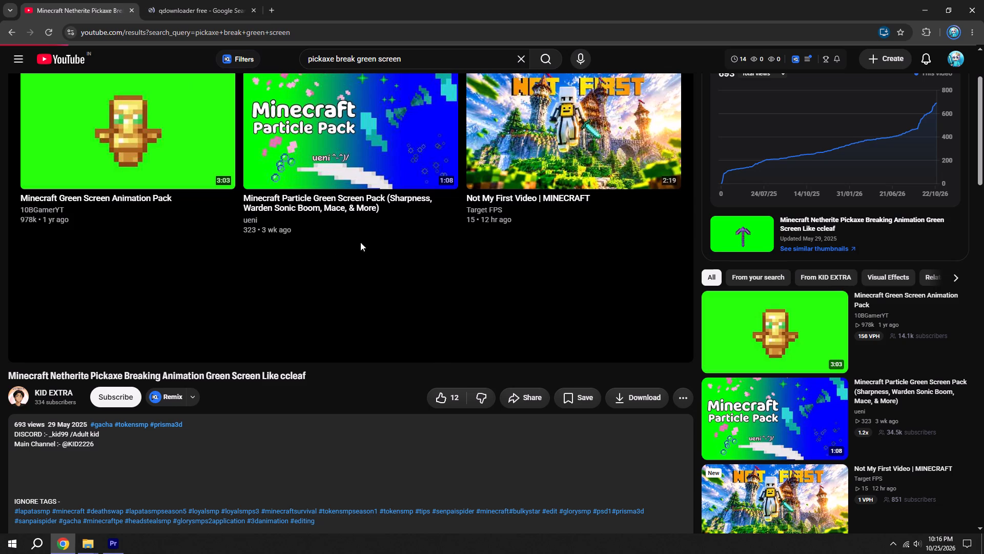
# Look through the new results for a pickaxe-breaking clip and open the Dizzilyy channel behind "Minecraft Shield Break Animation".
pyautogui.scroll(-1, 387, 264)
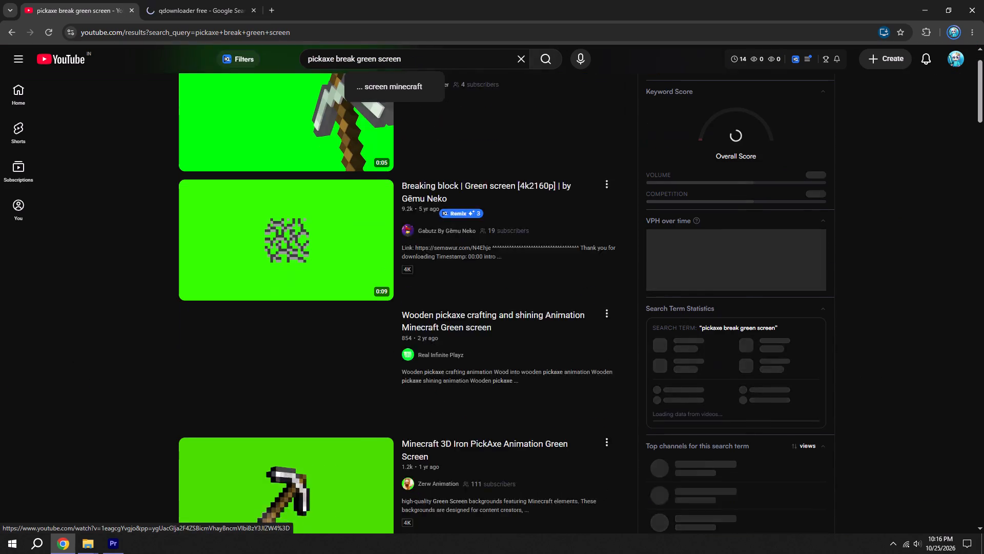
pyautogui.scroll(-8, 387, 264)
pyautogui.scroll(9, 387, 264)
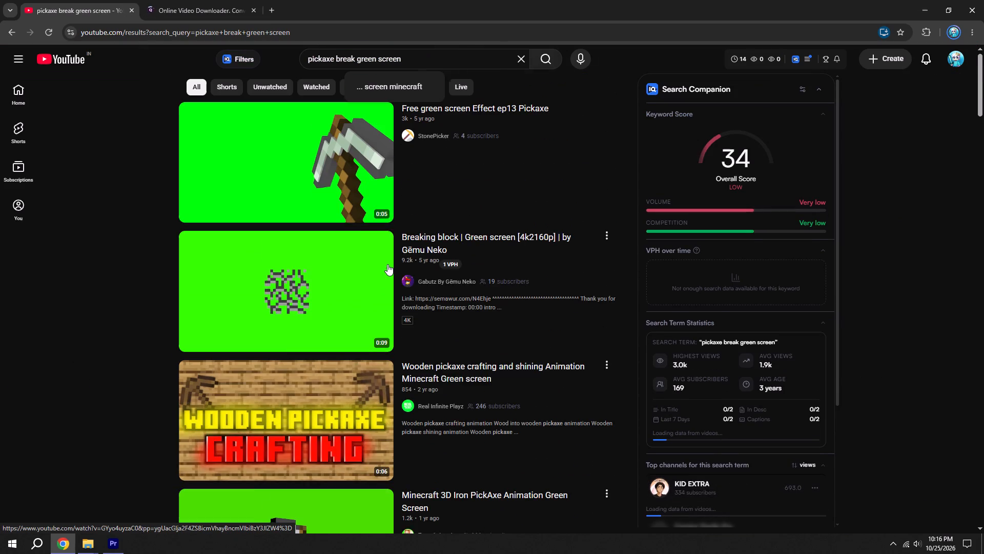
pyautogui.scroll(2, 387, 264)
pyautogui.scroll(-9, 263, 152)
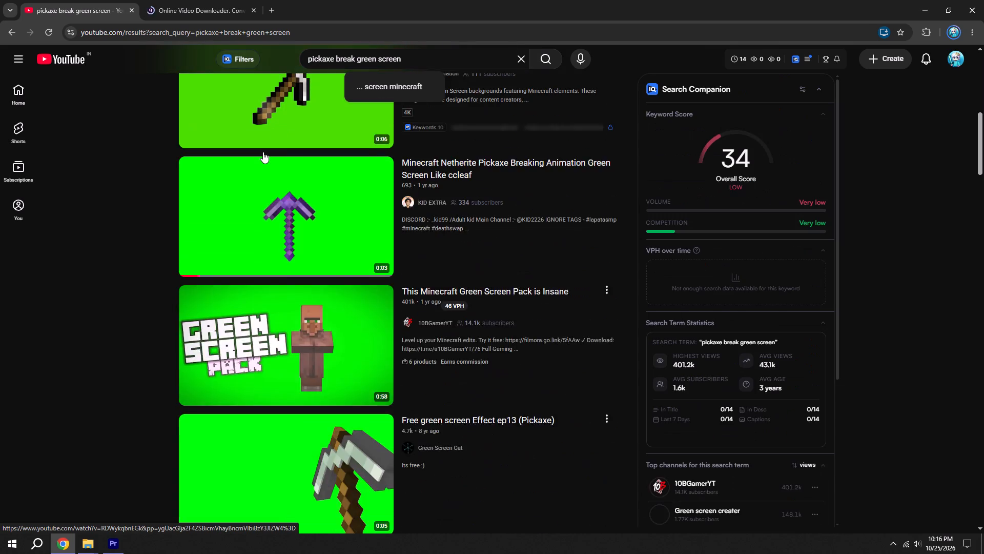
pyautogui.scroll(-6, 263, 152)
pyautogui.scroll(-11, 301, 273)
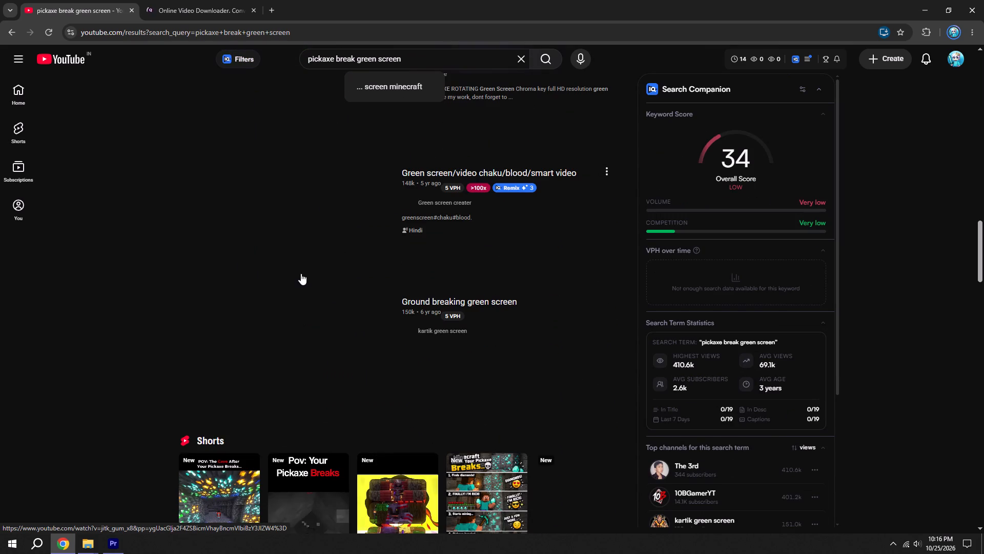
pyautogui.scroll(-3, 301, 273)
pyautogui.scroll(4, 301, 273)
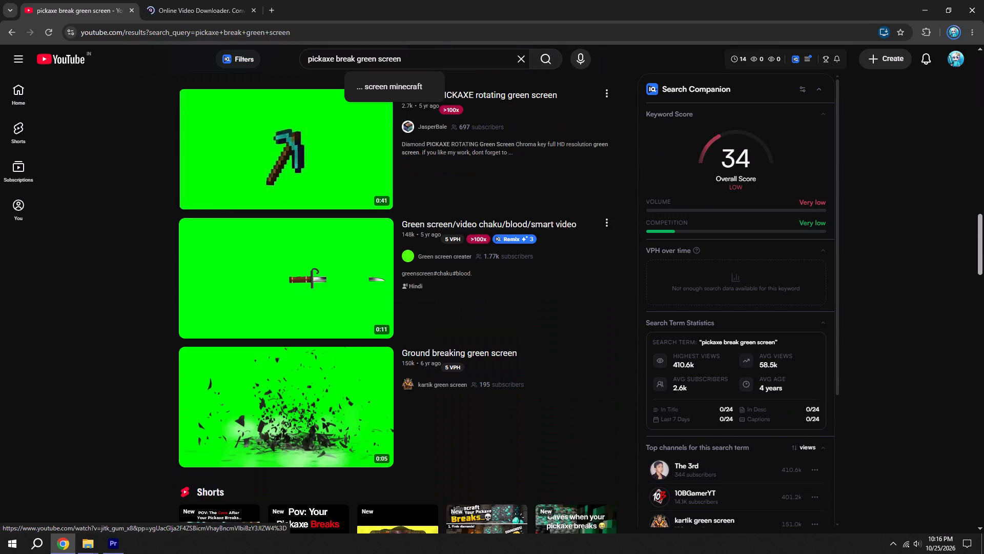
pyautogui.scroll(-5, 316, 159)
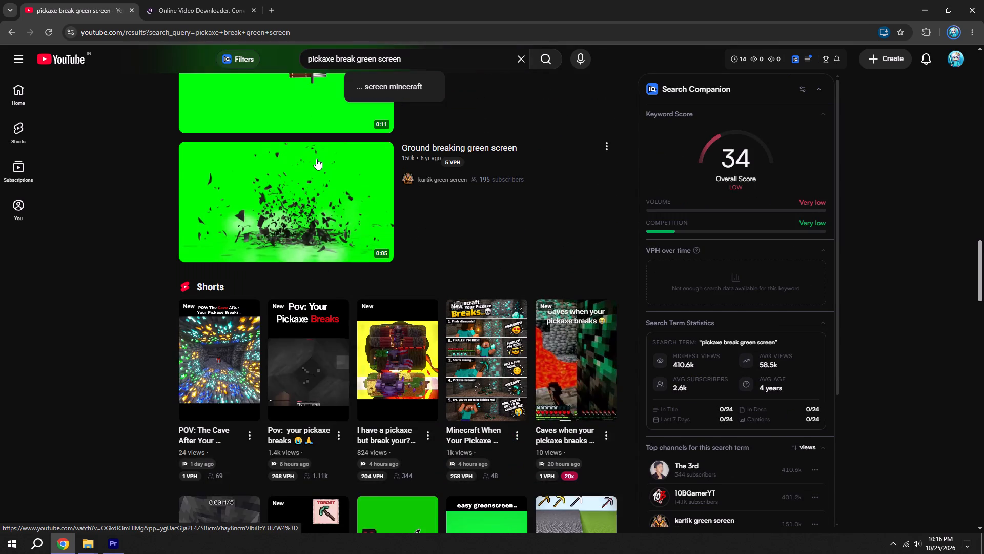
pyautogui.scroll(-9, 316, 159)
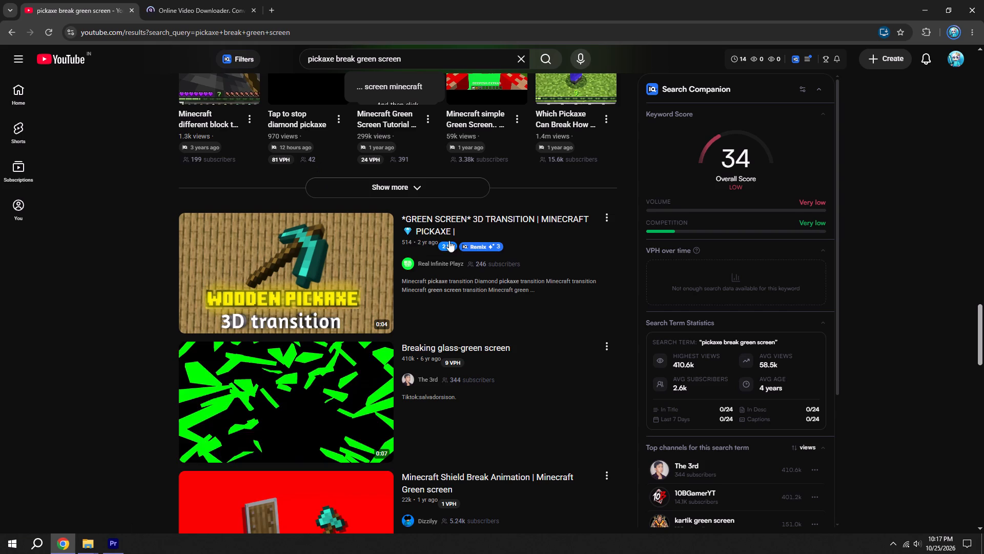
pyautogui.scroll(-6, 335, 265)
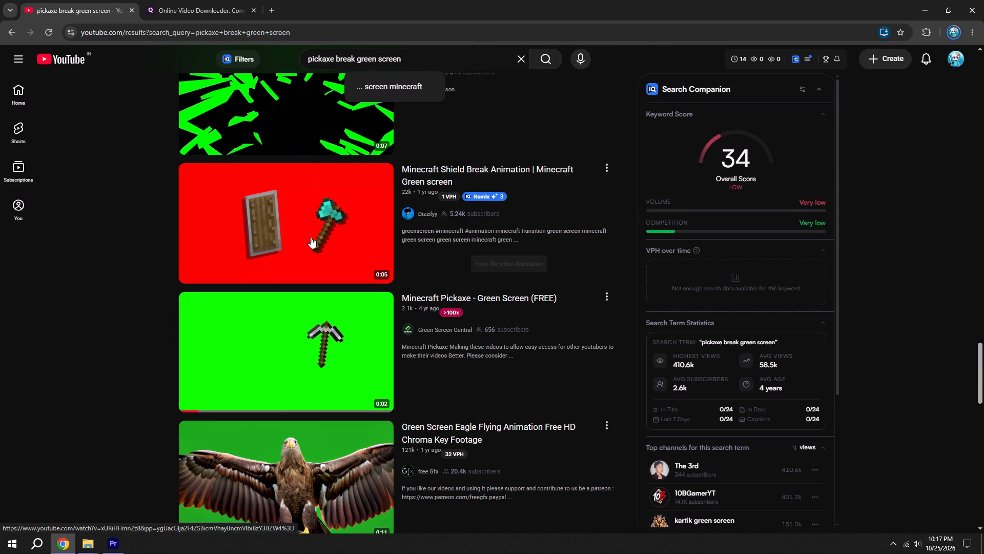
pyautogui.click(424, 212)
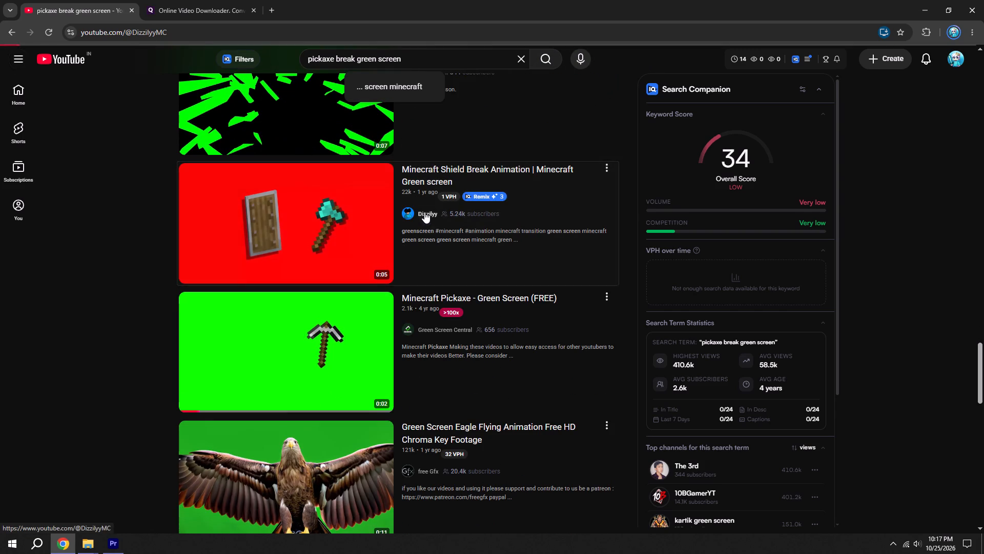
# Switch to the QDownloader page and get through its human verification check, returning from the pop-up ad tabs.
pyautogui.click(156, 0)
pyautogui.click(452, 212)
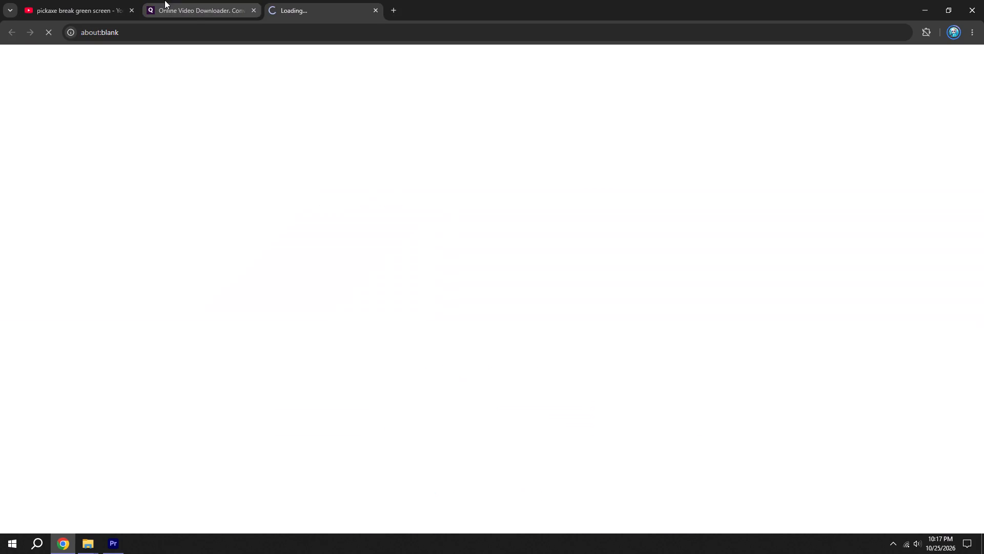
pyautogui.click(164, 0)
pyautogui.tripleClick(427, 240)
pyautogui.tripleClick(427, 240)
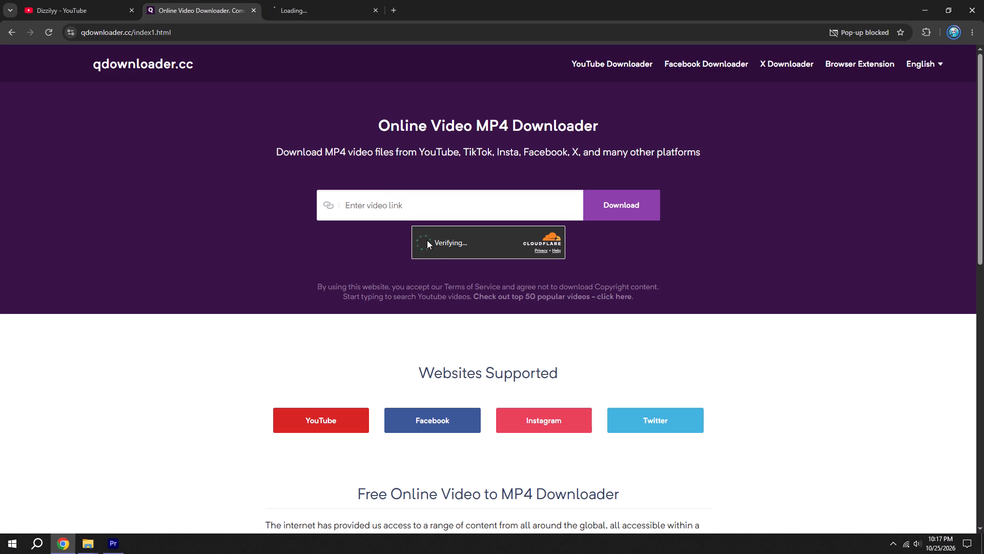
pyautogui.click(427, 240)
pyautogui.tripleClick(425, 240)
pyautogui.doubleClick(425, 240)
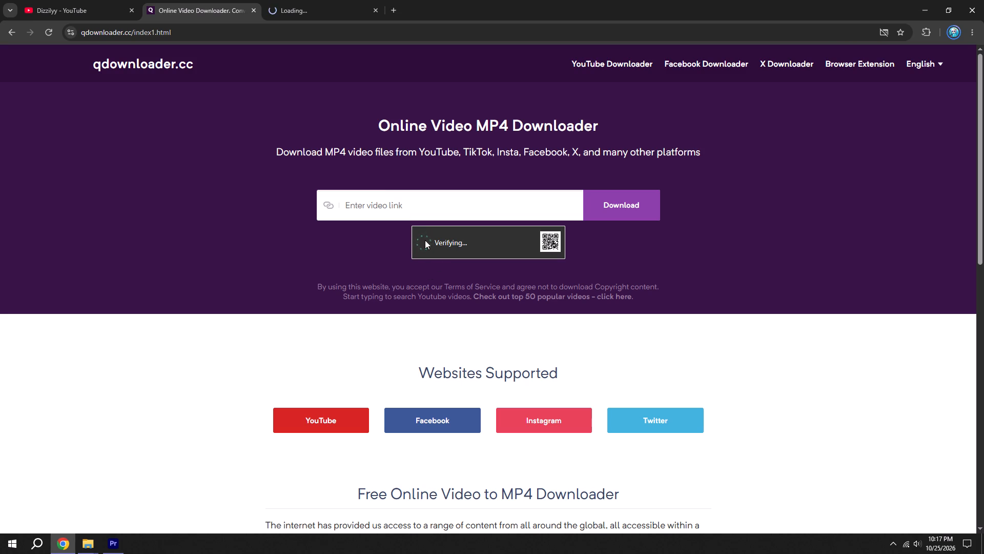
pyautogui.doubleClick(425, 240)
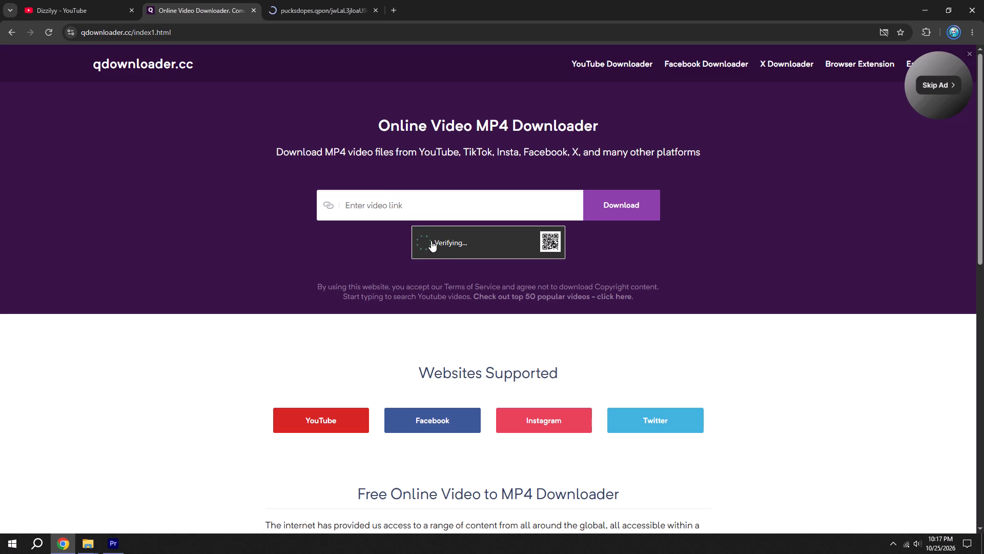
pyautogui.doubleClick(430, 239)
pyautogui.click(188, 0)
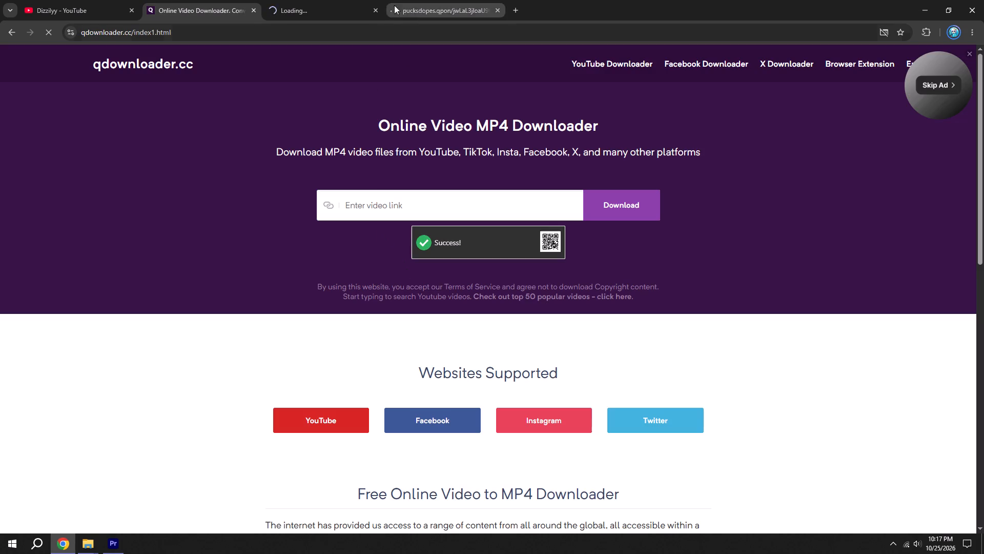
# Close the pop-up ad tabs and paste the copied YouTube link into QDownloader's video link box.
pyautogui.doubleClick(374, 9)
pyautogui.click(387, 213)
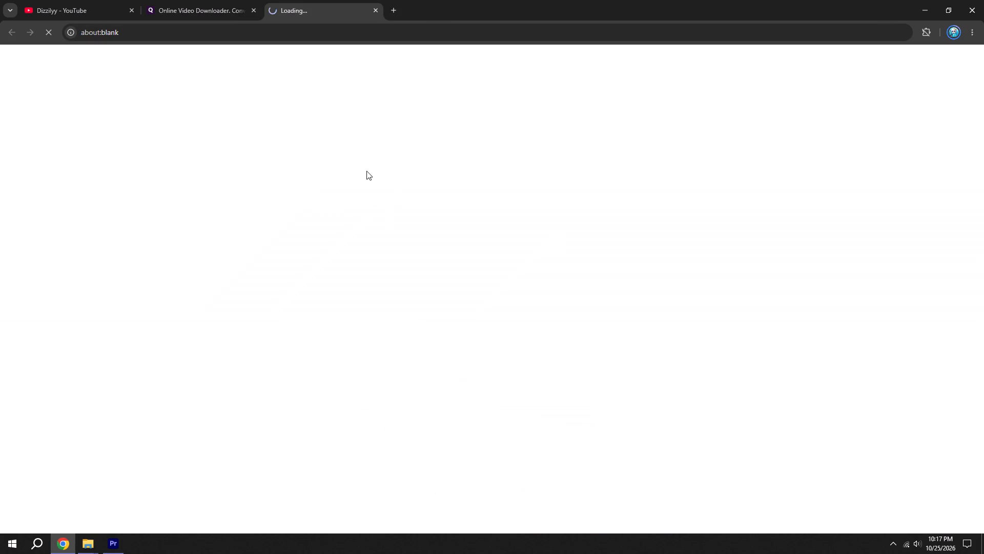
pyautogui.click(185, 1)
pyautogui.click(378, 214)
pyautogui.hotkey('ctrl', 'v')
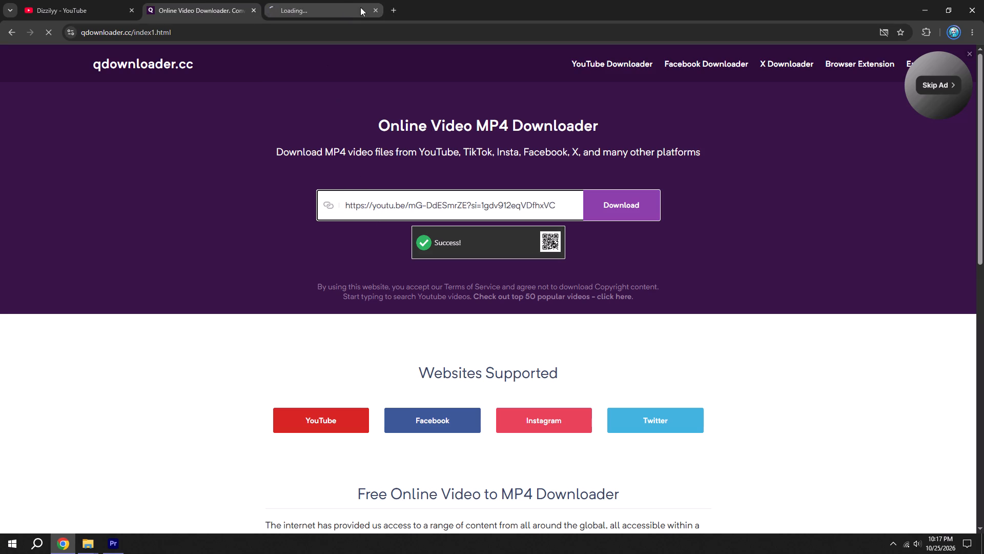
# Submit the pasted link to QDownloader to fetch its download options, going back to the page whenever an ad tab opens.
pyautogui.click(623, 210)
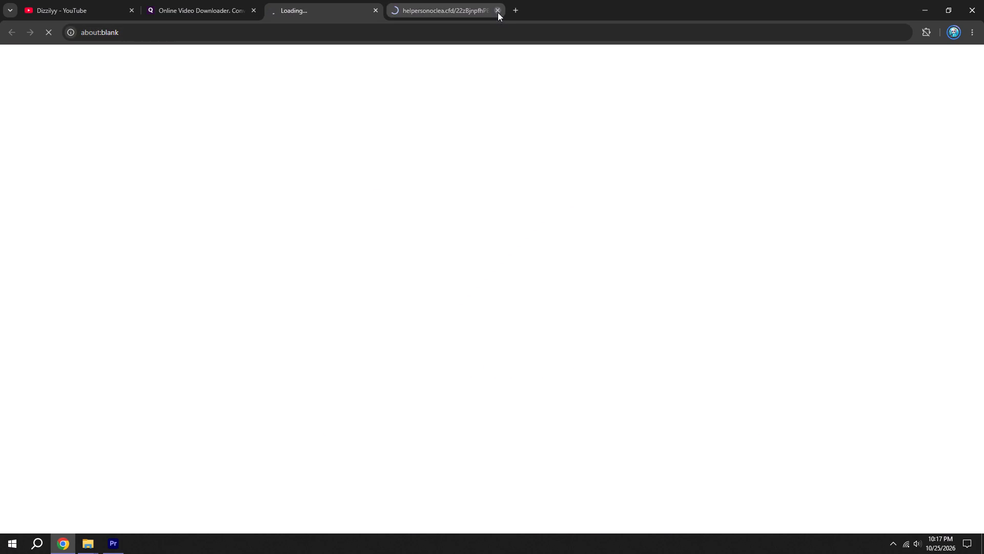
pyautogui.click(498, 12)
pyautogui.click(183, 0)
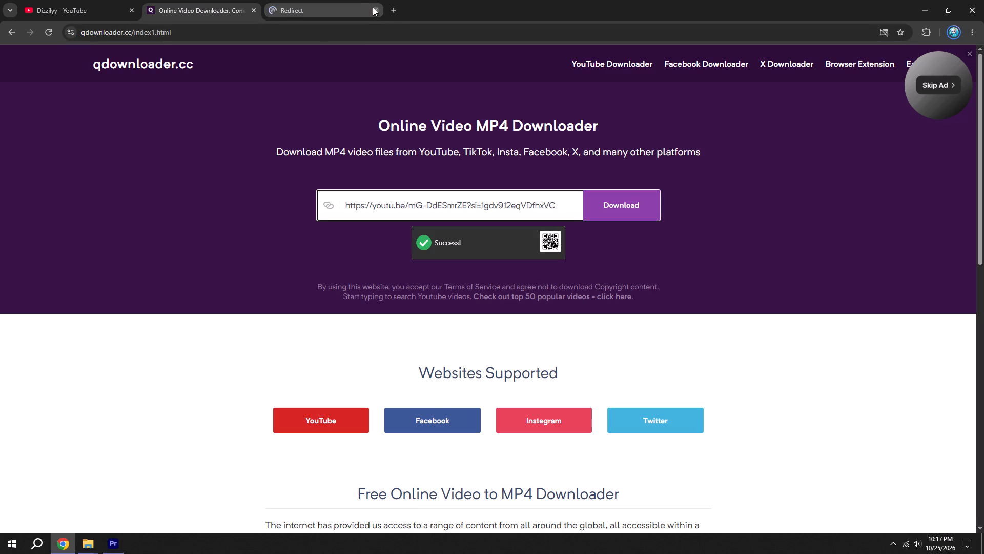
pyautogui.click(375, 9)
pyautogui.click(602, 210)
pyautogui.click(186, 0)
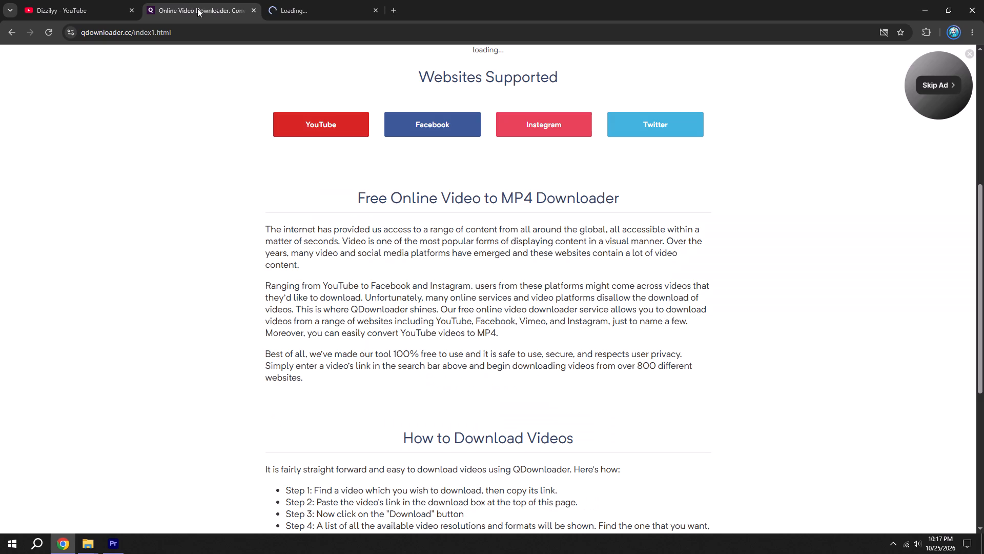
pyautogui.scroll(10, 424, 203)
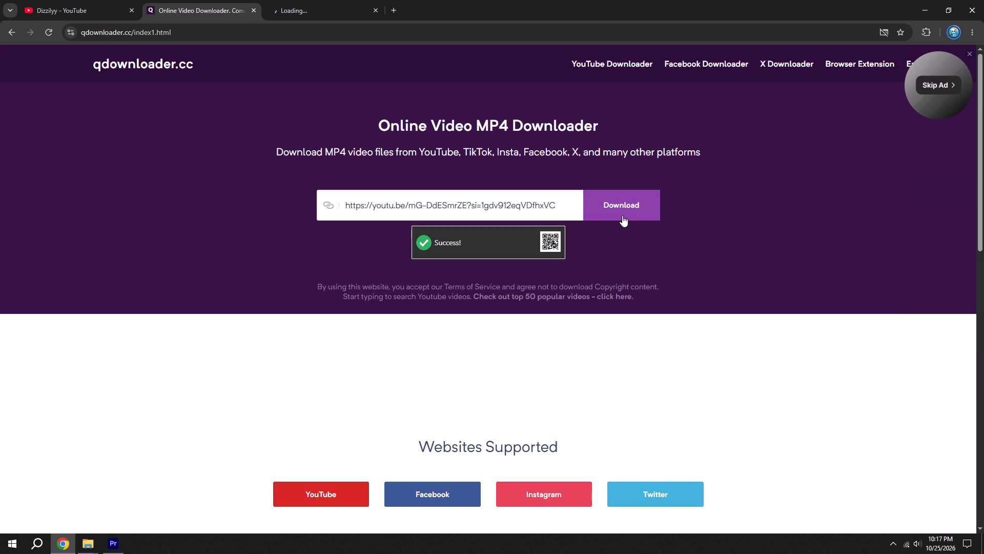
pyautogui.click(622, 215)
pyautogui.click(184, 0)
pyautogui.click(599, 214)
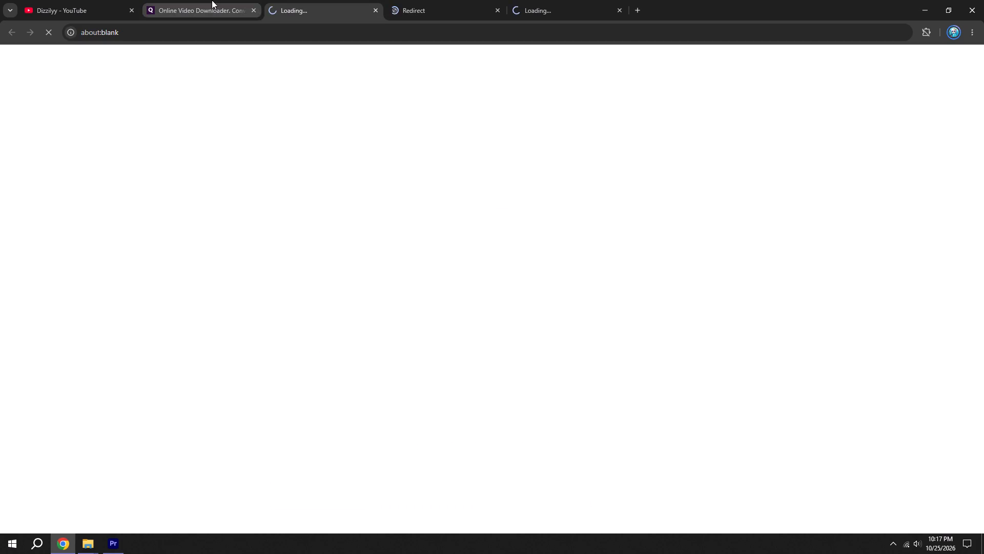
pyautogui.click(212, 0)
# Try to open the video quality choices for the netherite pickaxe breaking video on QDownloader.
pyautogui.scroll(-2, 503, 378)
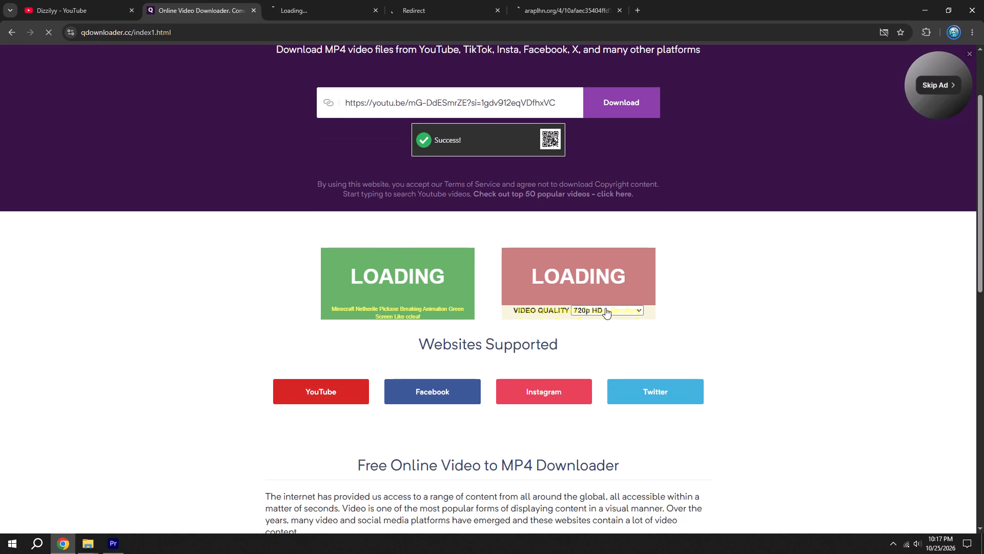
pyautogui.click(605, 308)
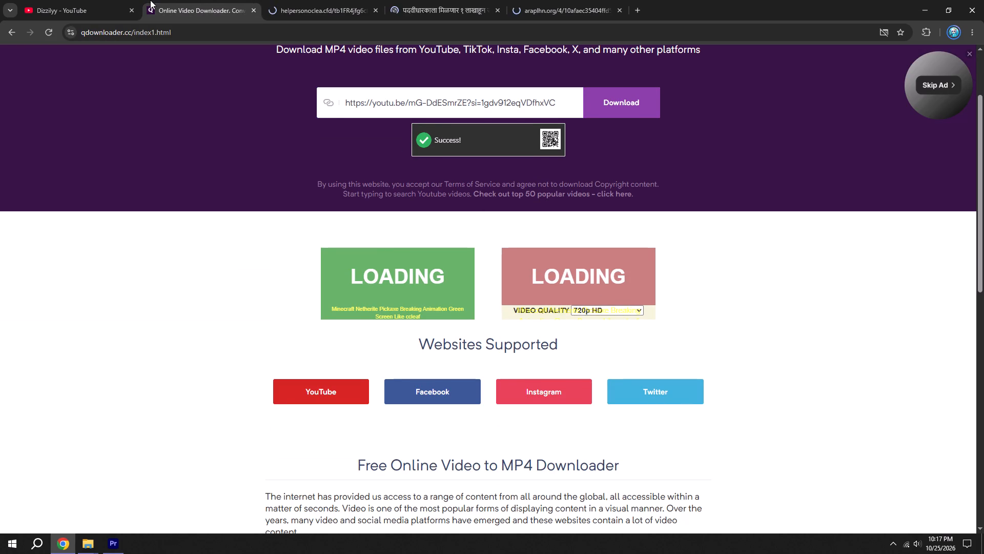
# Return to YouTube, browse Dizzilyy's uploaded videos and open "Minecraft Green Screen Animation Pack!".
pyautogui.click(113, 0)
pyautogui.scroll(-3, 393, 302)
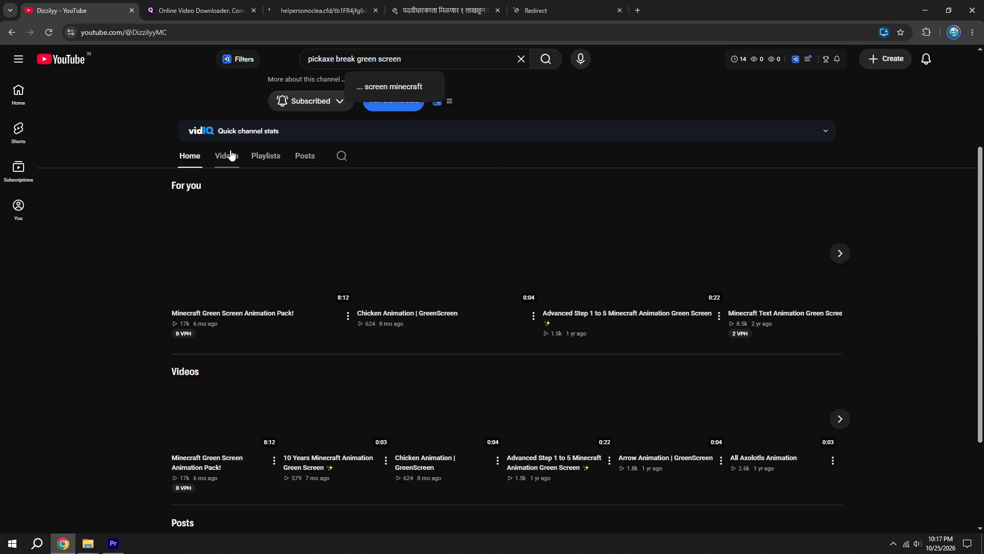
pyautogui.click(230, 158)
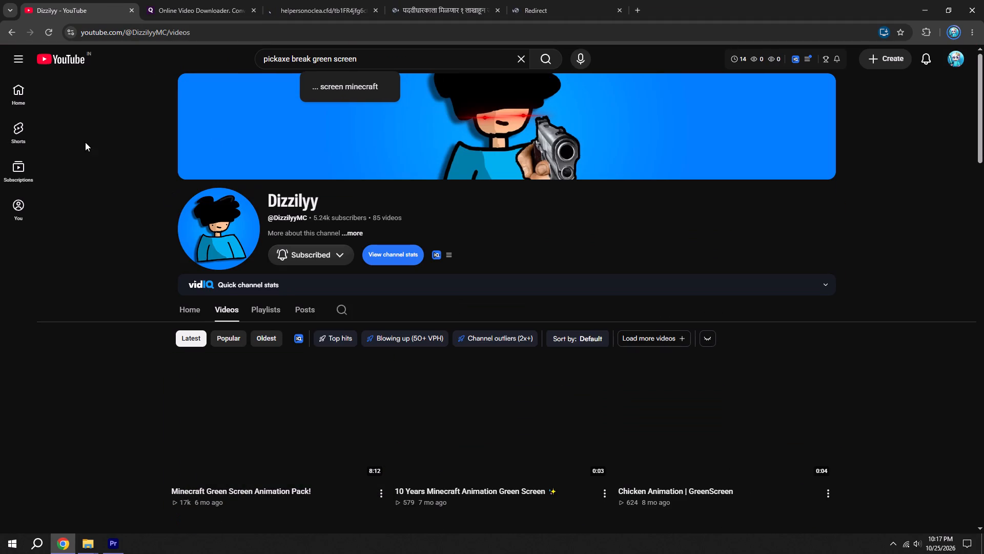
pyautogui.scroll(-3, 194, 332)
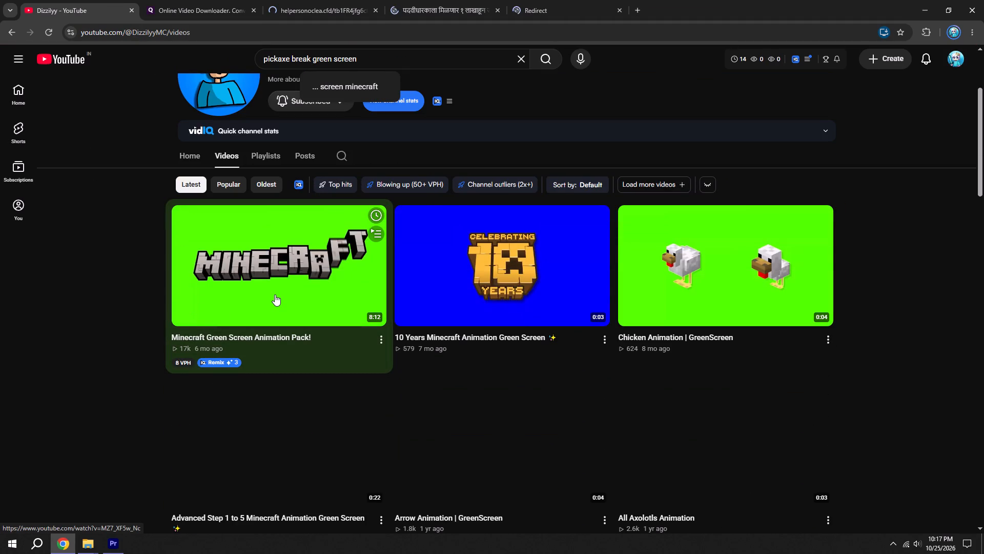
pyautogui.click(275, 294)
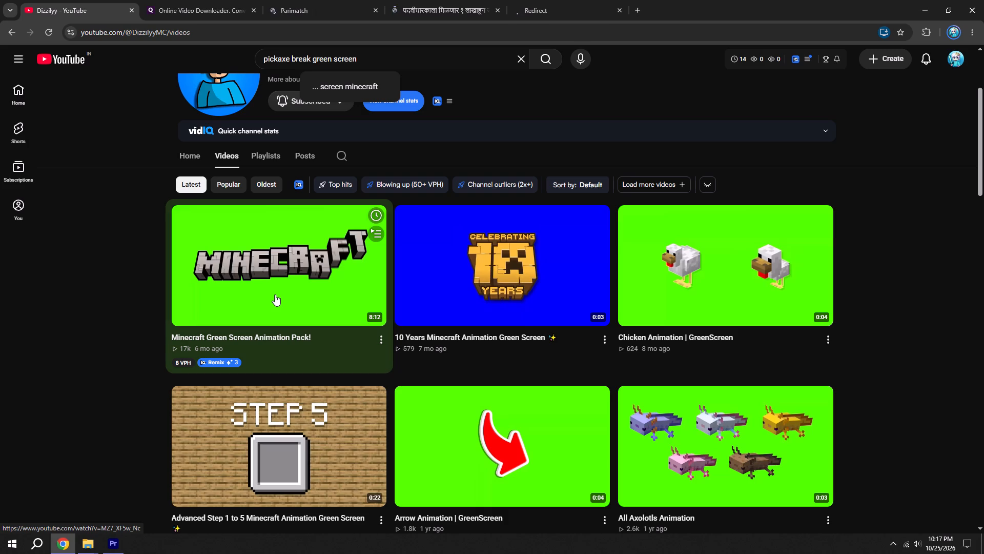
# Close the three pop-up ad tabs opened by the download site.
pyautogui.click(438, 0)
pyautogui.click(304, 0)
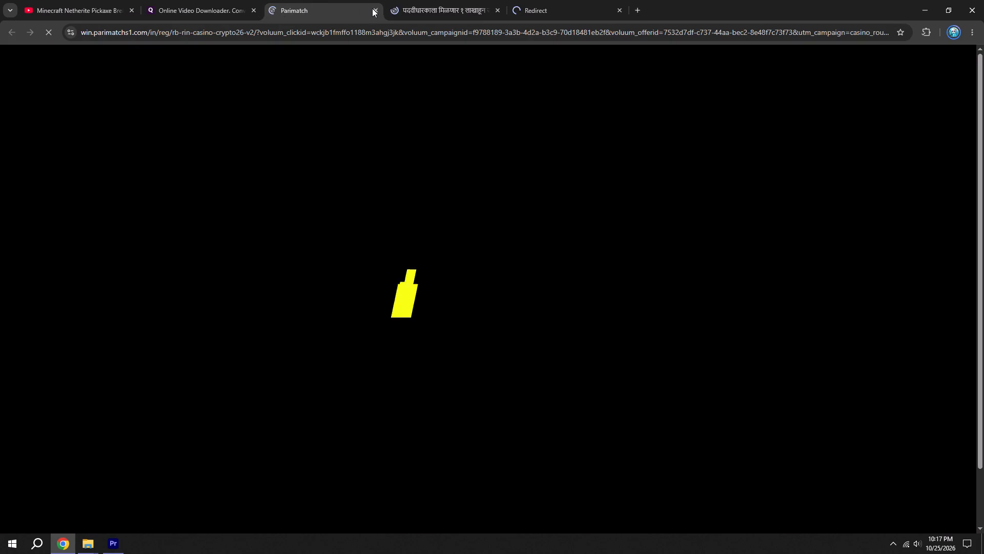
pyautogui.doubleClick(377, 12)
pyautogui.click(377, 12)
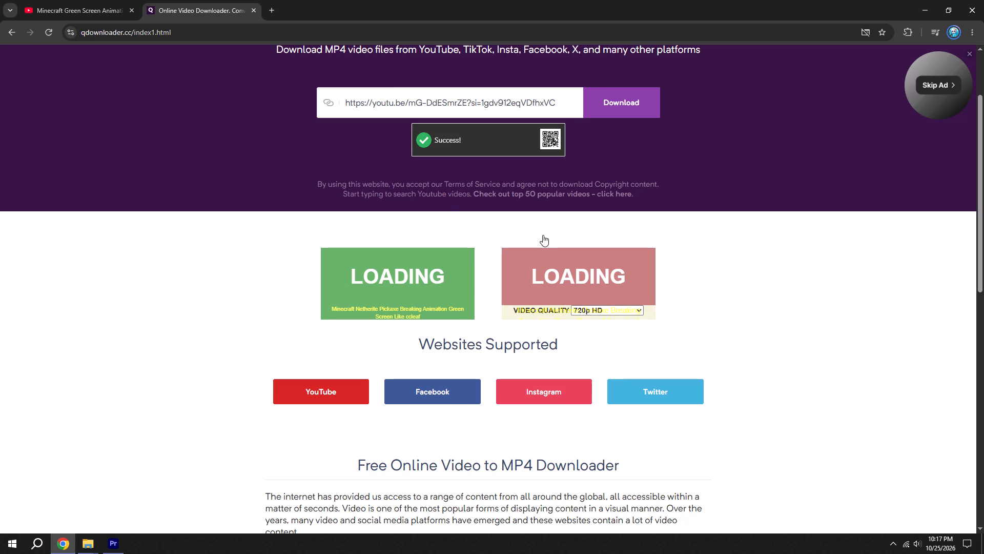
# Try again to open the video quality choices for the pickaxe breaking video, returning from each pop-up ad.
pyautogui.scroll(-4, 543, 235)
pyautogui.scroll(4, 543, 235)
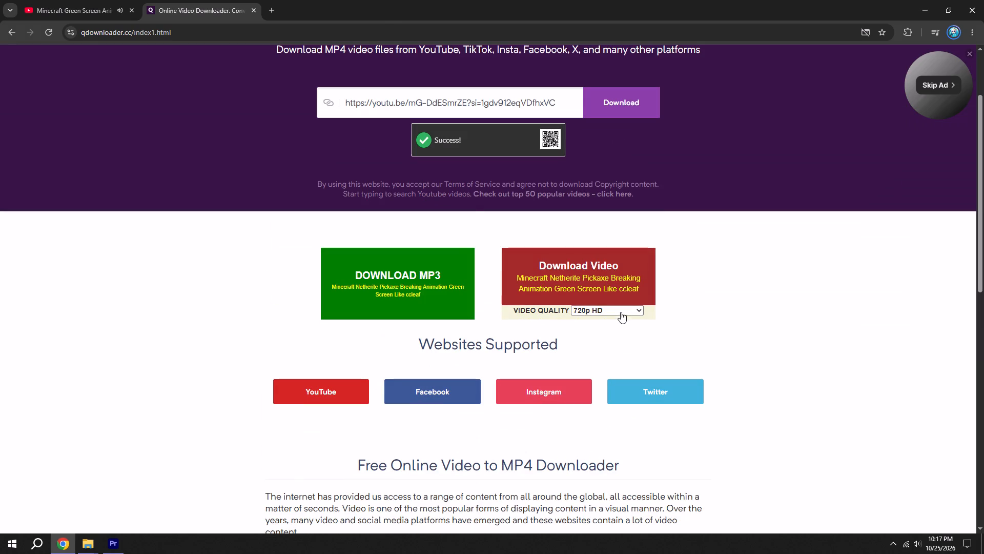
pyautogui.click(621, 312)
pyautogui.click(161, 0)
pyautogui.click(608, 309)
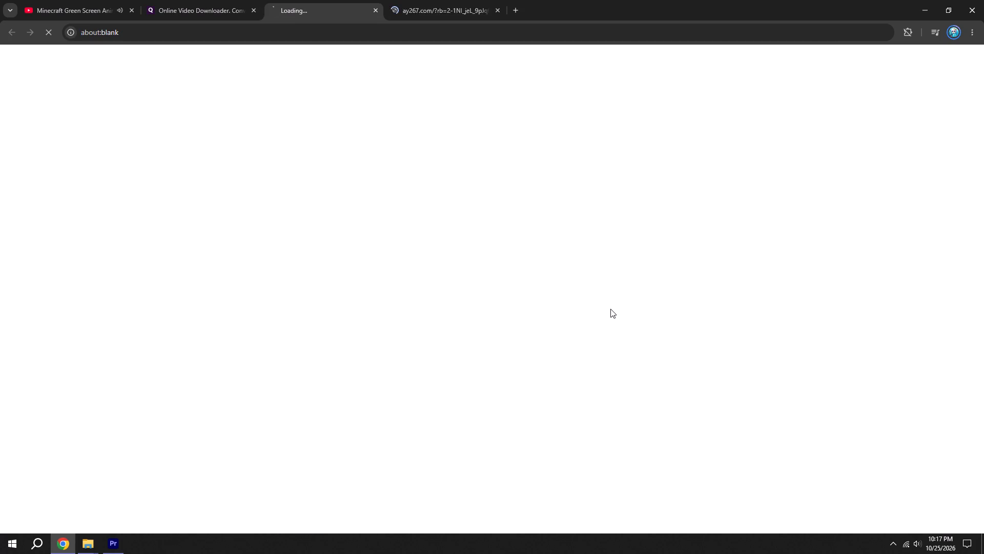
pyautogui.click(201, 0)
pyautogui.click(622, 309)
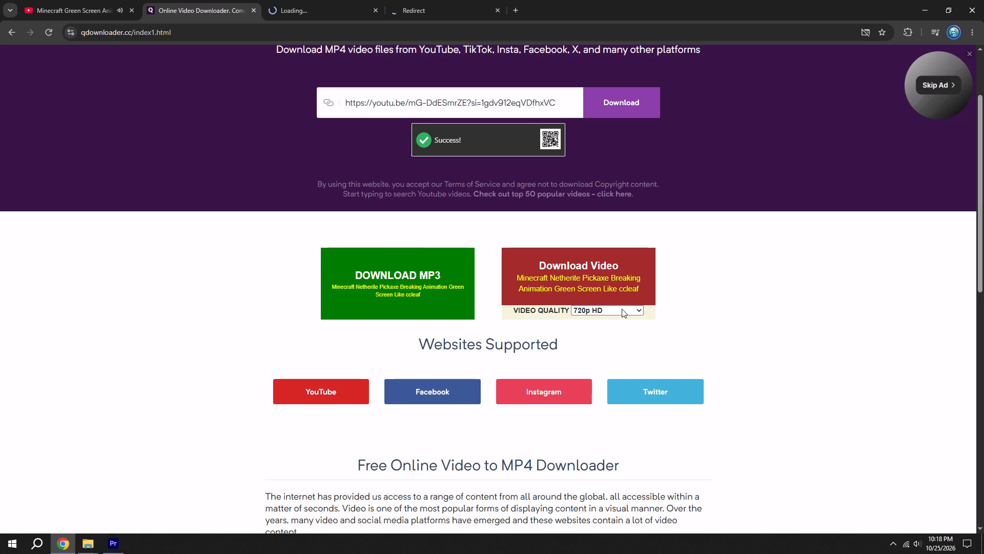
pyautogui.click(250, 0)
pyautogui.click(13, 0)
# Replay the Minecraft Green Screen Animation Pack from its start and read through its description and comments.
pyautogui.click(83, 4)
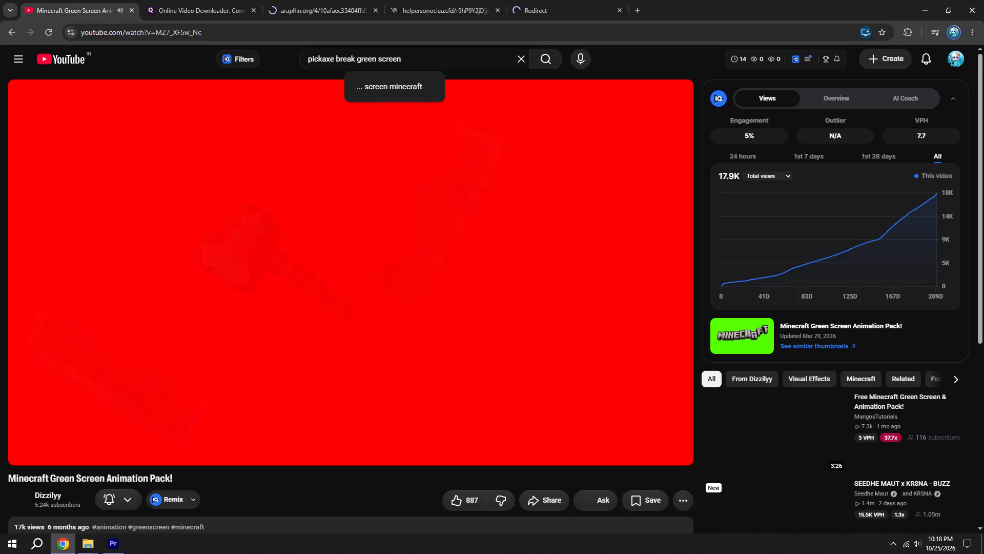
pyautogui.scroll(3, 343, 291)
pyautogui.moveTo(44, 432); pyautogui.dragTo(0, 433)
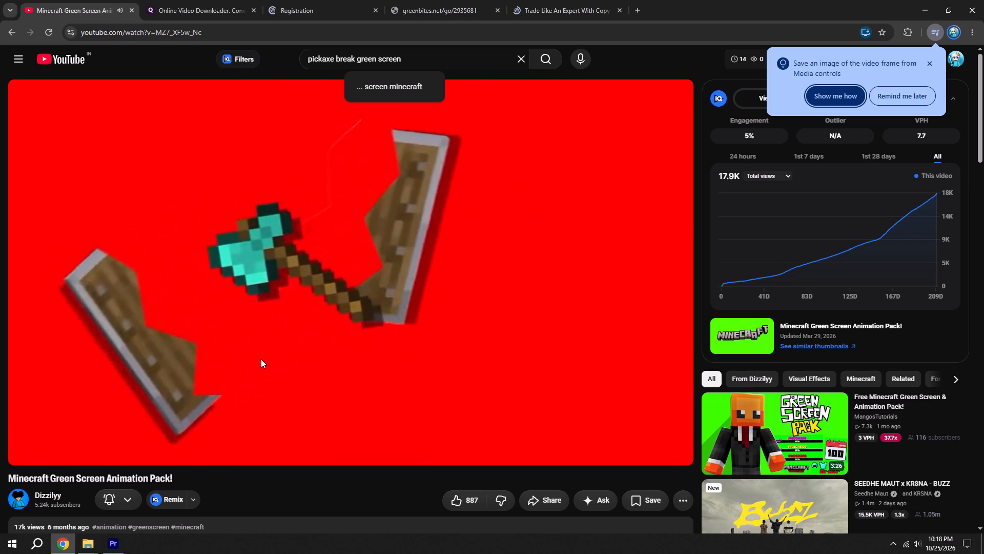
pyautogui.scroll(-4, 365, 337)
pyautogui.click(209, 355)
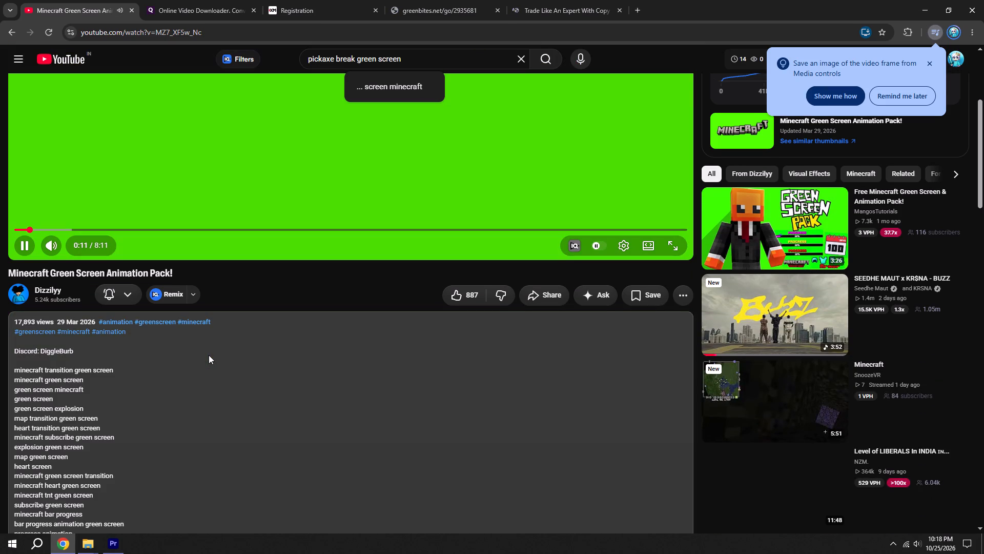
pyautogui.scroll(-13, 209, 355)
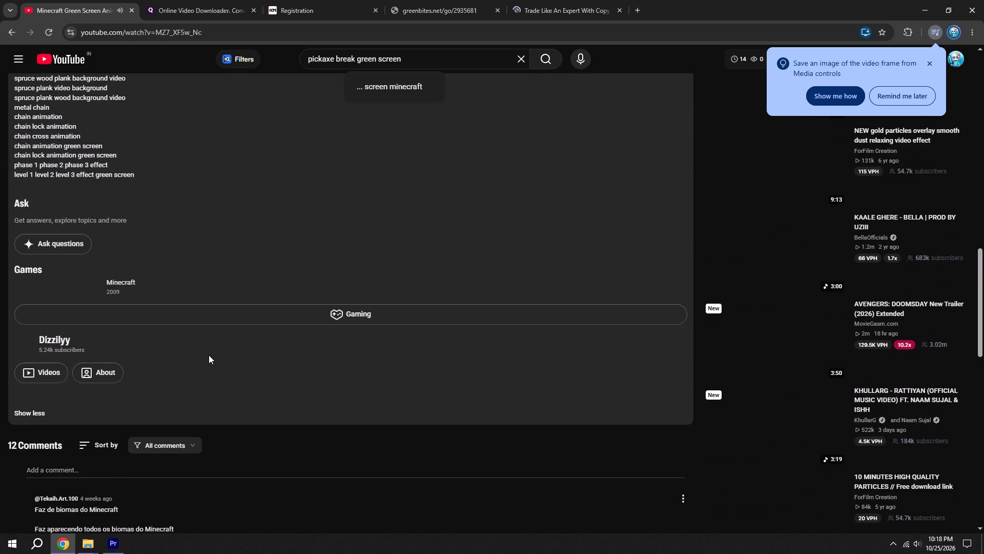
pyautogui.scroll(-8, 209, 355)
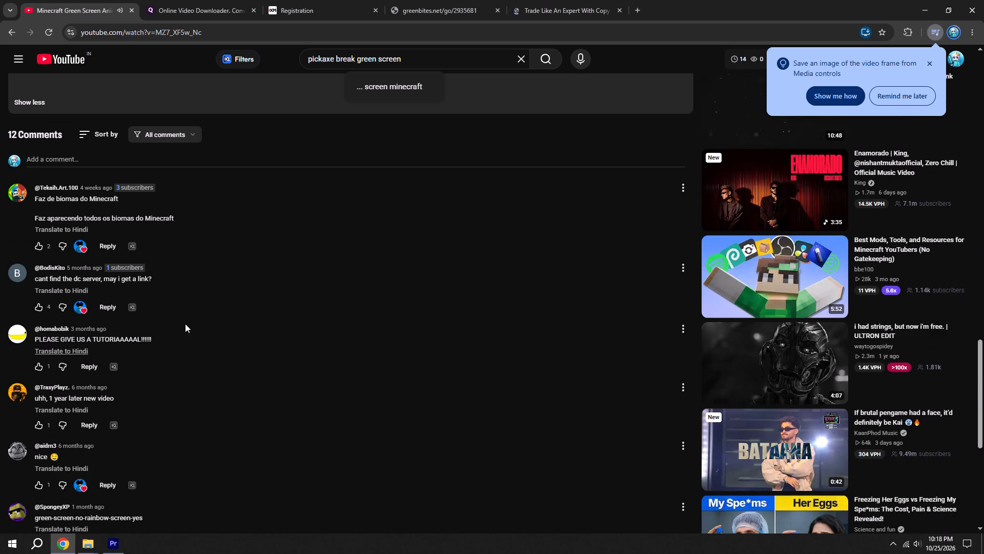
pyautogui.scroll(20, 211, 316)
pyautogui.scroll(6, 211, 316)
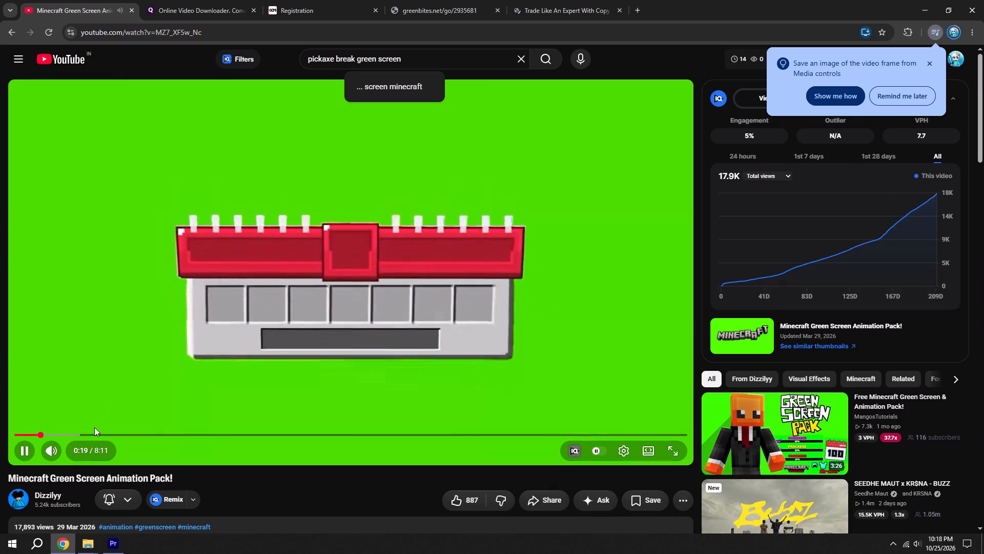
# Skip ahead through the first part of the animation pack to look for a usable pickaxe-breaking animation.
pyautogui.click(56, 432)
pyautogui.click(76, 432)
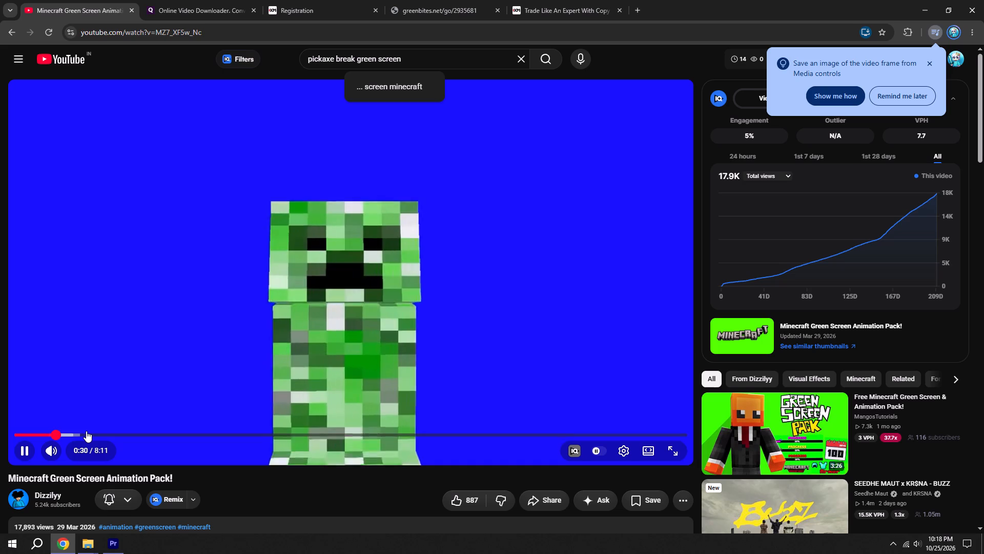
pyautogui.click(86, 431)
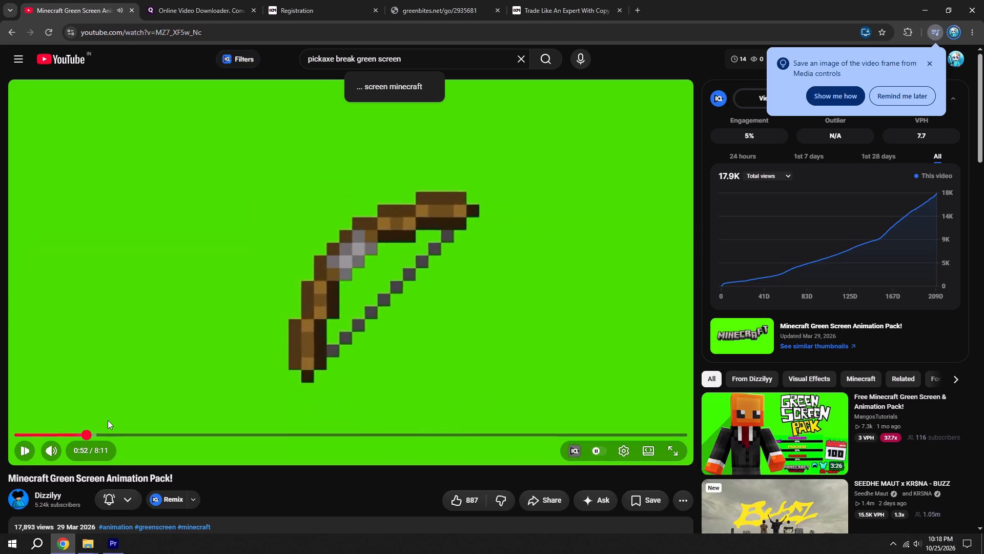
pyautogui.click(109, 432)
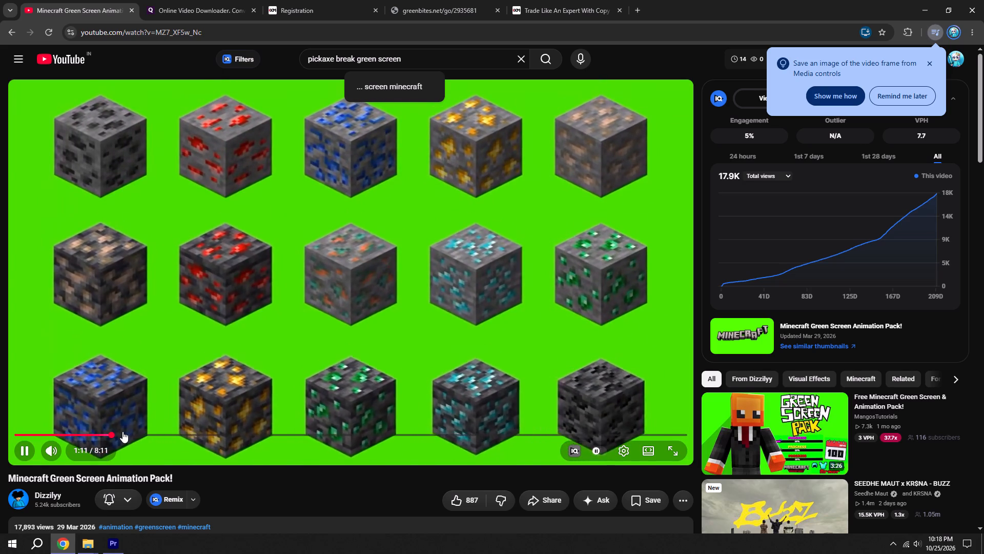
pyautogui.click(122, 430)
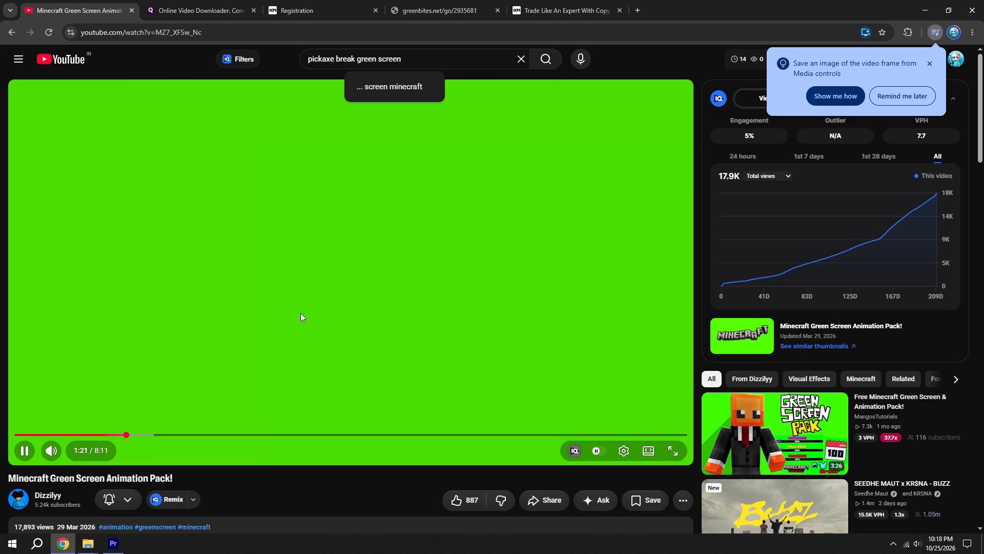
# Pick a video quality for the netherite pickaxe breaking green screen and start its download, returning from each pop-up ad.
pyautogui.click(198, 0)
pyautogui.click(597, 312)
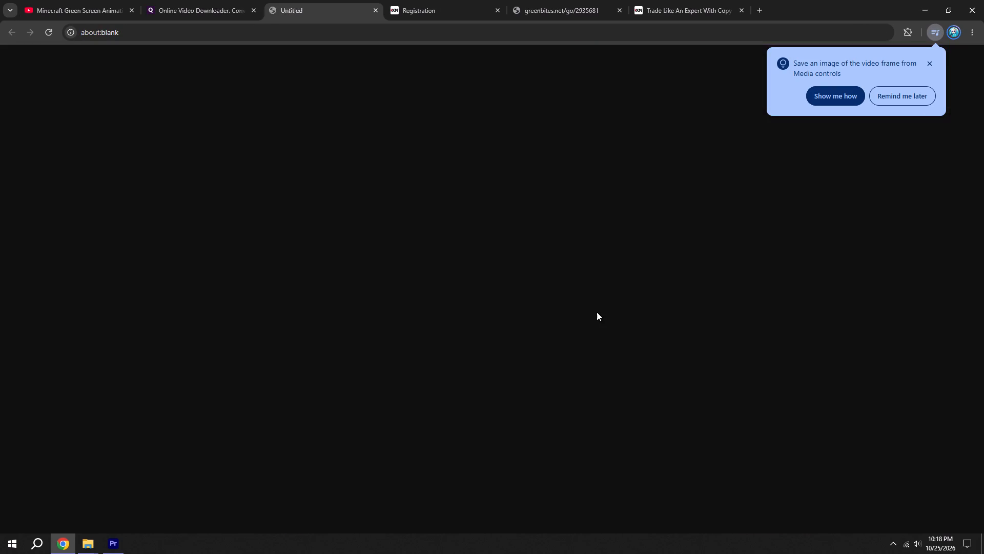
pyautogui.click(178, 0)
pyautogui.click(593, 310)
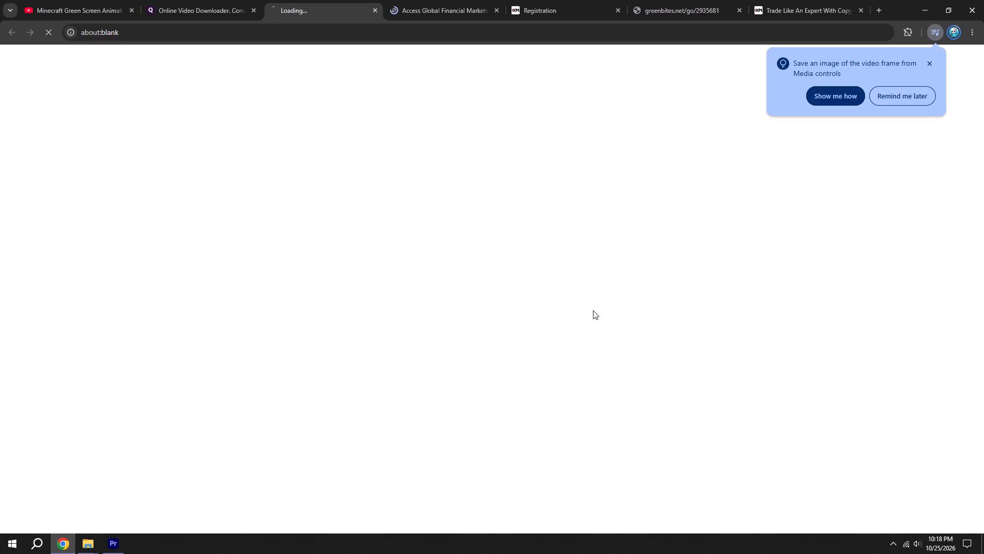
pyautogui.click(209, 14)
pyautogui.click(603, 312)
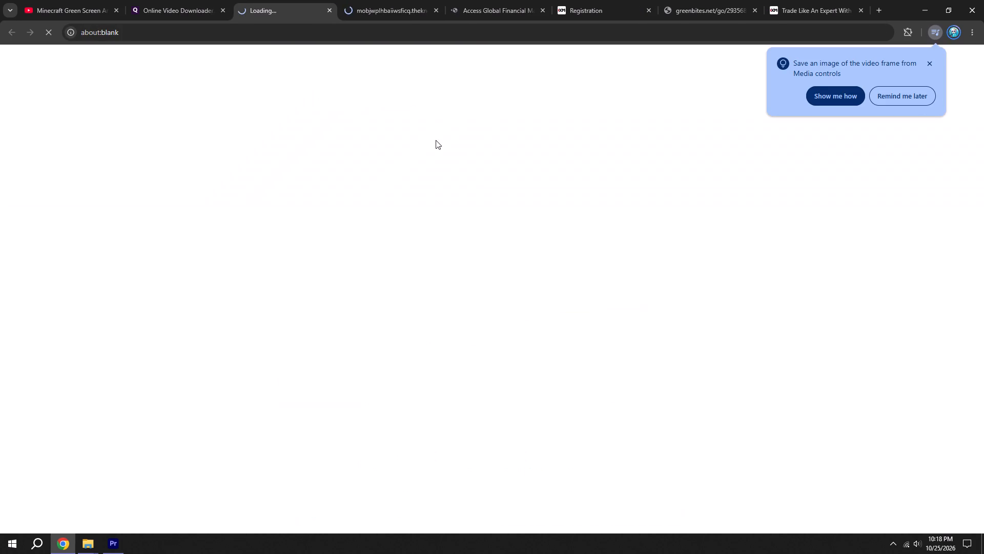
pyautogui.click(174, 0)
pyautogui.click(607, 315)
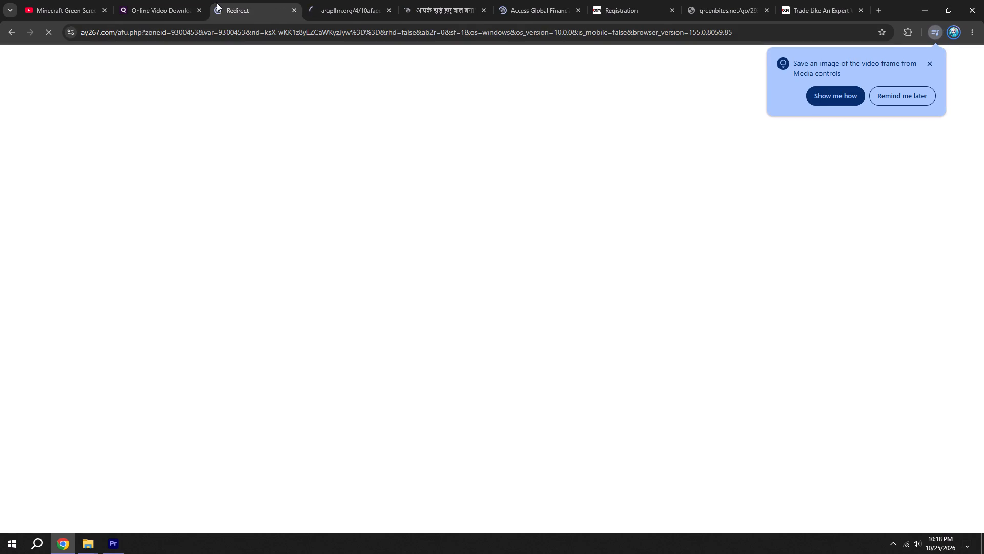
pyautogui.click(148, 0)
pyautogui.click(592, 312)
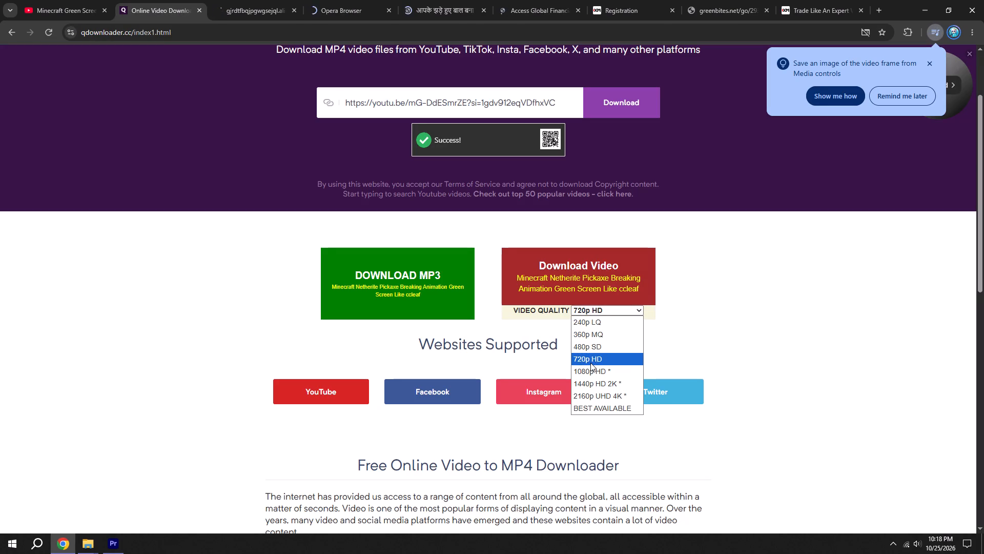
pyautogui.click(590, 367)
pyautogui.click(550, 264)
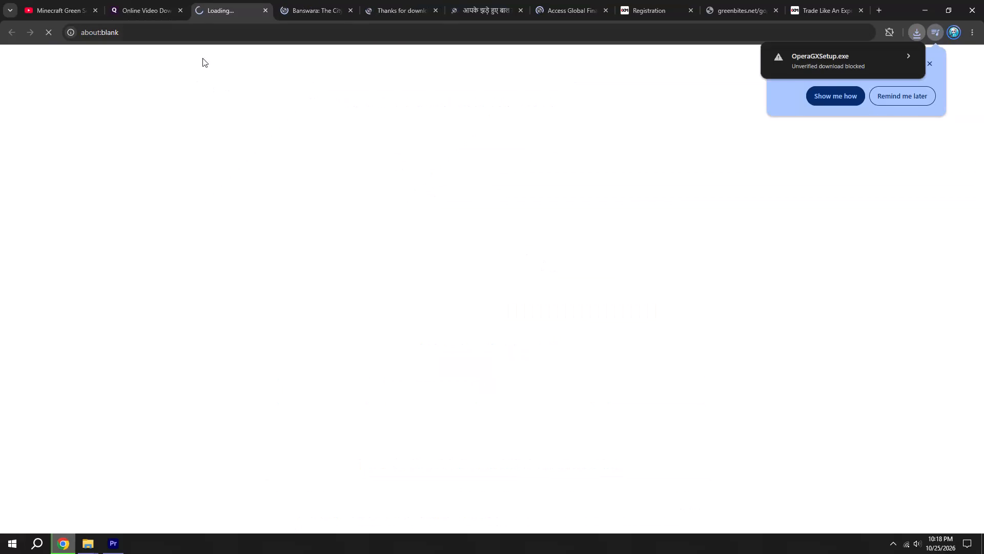
pyautogui.click(143, 0)
# Return to the Minecraft Green Screen Animation Pack and skip ahead past the step 4 animation to check more clips.
pyautogui.click(45, 0)
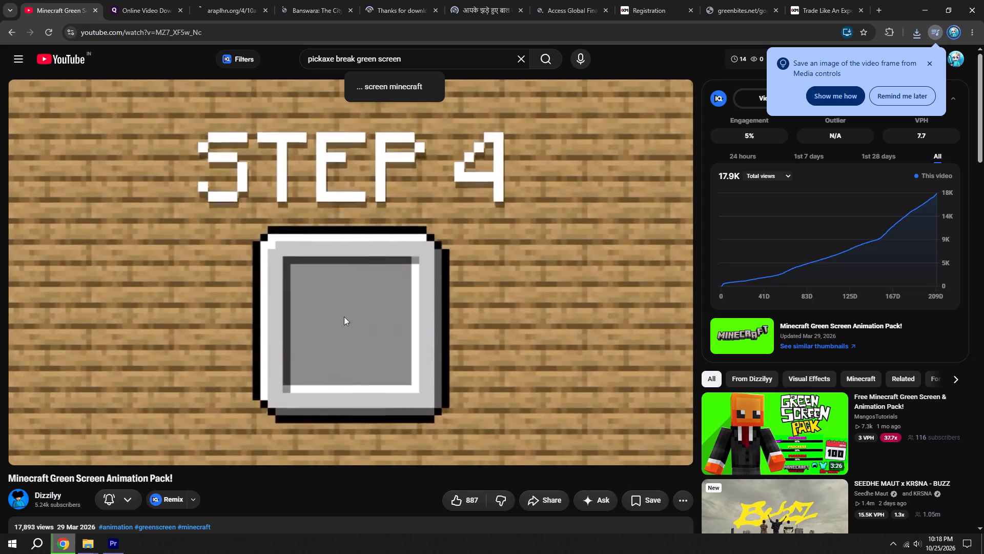
pyautogui.click(403, 355)
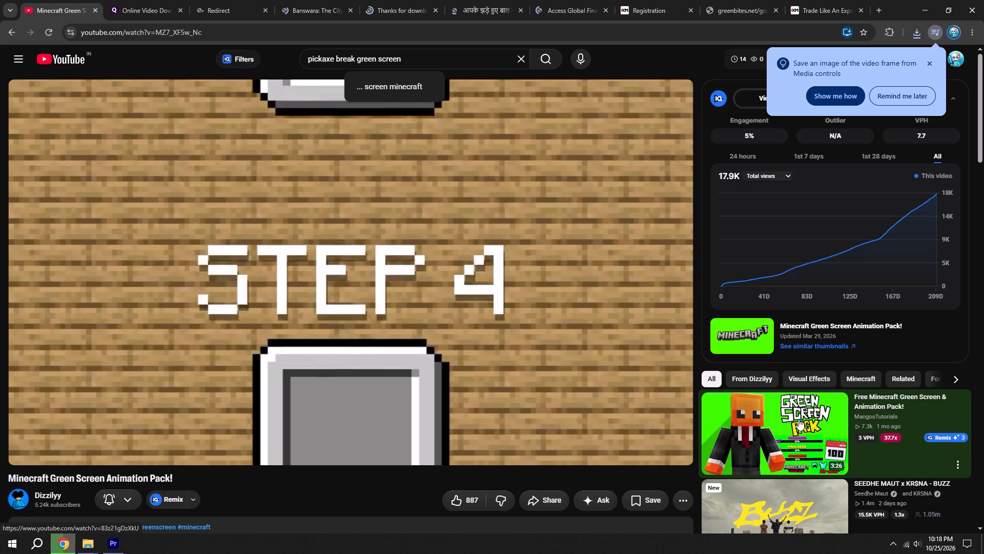
pyautogui.click(455, 327)
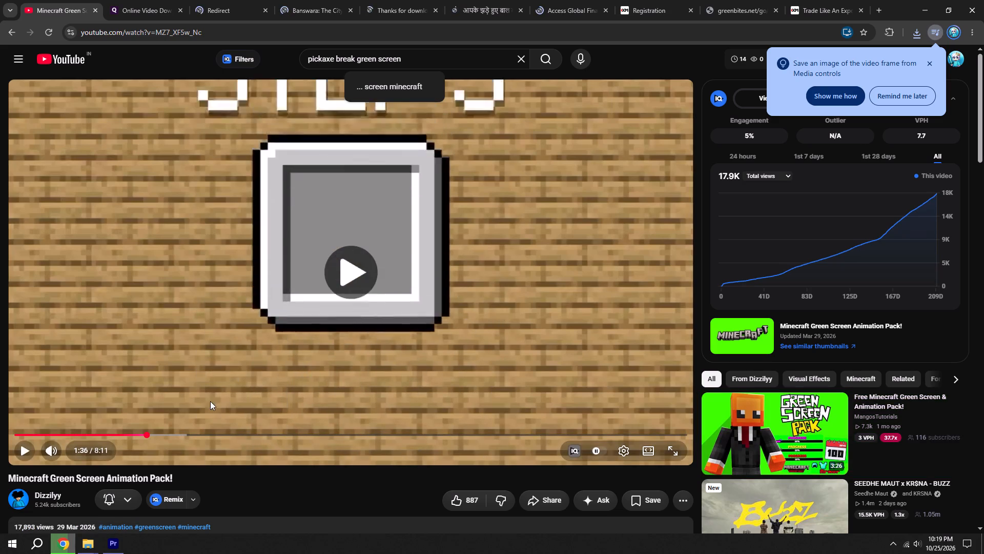
pyautogui.click(159, 430)
pyautogui.click(173, 432)
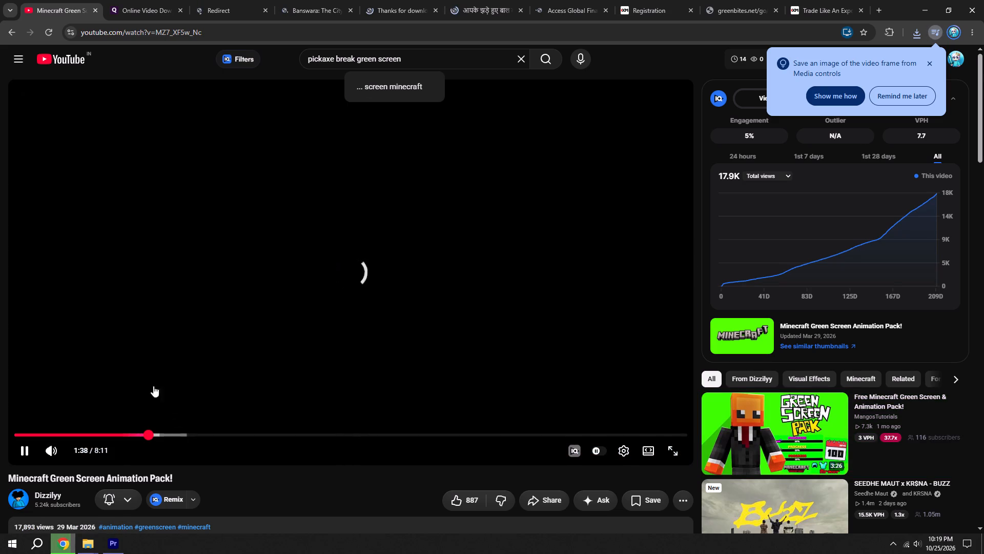
# Go back to the Dizzilyy channel's video list and look through its Minecraft green screen animations for usable clips.
pyautogui.scroll(-3, 119, 363)
pyautogui.click(4, 27)
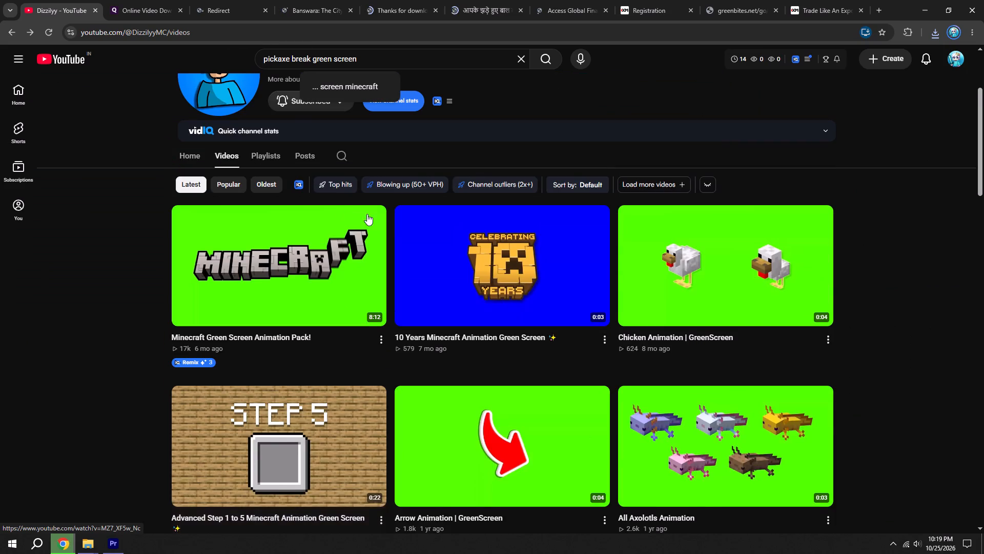
pyautogui.scroll(-1, 466, 287)
pyautogui.scroll(-5, 515, 249)
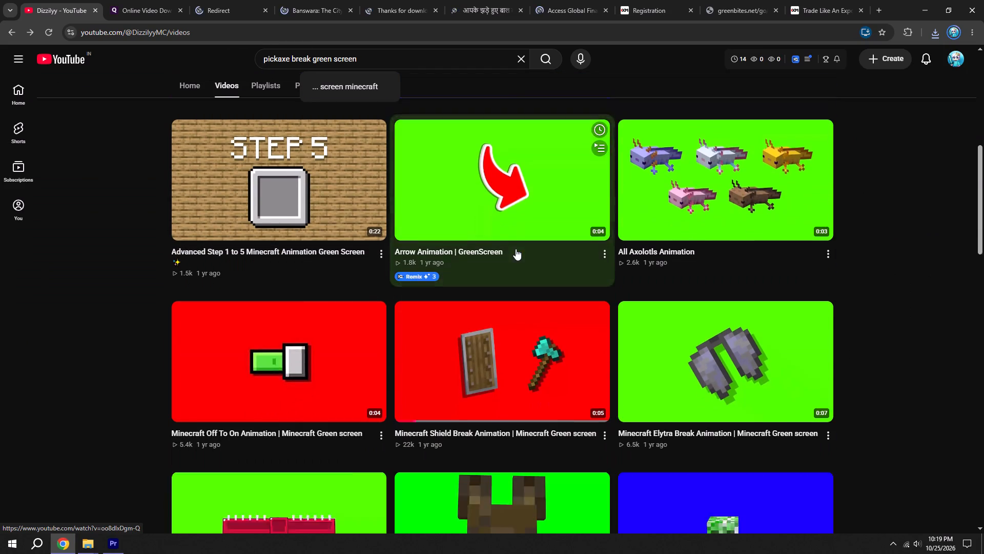
pyautogui.scroll(-2, 516, 249)
pyautogui.scroll(-3, 272, 219)
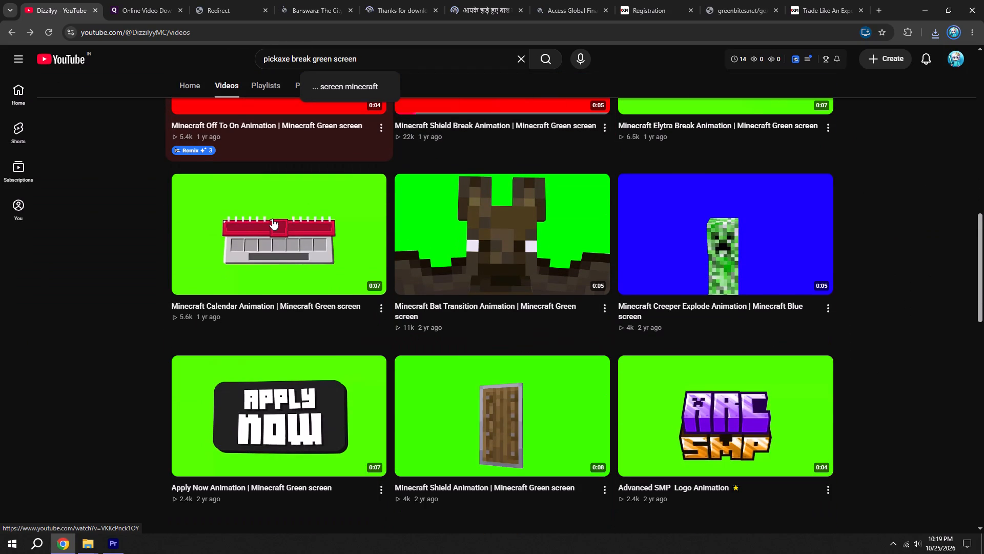
pyautogui.scroll(-2, 272, 219)
pyautogui.scroll(-1, 567, 348)
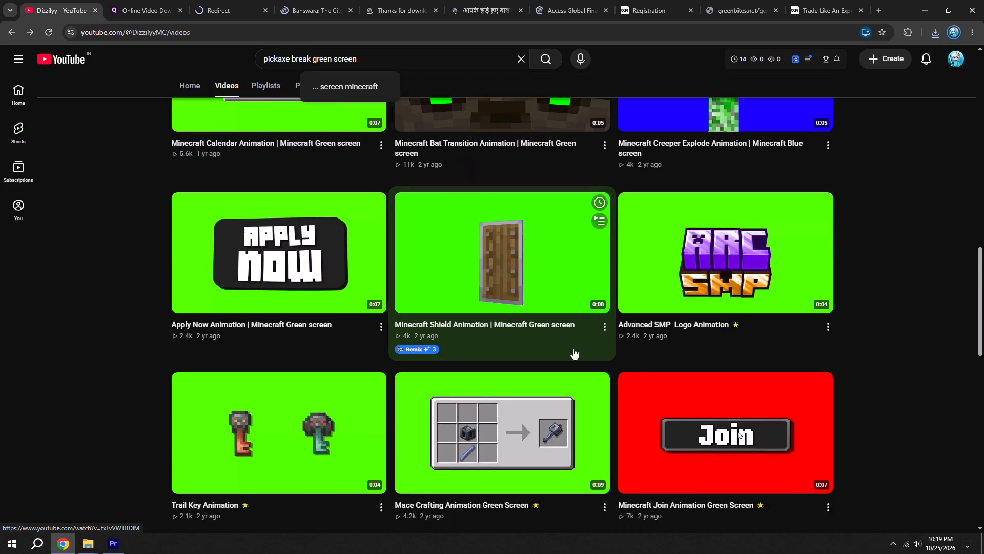
pyautogui.scroll(-1, 573, 348)
pyautogui.scroll(-2, 300, 365)
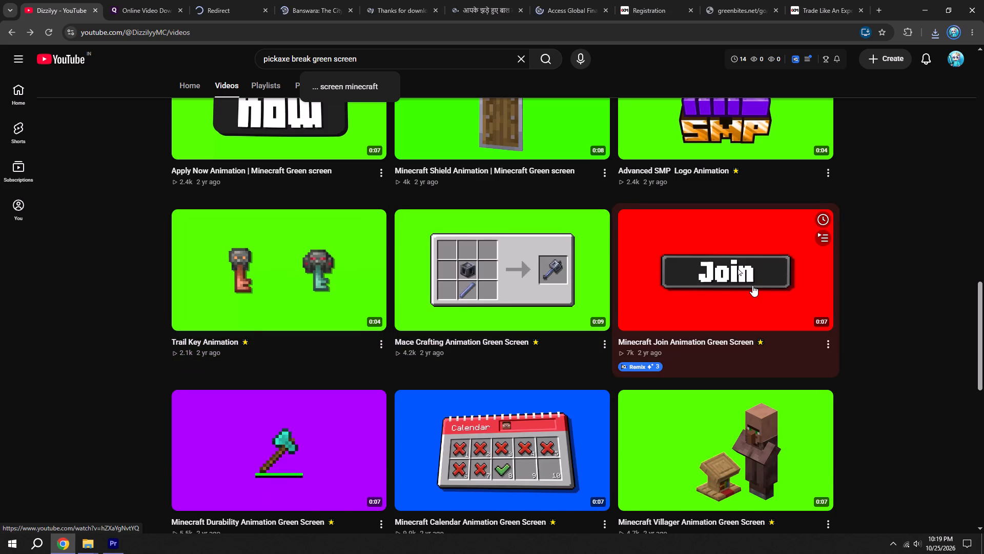
pyautogui.scroll(-3, 750, 285)
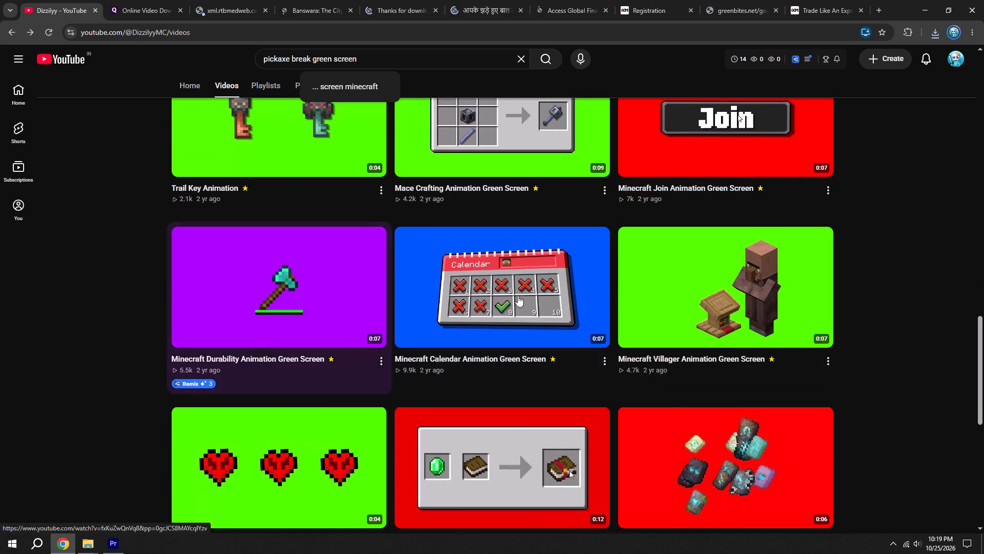
pyautogui.scroll(-3, 652, 285)
pyautogui.scroll(-3, 371, 324)
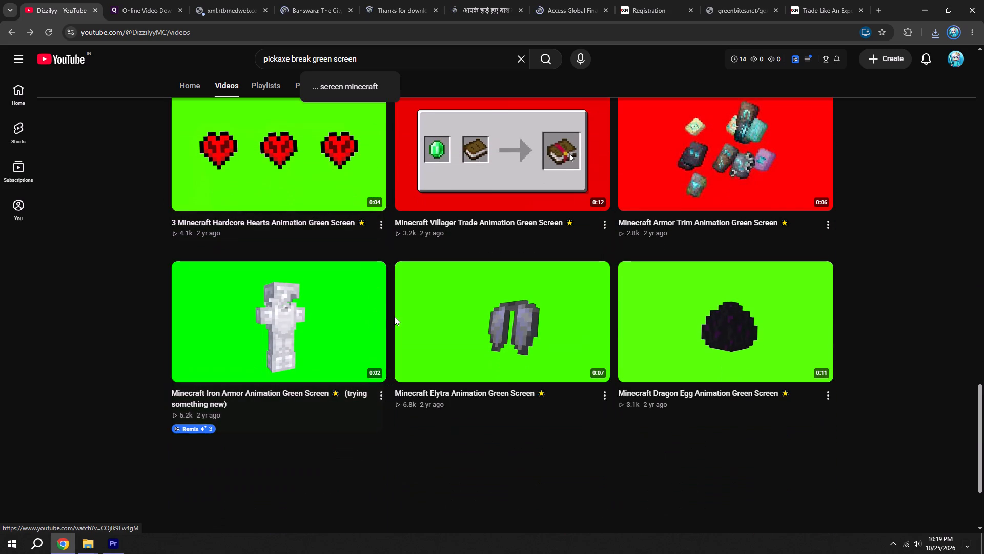
pyautogui.scroll(-4, 375, 323)
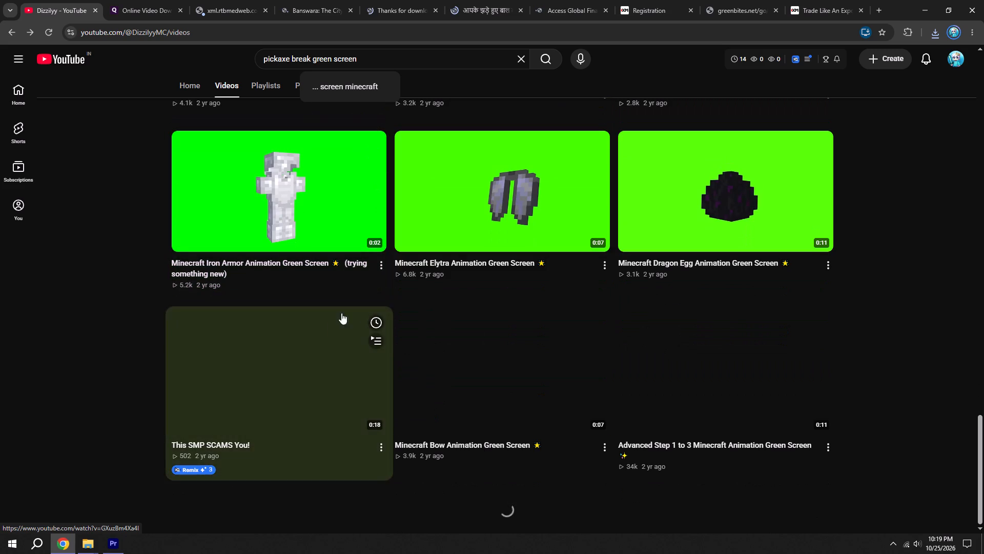
pyautogui.scroll(-4, 326, 305)
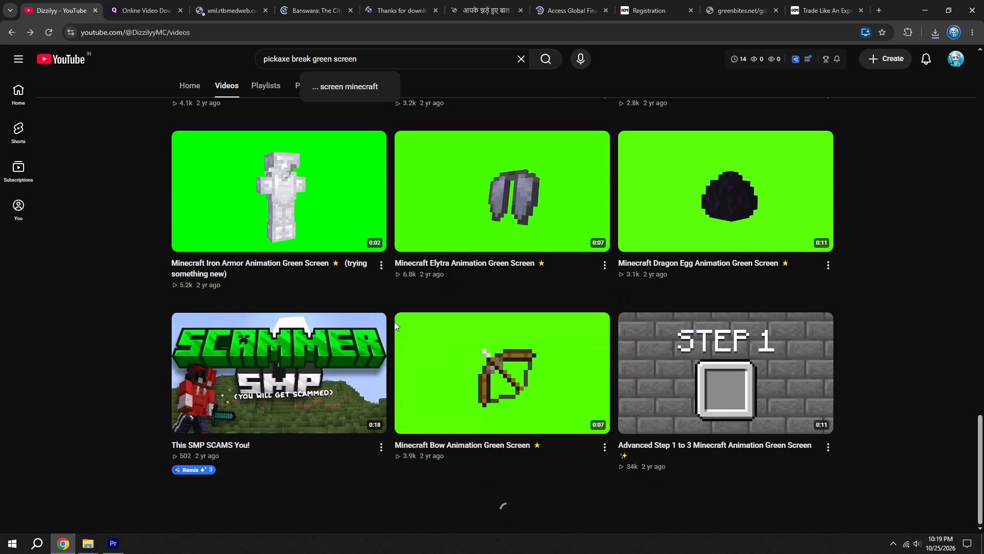
pyautogui.scroll(-2, 389, 325)
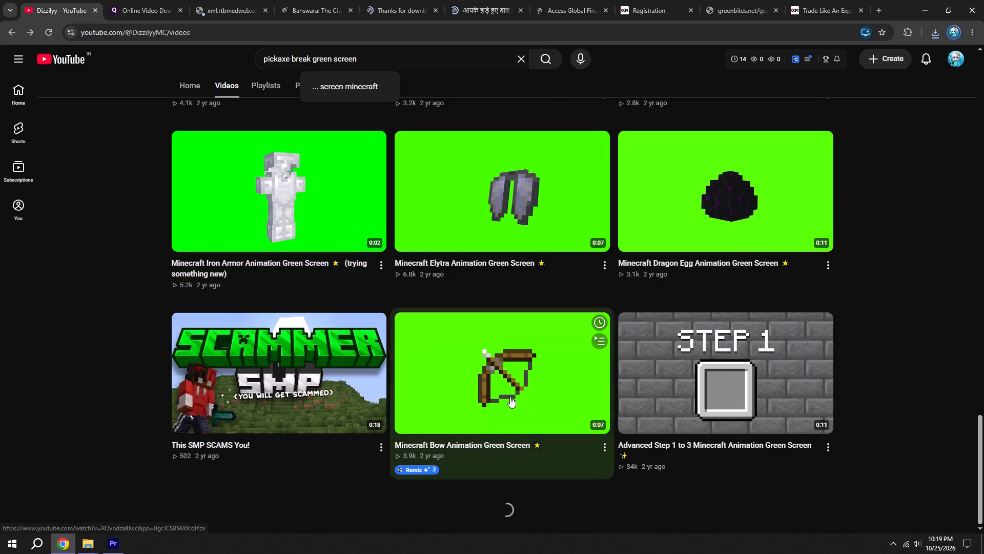
pyautogui.scroll(-2, 415, 263)
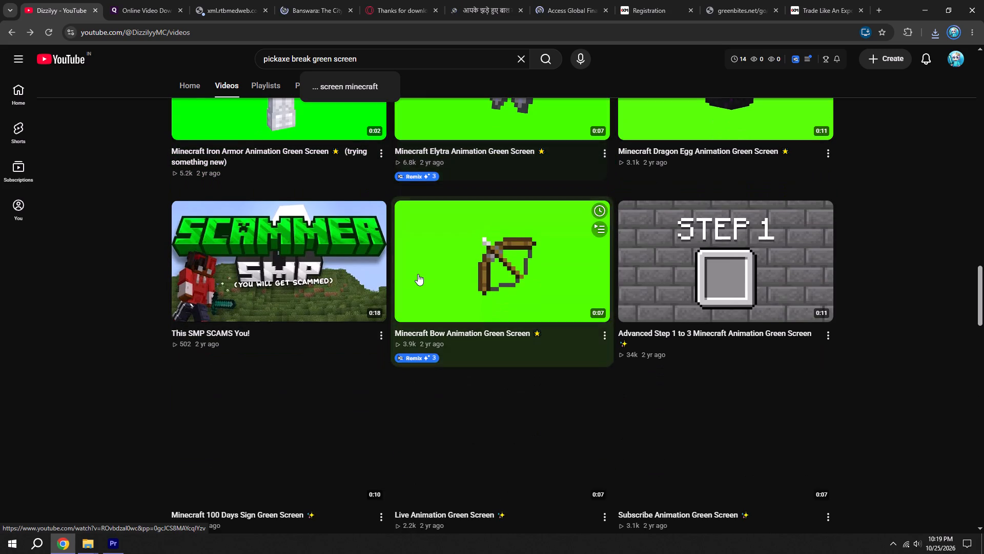
pyautogui.scroll(-1, 418, 276)
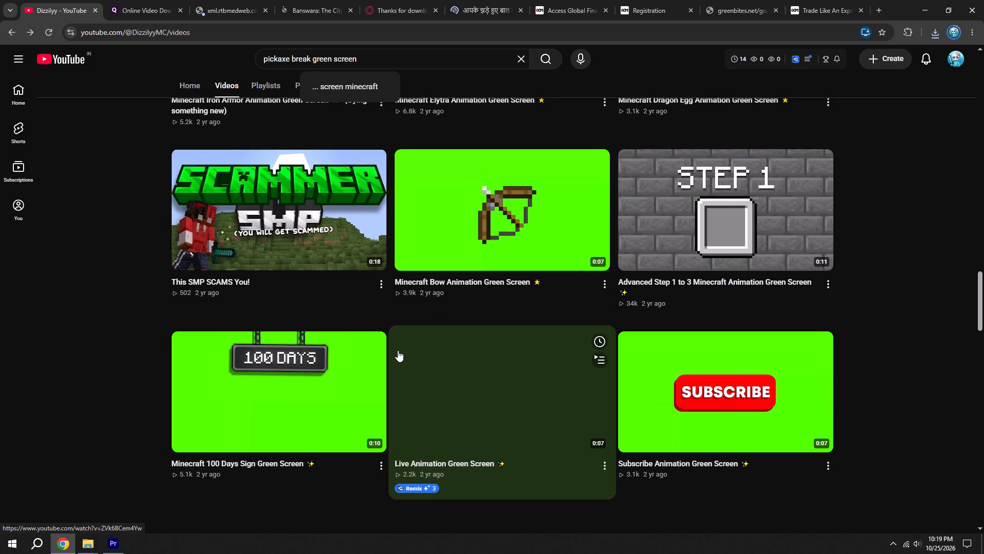
pyautogui.scroll(-4, 482, 420)
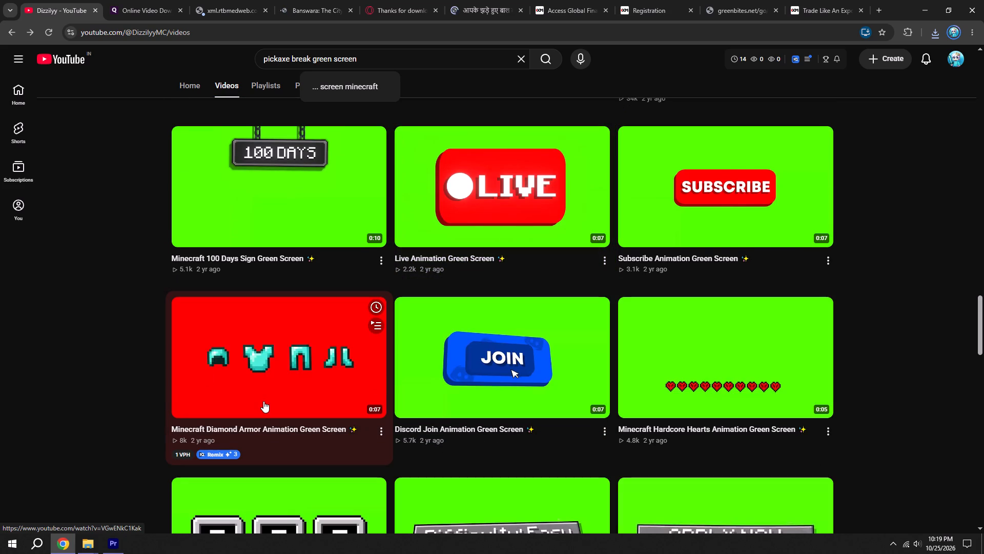
pyautogui.scroll(-4, 274, 399)
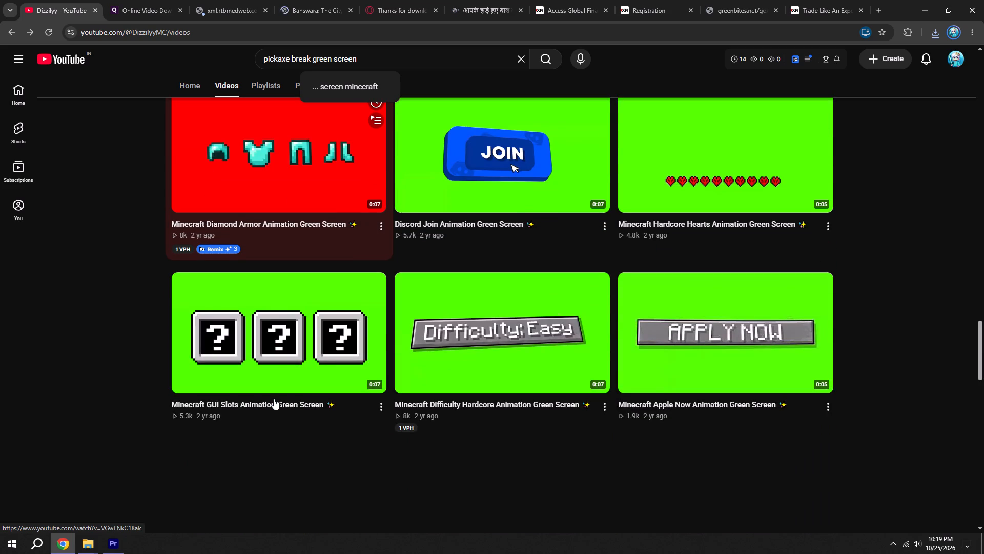
pyautogui.scroll(-3, 281, 395)
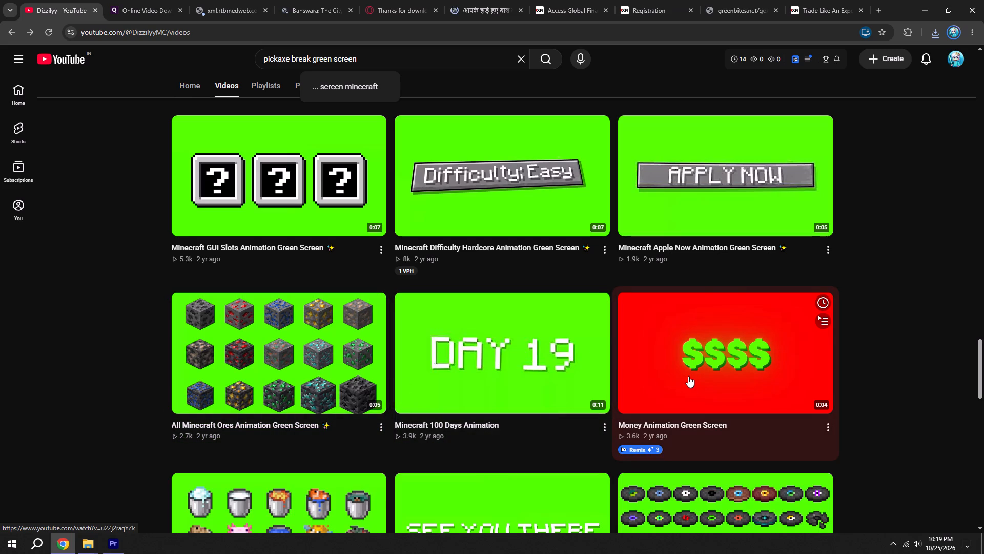
pyautogui.scroll(-3, 688, 376)
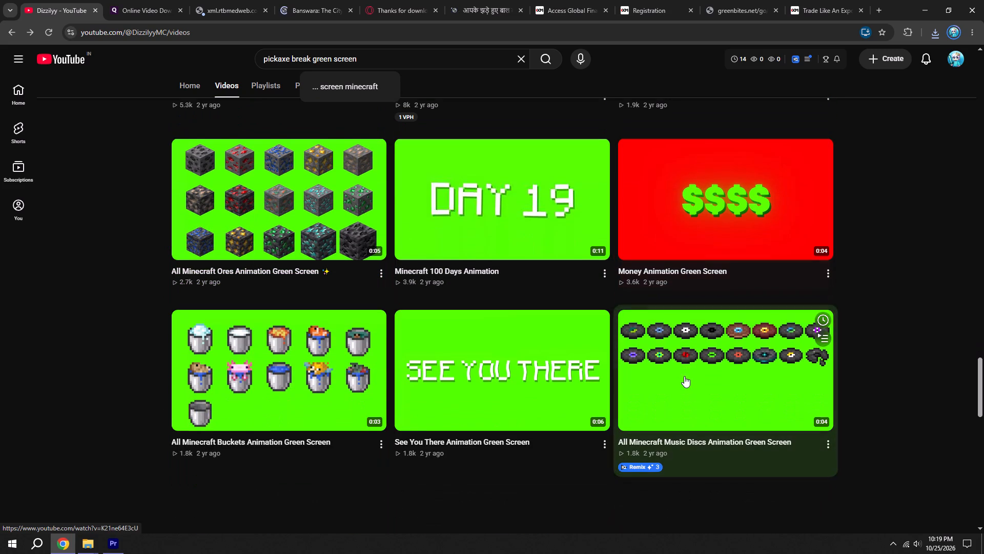
pyautogui.scroll(-3, 507, 376)
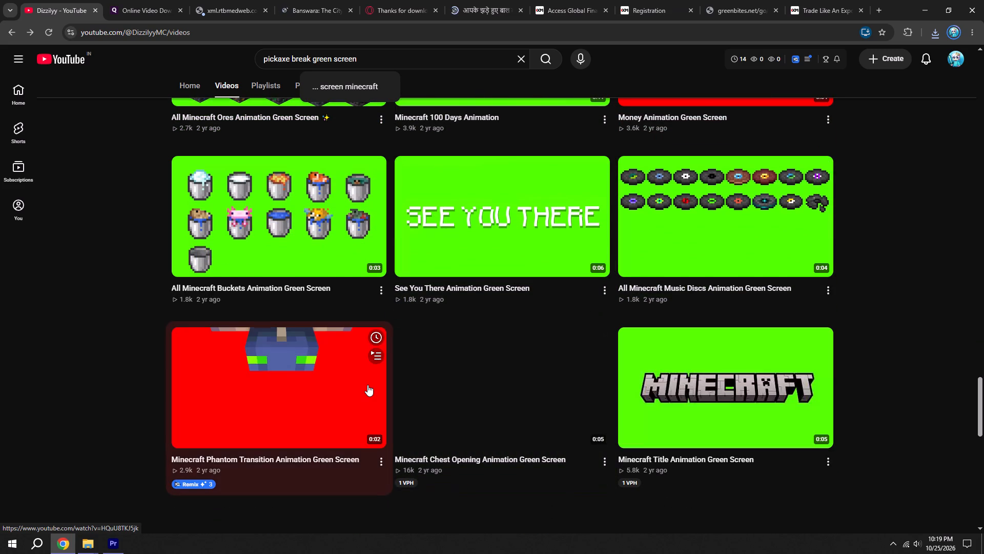
# Open the Minecraft Title Animation Green Screen video, like it, and look over its description and comments.
pyautogui.click(742, 418)
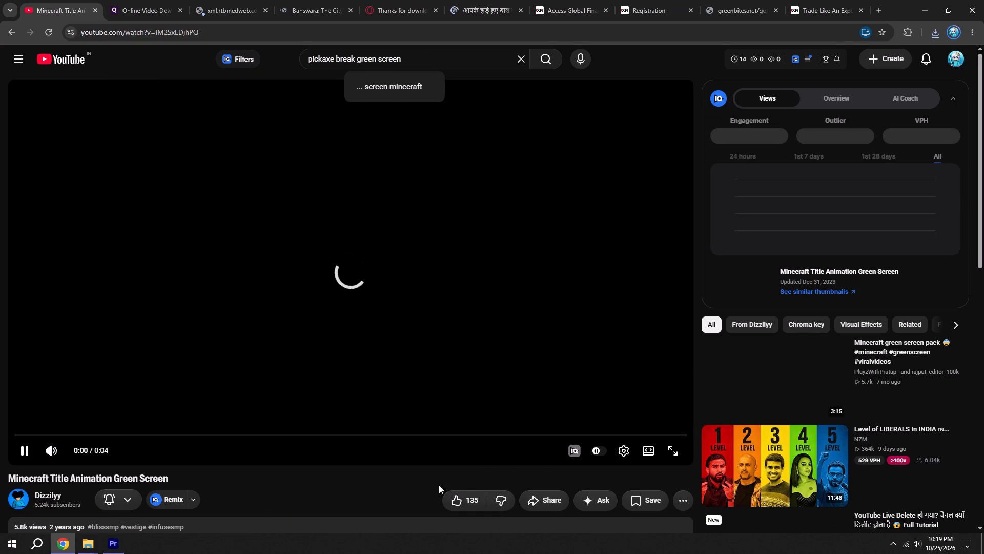
pyautogui.click(463, 494)
pyautogui.click(543, 506)
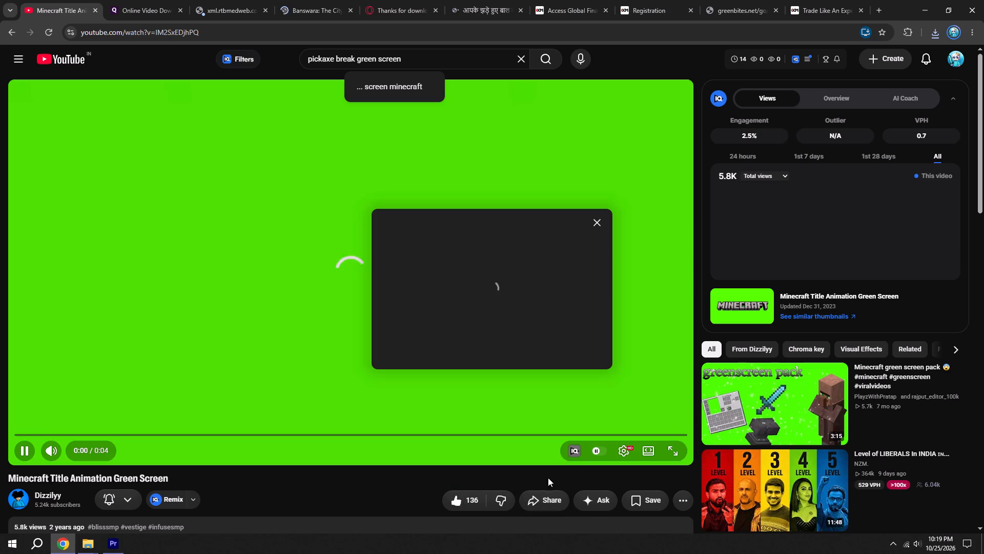
pyautogui.click(291, 320)
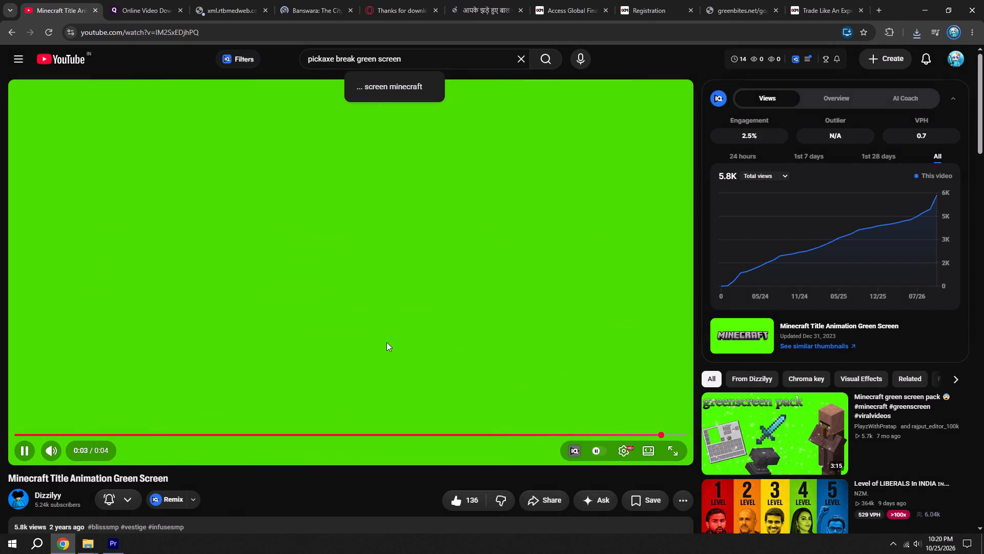
pyautogui.scroll(-1, 403, 332)
pyautogui.scroll(-4, 221, 343)
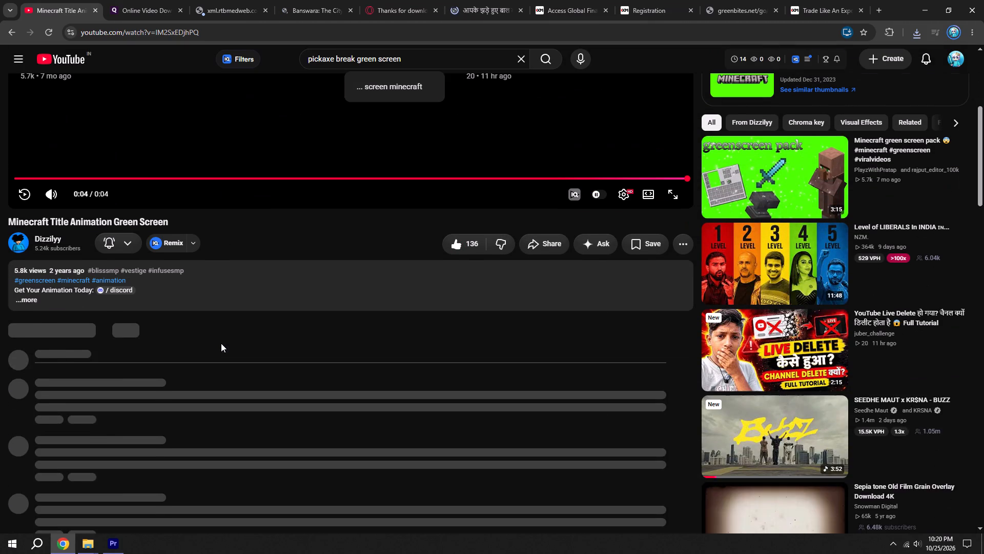
pyautogui.scroll(-3, 220, 343)
pyautogui.scroll(3, 220, 339)
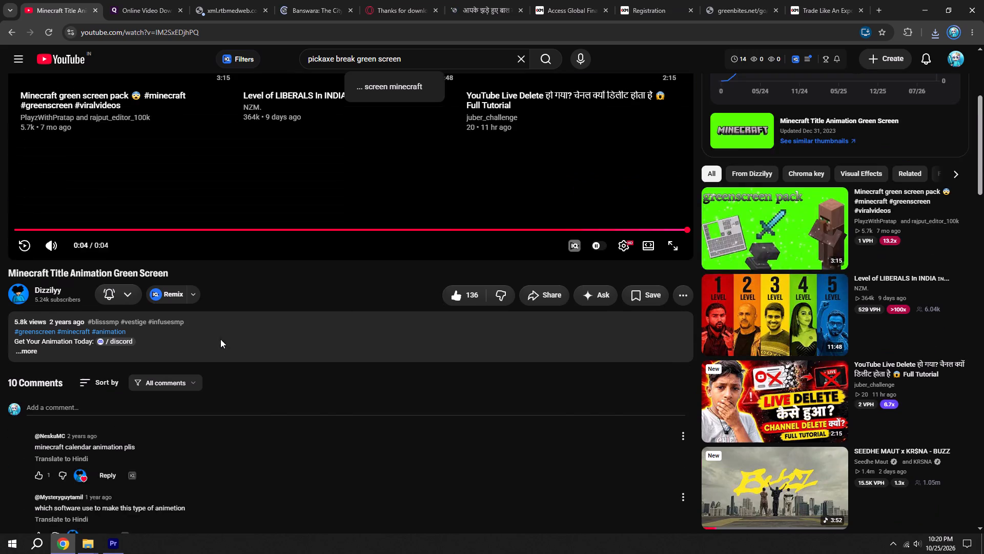
pyautogui.scroll(13, 220, 339)
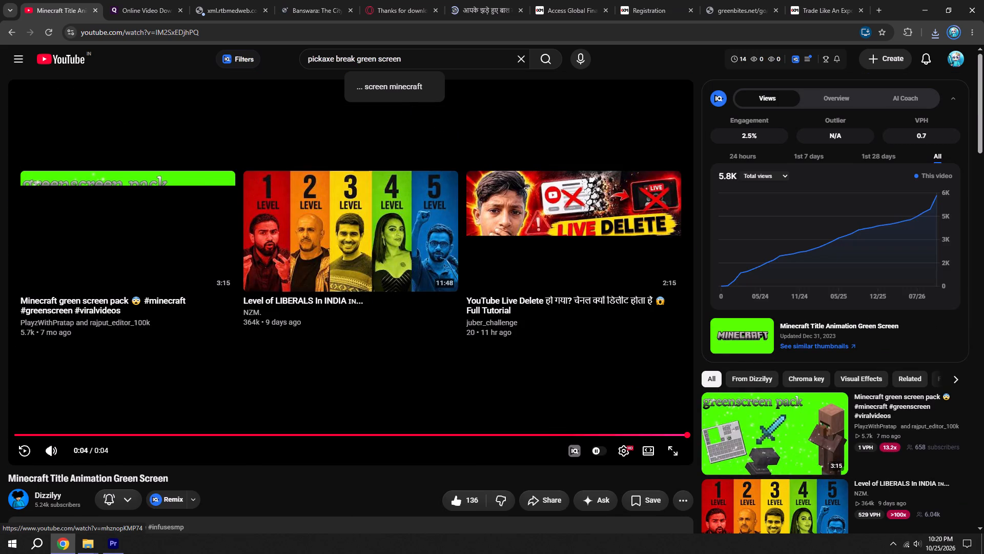
# Search YouTube for "minecarft prision animation" in place of the pickaxe green screen query.
pyautogui.moveTo(415, 53); pyautogui.dragTo(126, 9)
pyautogui.press('BackSpace')
pyautogui.write('minecarft pr')
pyautogui.write('ision ani')
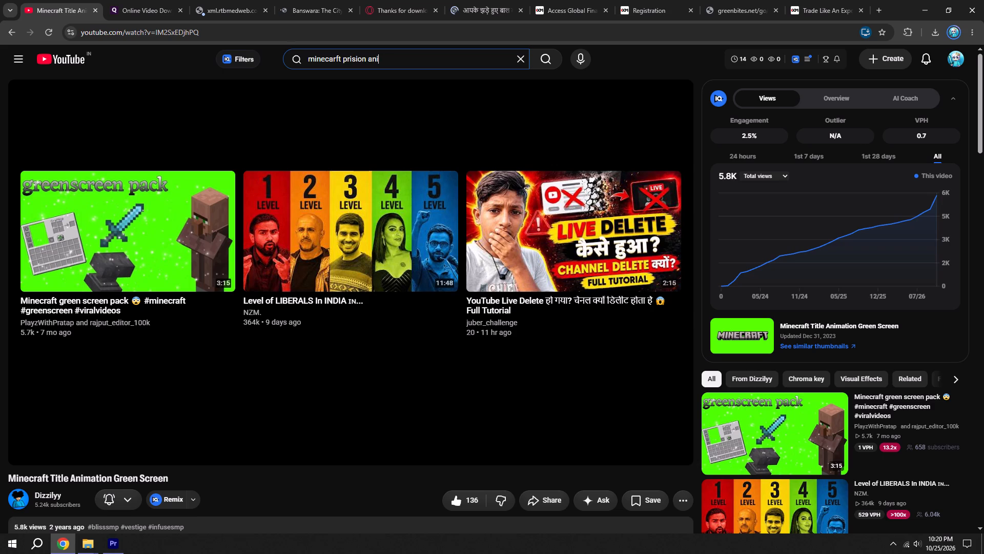
pyautogui.write('mation')
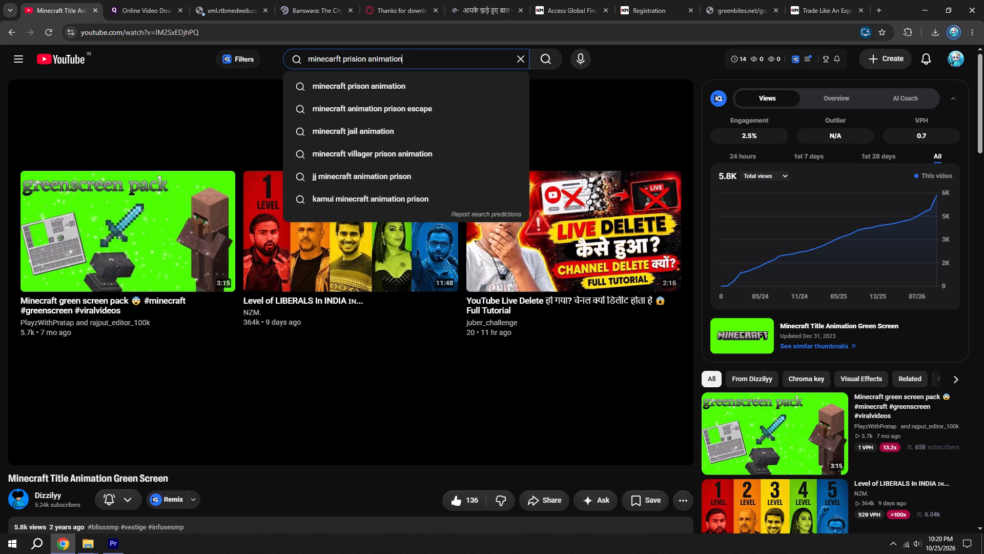
pyautogui.press('Return')
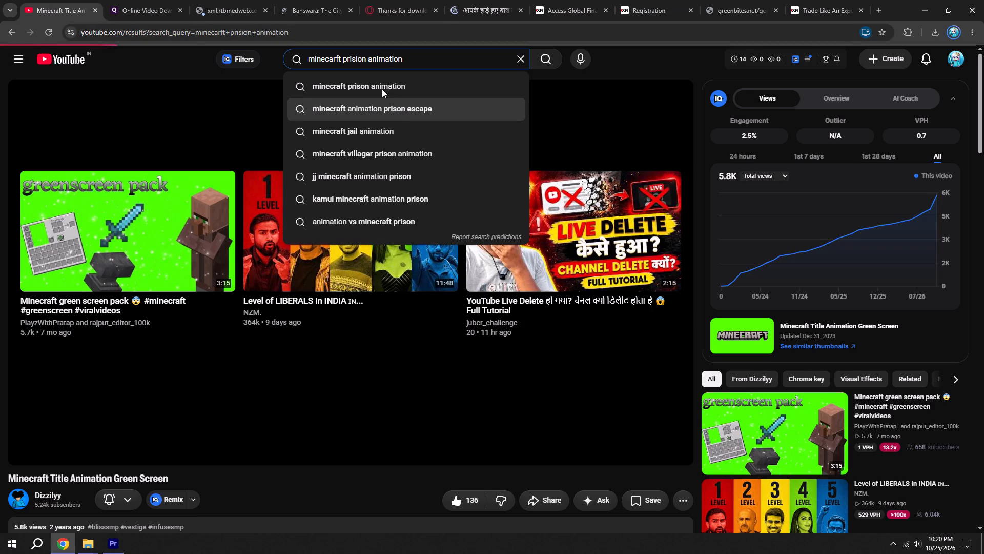
pyautogui.click(382, 89)
# Switch by way of the QDownloader page to Premiere Pro and save the McHub pri 2 project.
pyautogui.click(138, 0)
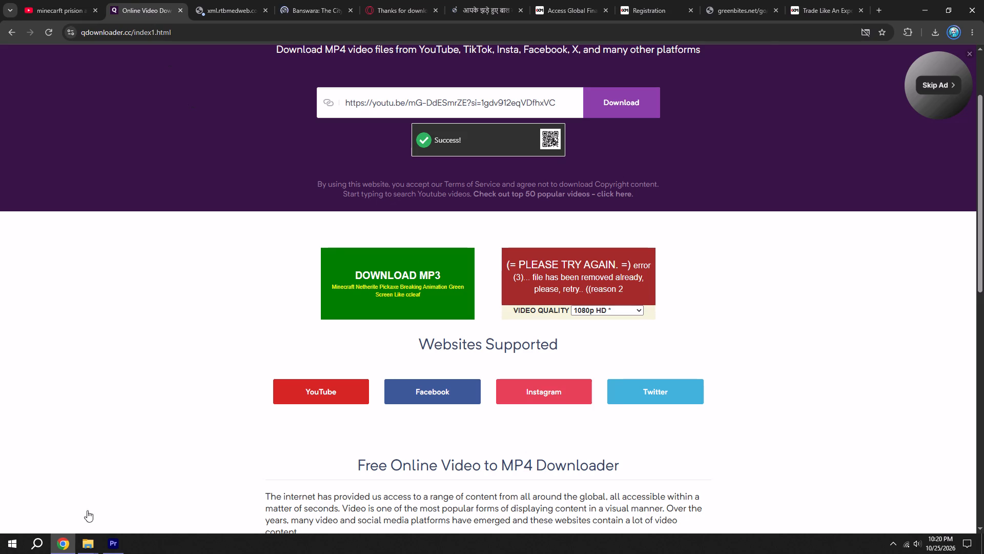
pyautogui.click(108, 546)
pyautogui.hotkey('ctrl', 's')
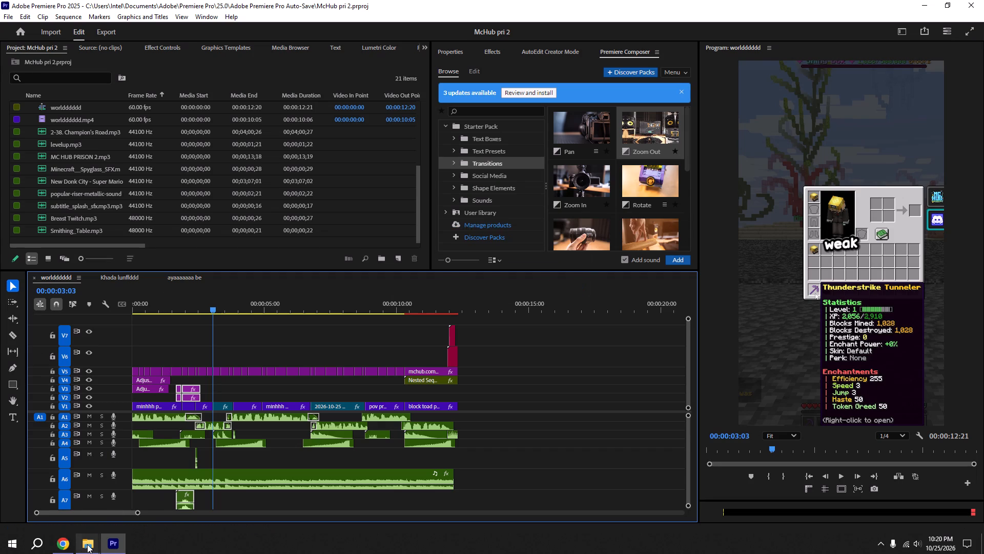
# Switch to File Explorer and look through the Downloads folder for the downloaded pickaxe green screen clip.
pyautogui.click(87, 544)
pyautogui.click(130, 515)
pyautogui.scroll(5, 465, 233)
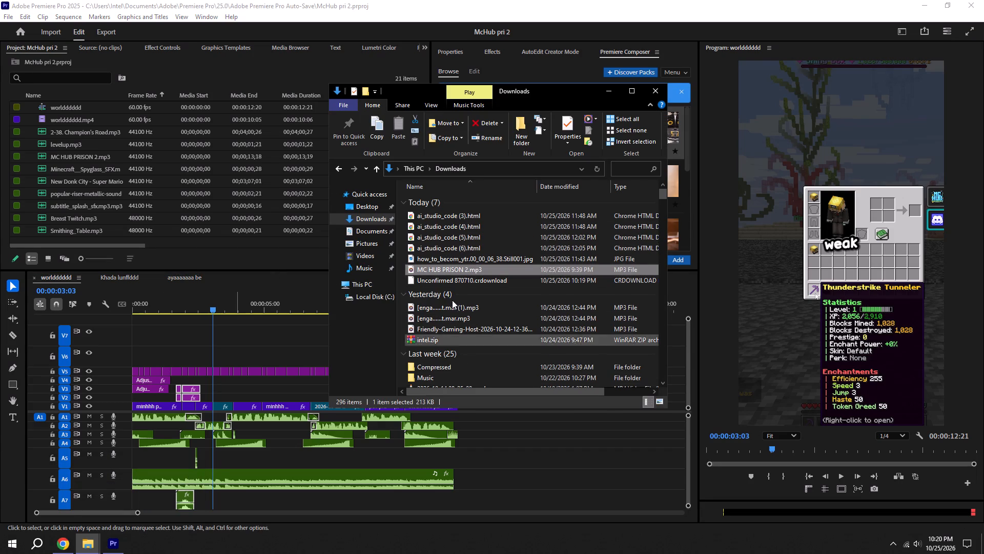
pyautogui.rightClick(494, 192)
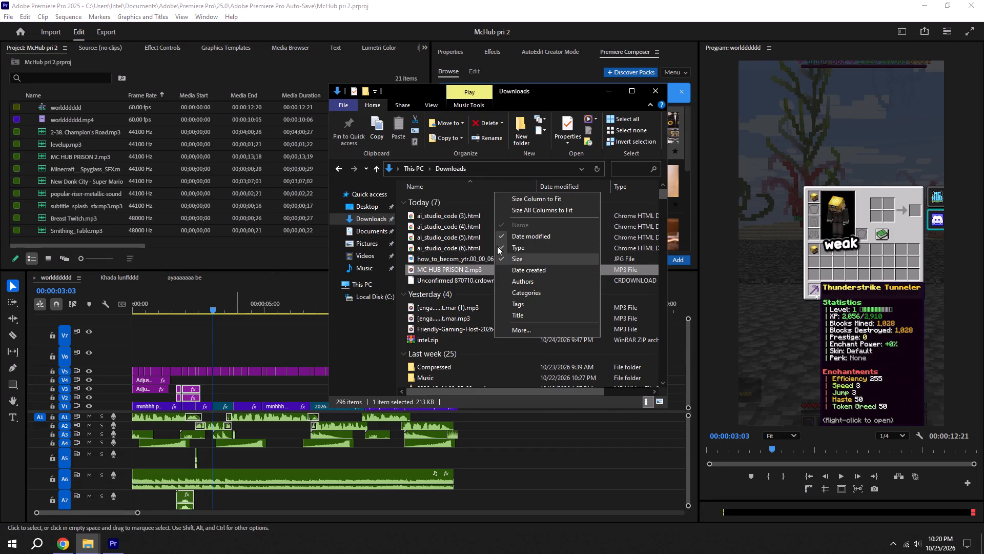
pyautogui.rightClick(468, 203)
pyautogui.rightClick(537, 226)
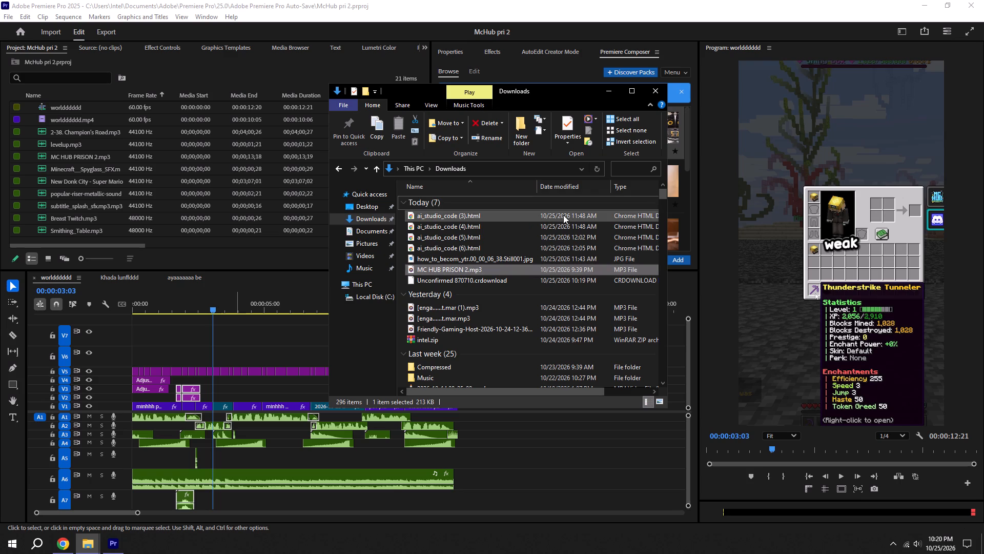
pyautogui.click(642, 96)
pyautogui.rightClick(721, 242)
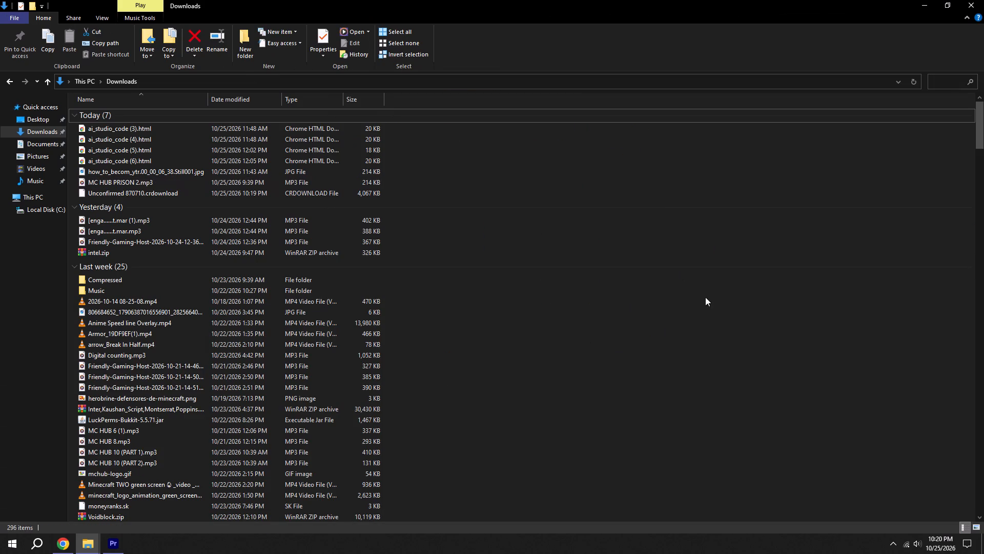
pyautogui.click(771, 281)
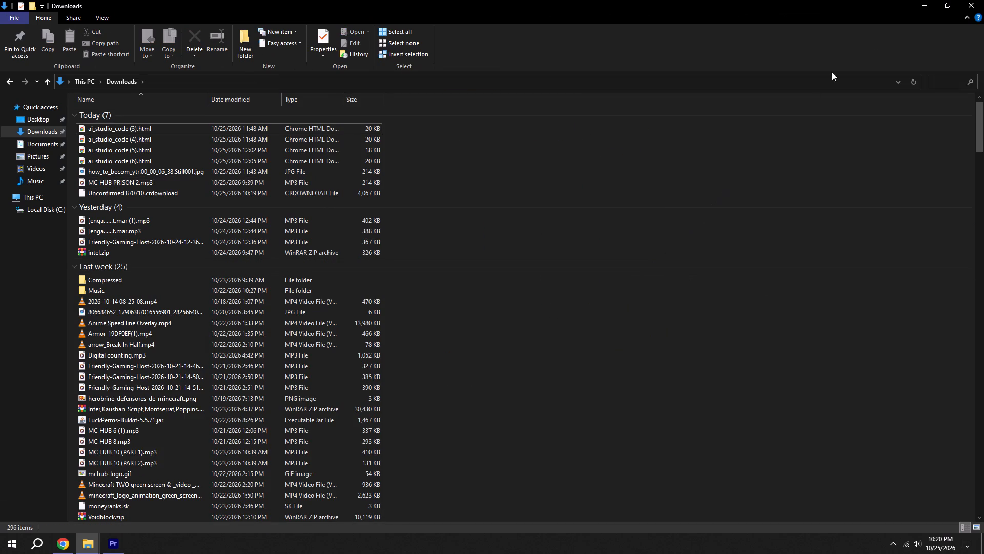
pyautogui.click(947, 0)
pyautogui.scroll(-3, 453, 279)
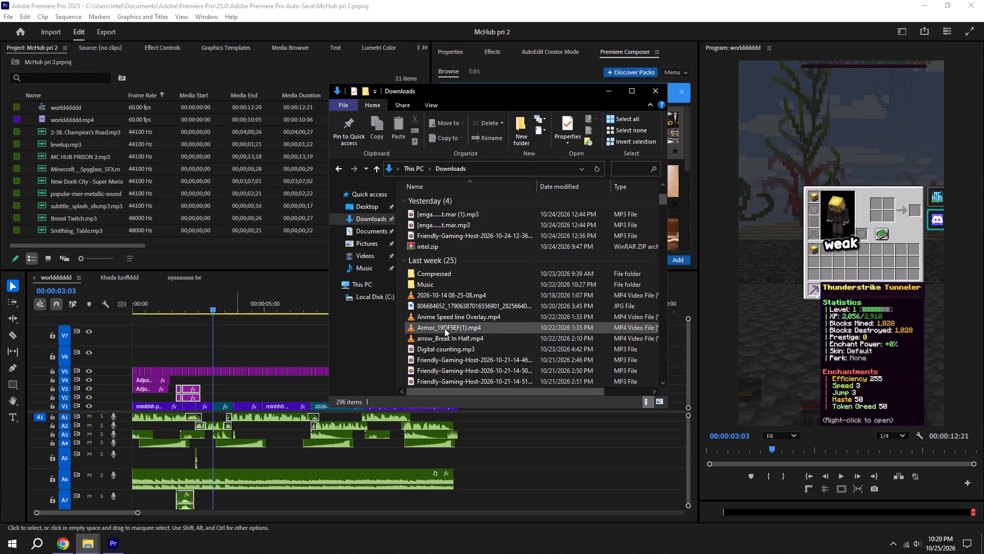
pyautogui.moveTo(448, 297); pyautogui.dragTo(431, 294)
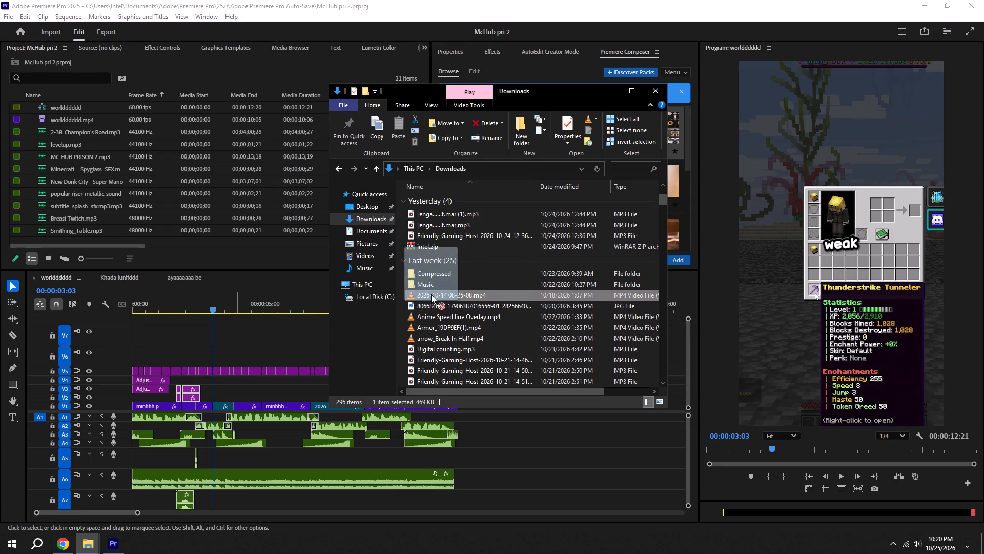
pyautogui.moveTo(431, 294); pyautogui.dragTo(493, 297)
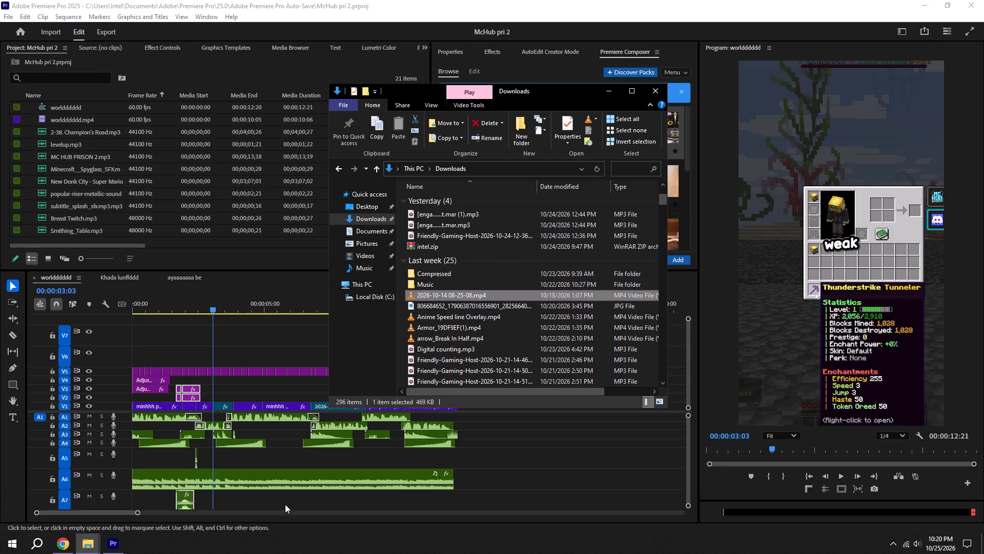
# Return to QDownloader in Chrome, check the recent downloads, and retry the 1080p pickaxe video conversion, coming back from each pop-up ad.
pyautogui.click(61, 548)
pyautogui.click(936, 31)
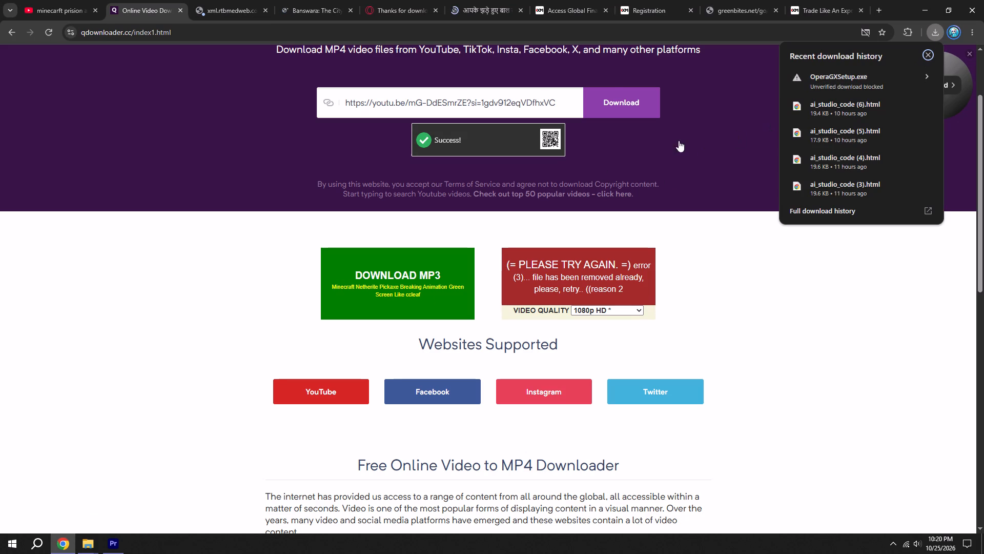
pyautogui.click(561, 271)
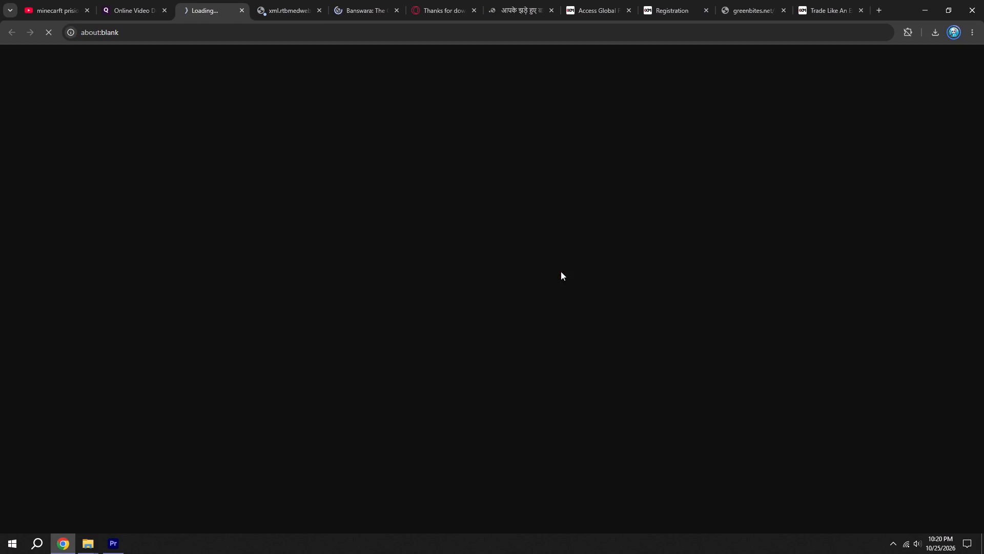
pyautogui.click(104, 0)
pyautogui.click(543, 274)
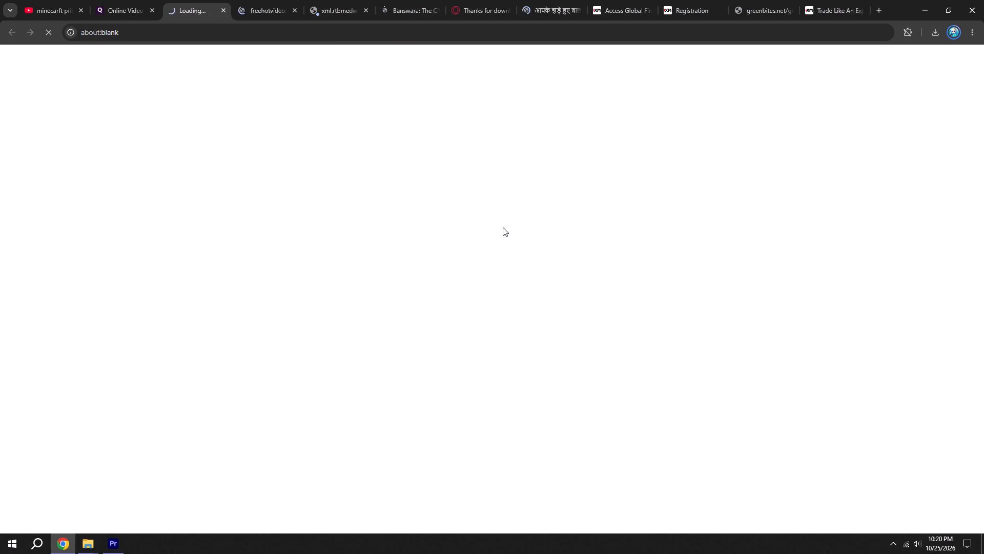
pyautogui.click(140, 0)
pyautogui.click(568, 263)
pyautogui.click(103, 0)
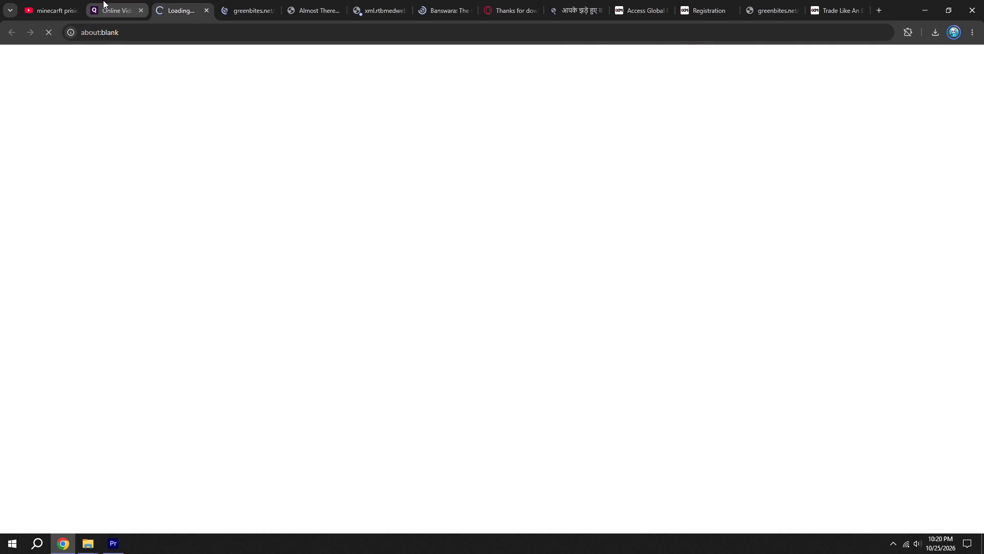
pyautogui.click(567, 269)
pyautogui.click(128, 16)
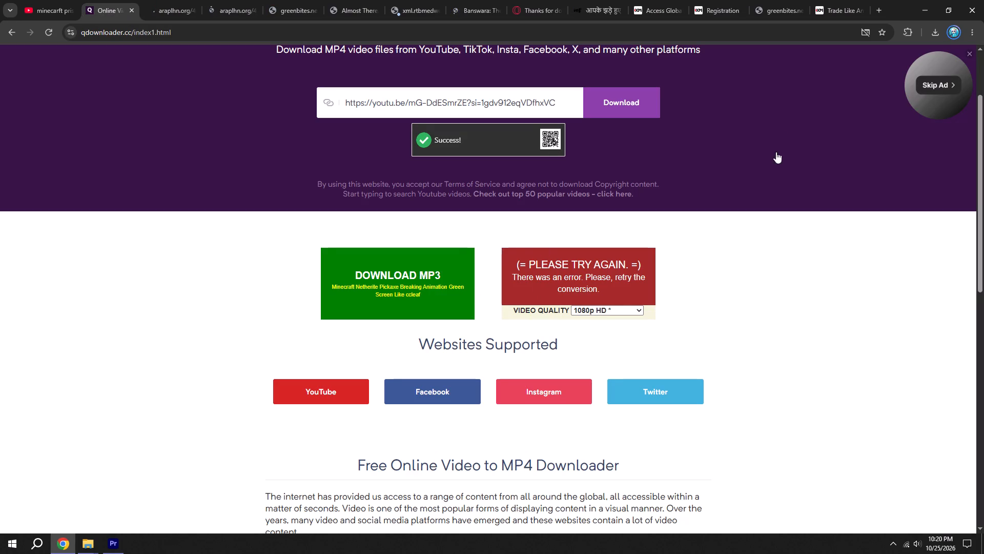
# Delete the unverified OperaGXSetup.exe entry from the download history.
pyautogui.click(931, 36)
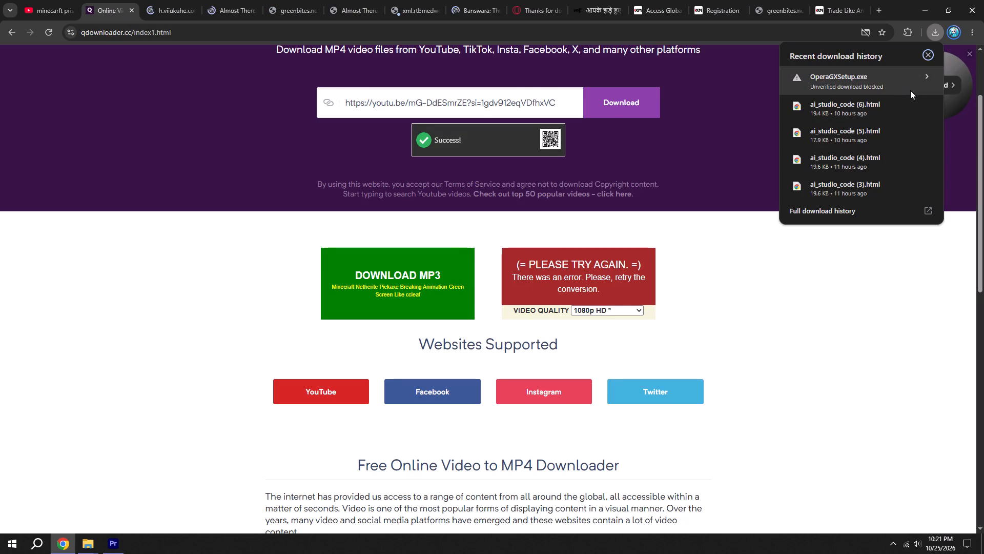
pyautogui.click(925, 77)
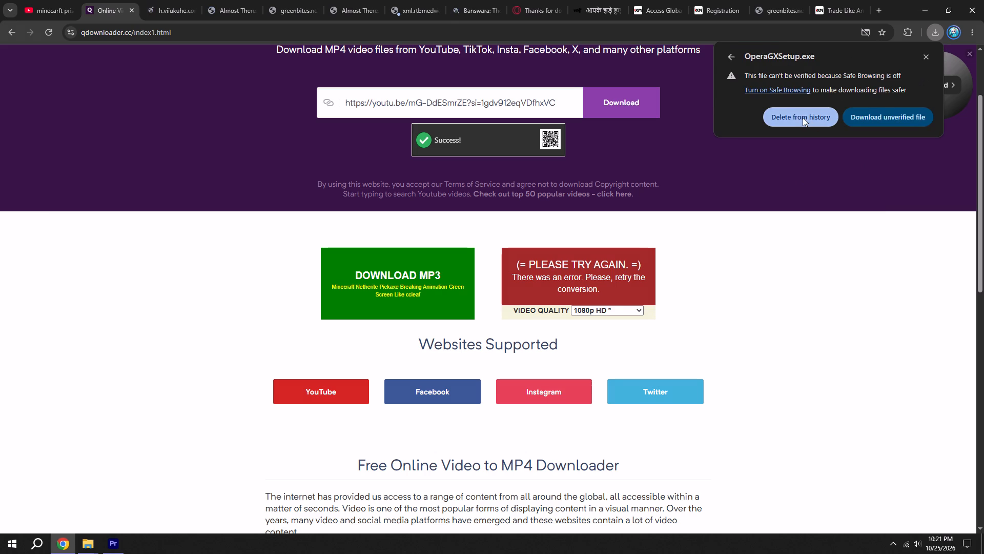
pyautogui.click(803, 117)
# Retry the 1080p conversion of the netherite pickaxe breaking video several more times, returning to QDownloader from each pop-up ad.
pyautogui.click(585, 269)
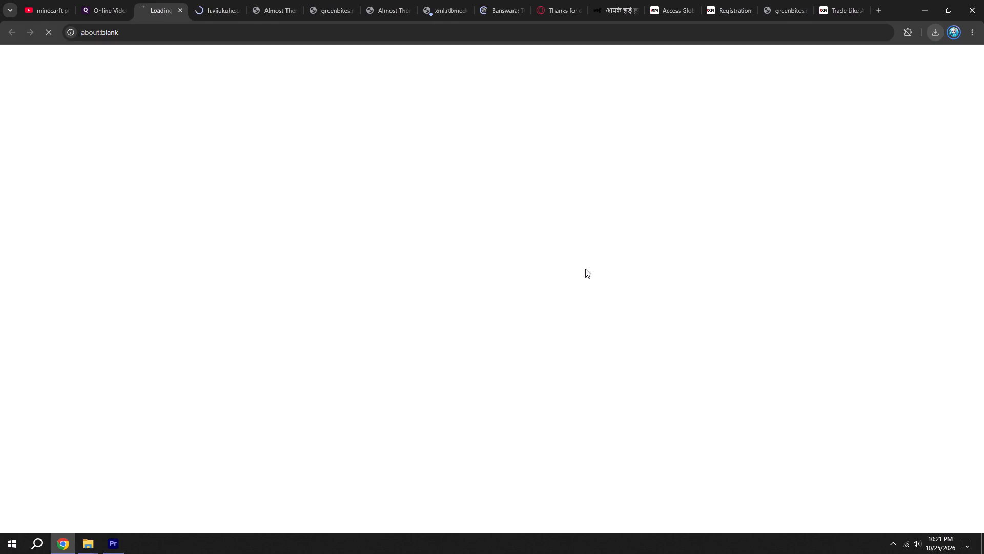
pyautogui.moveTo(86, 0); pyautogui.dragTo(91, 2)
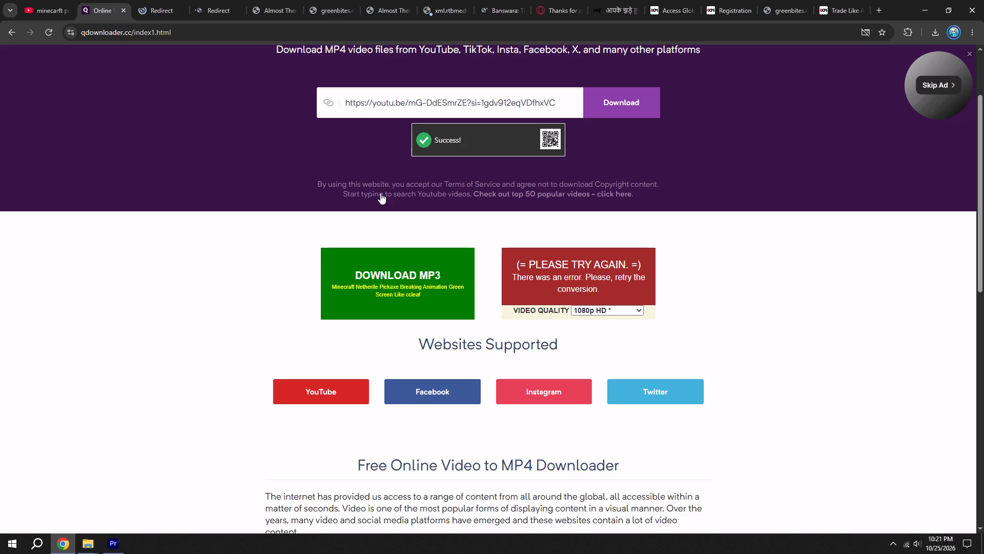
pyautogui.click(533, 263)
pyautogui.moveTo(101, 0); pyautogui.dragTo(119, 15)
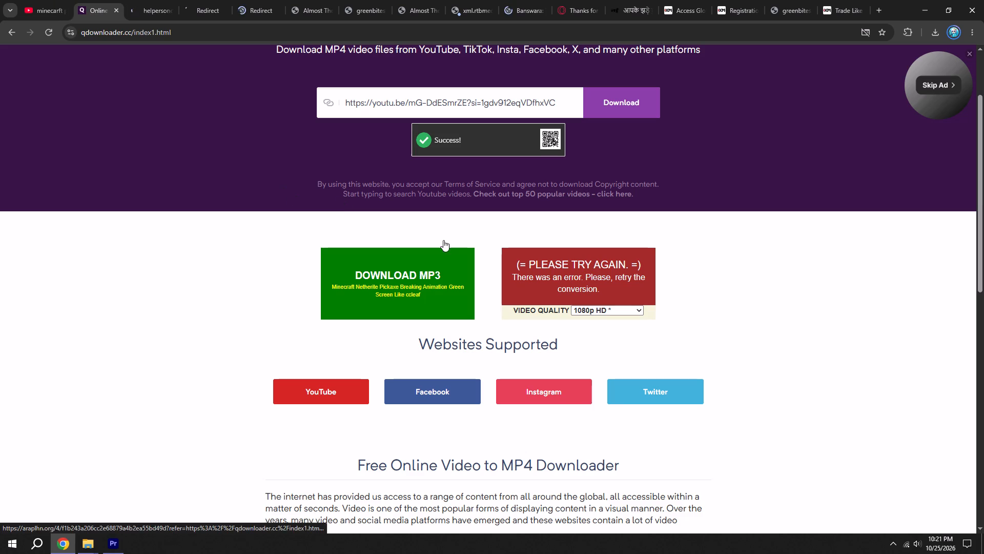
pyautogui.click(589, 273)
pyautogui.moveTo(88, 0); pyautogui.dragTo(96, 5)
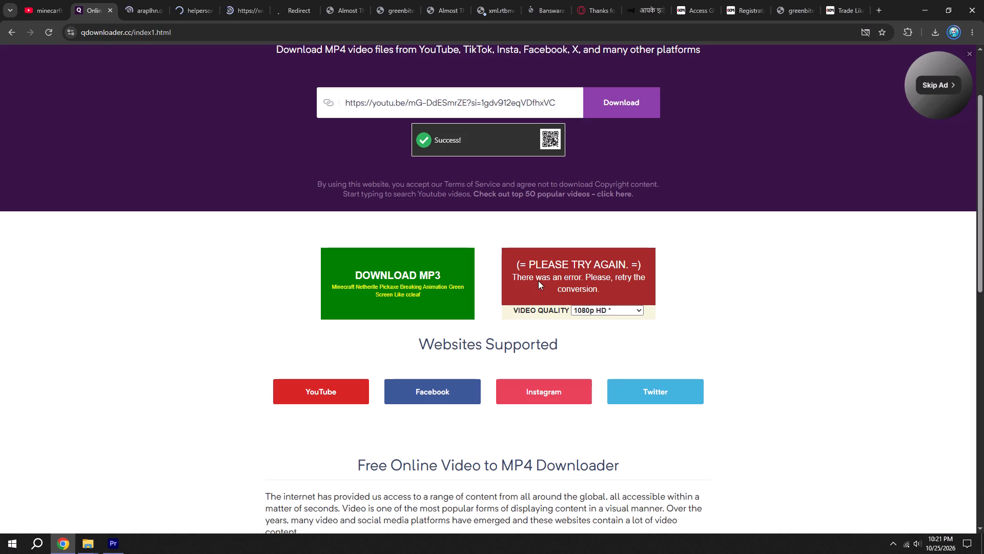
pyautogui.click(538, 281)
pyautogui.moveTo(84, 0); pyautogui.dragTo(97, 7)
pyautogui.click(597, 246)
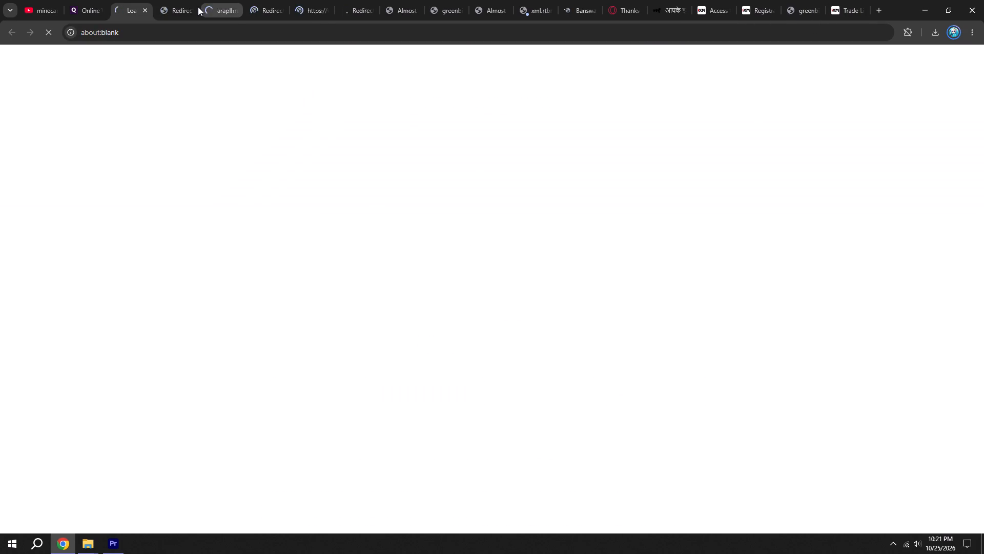
# Close all the pop-up ad tabs, keeping only the YouTube and QDownloader tabs.
pyautogui.tripleClick(146, 10)
pyautogui.tripleClick(146, 10)
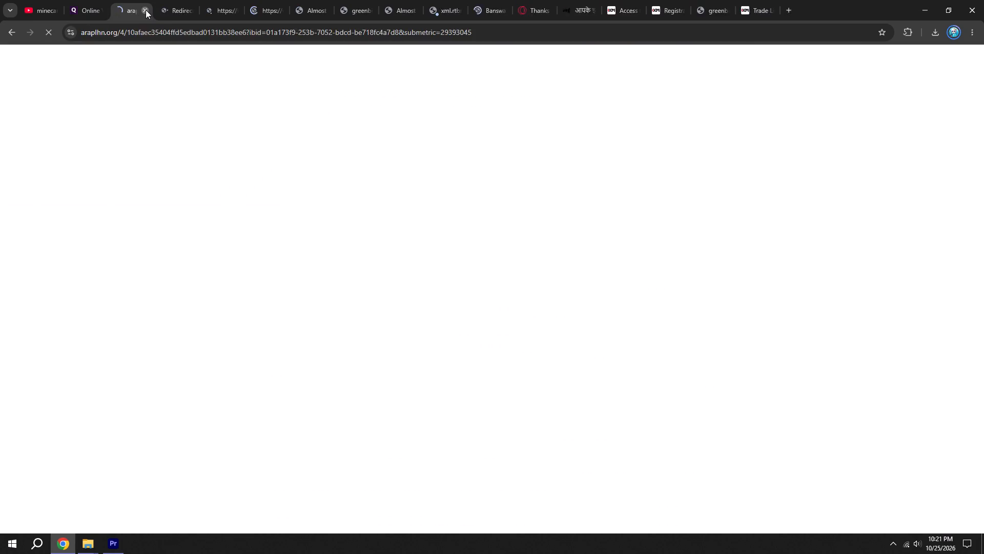
pyautogui.tripleClick(146, 10)
pyautogui.tripleClick(146, 10)
pyautogui.tripleClick(146, 10)
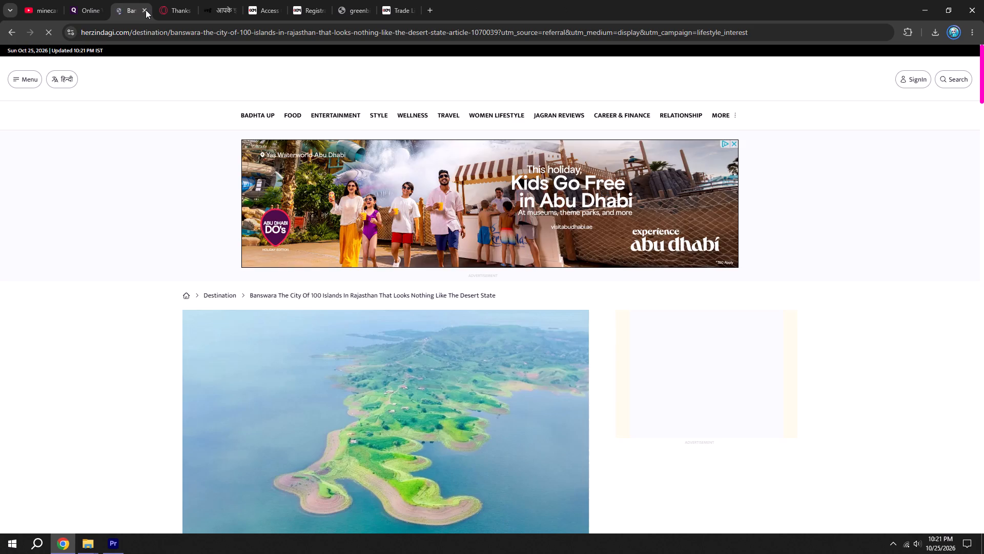
pyautogui.tripleClick(146, 10)
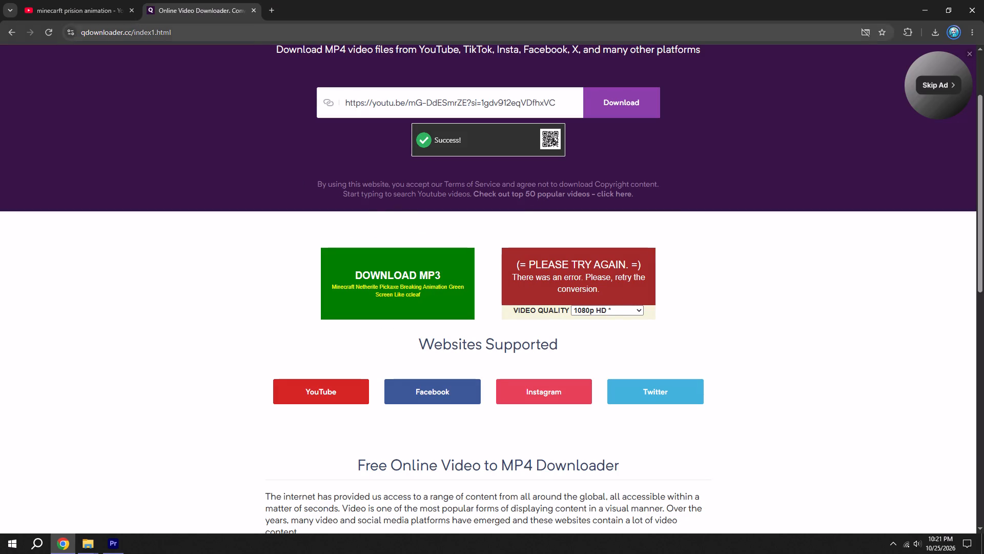
# Search Google in a new tab for "yt video downloader" to find another download site.
pyautogui.click(269, 7)
pyautogui.click(273, 29)
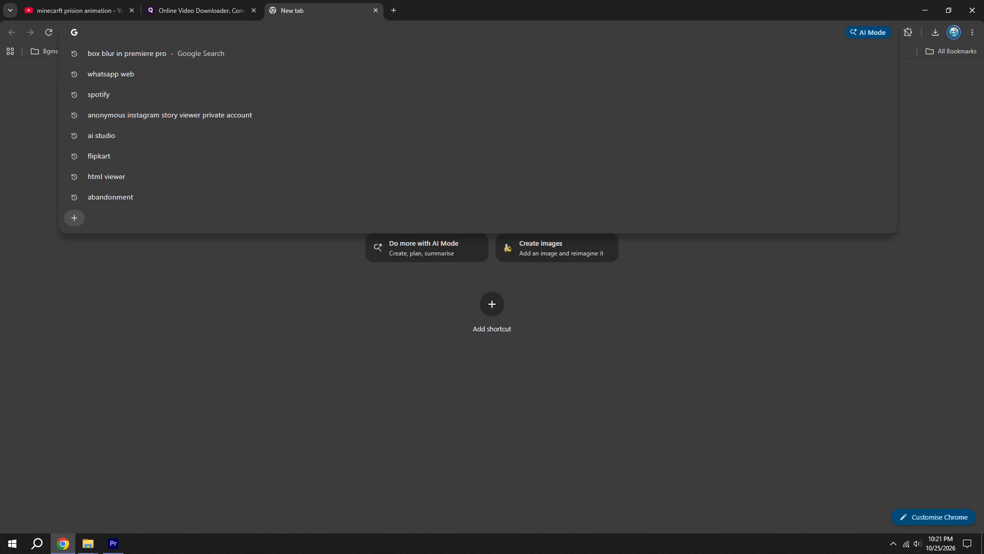
pyautogui.write('yt video')
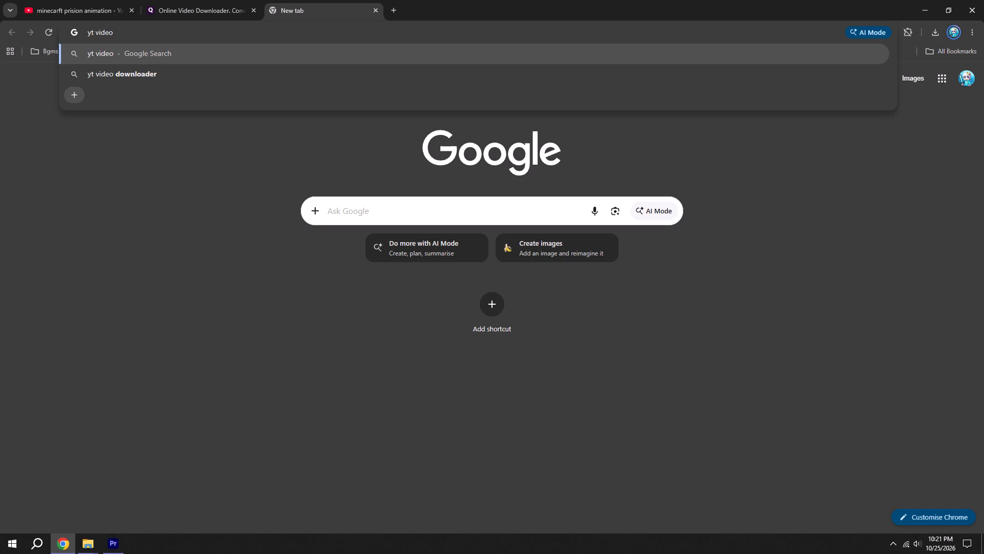
pyautogui.click(243, 80)
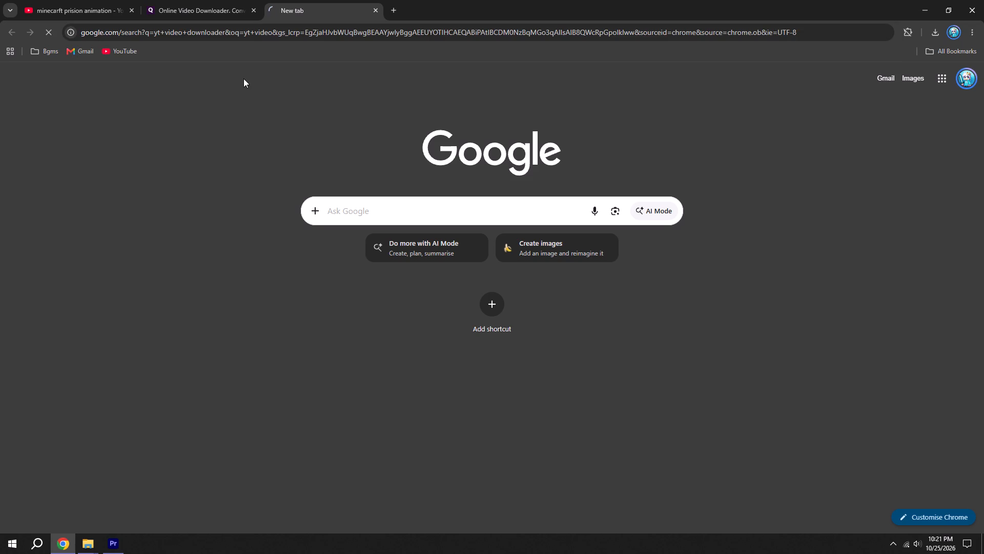
# Switch to Premiere Pro, look over the AutoEdit Creator Mode tools and start installing its v2.13.0 update.
pyautogui.click(121, 552)
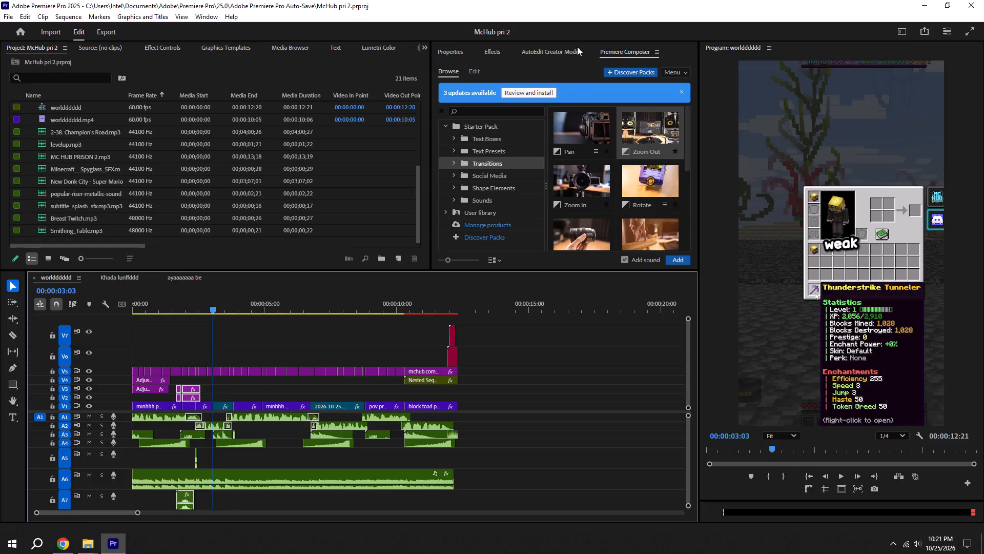
pyautogui.click(546, 48)
pyautogui.scroll(-4, 517, 180)
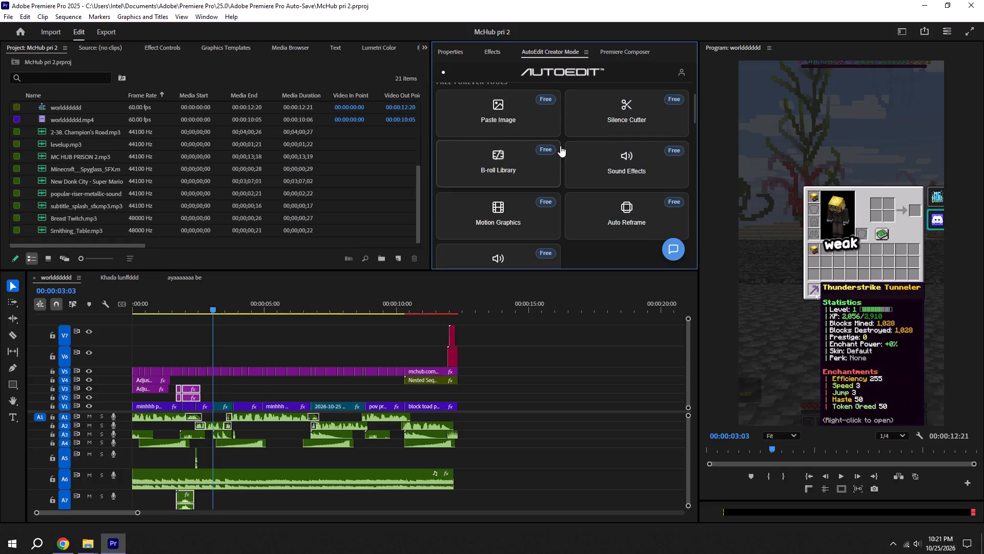
pyautogui.scroll(-2, 560, 146)
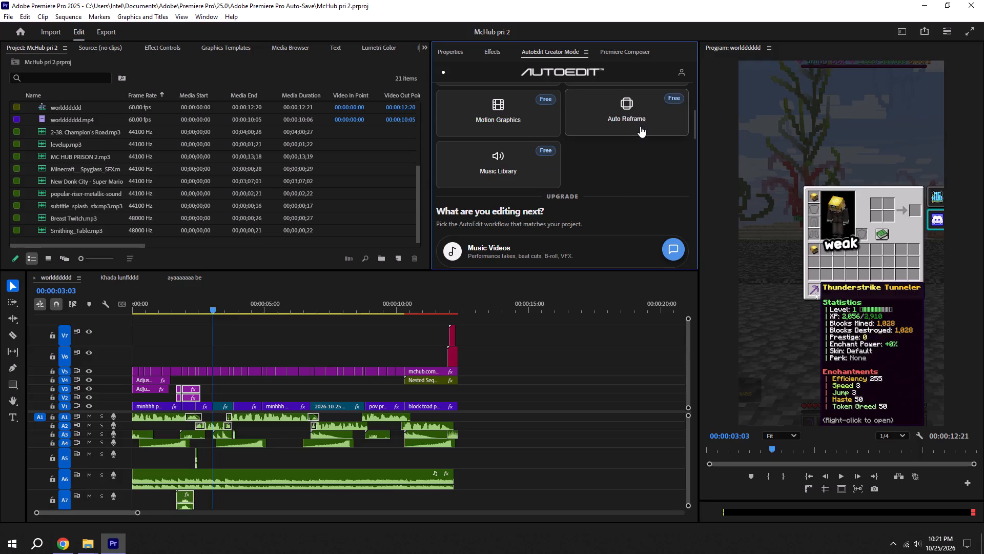
pyautogui.scroll(-2, 639, 126)
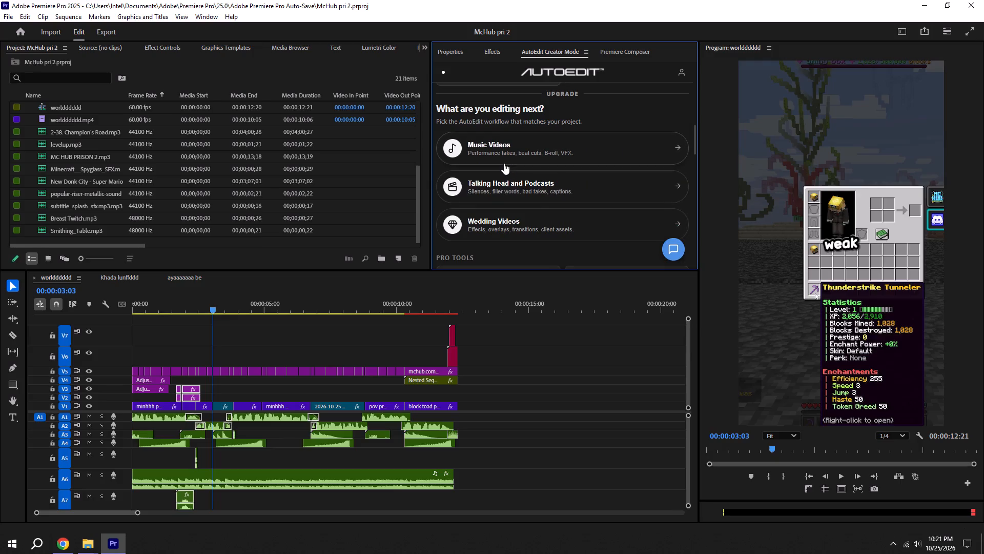
pyautogui.scroll(8, 524, 173)
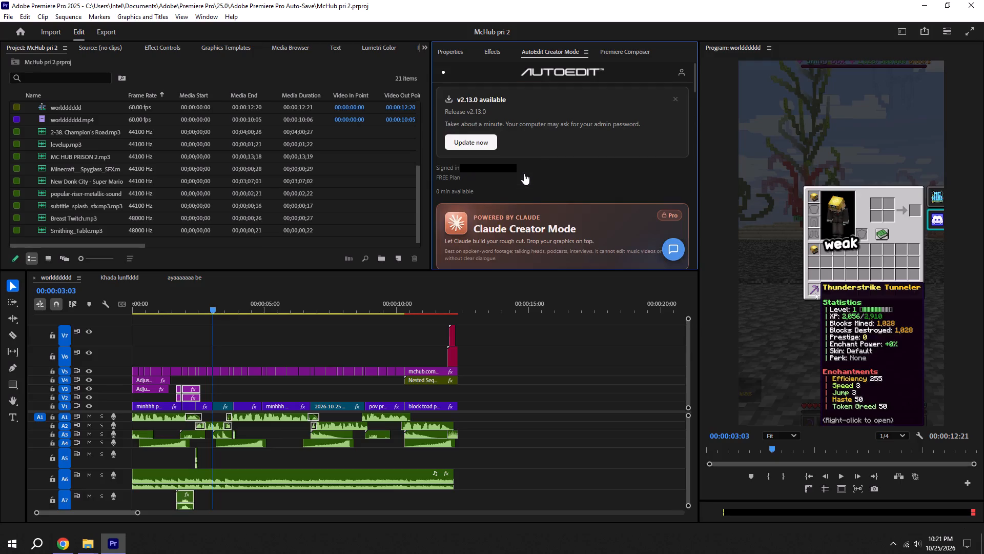
pyautogui.scroll(-2, 524, 173)
pyautogui.scroll(4, 558, 135)
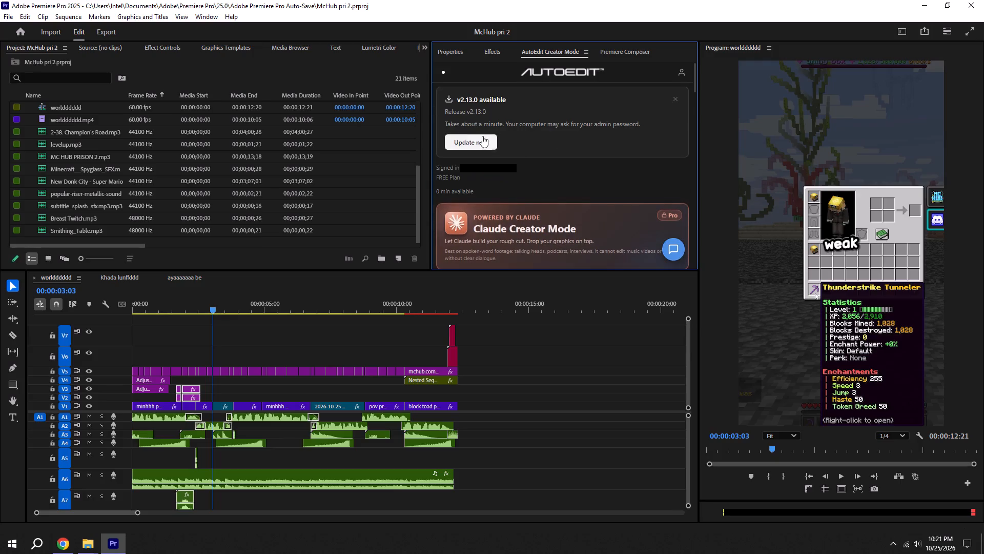
pyautogui.click(475, 133)
pyautogui.click(473, 145)
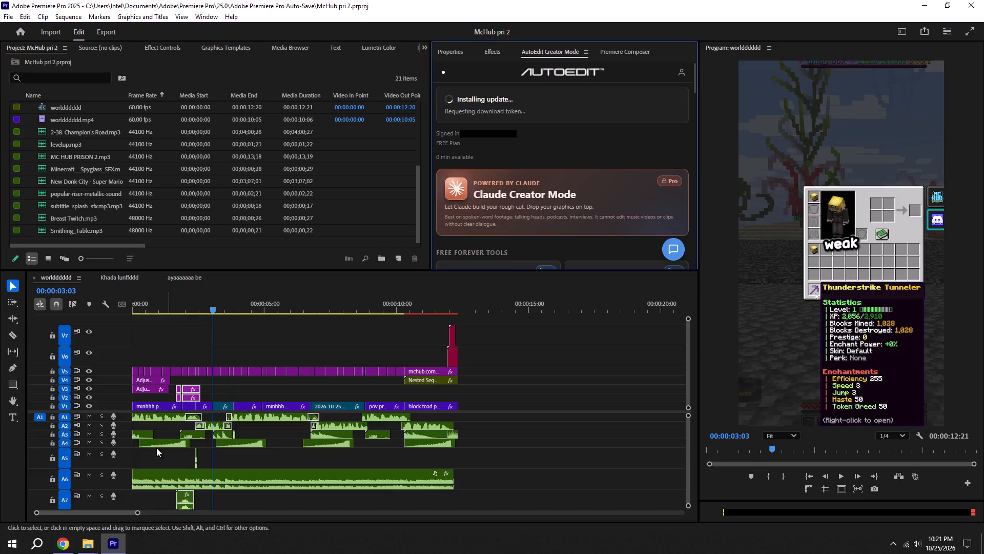
# Back in Chrome, open VidsSave's Free YouTube Video Downloader from the results and submit the copied netherite pickaxe breaking video link.
pyautogui.click(65, 543)
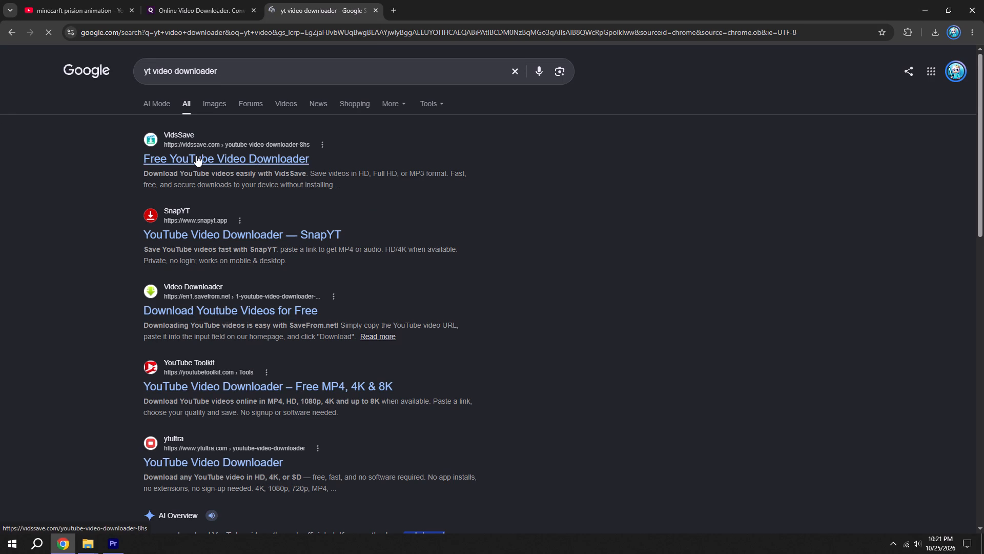
pyautogui.click(196, 155)
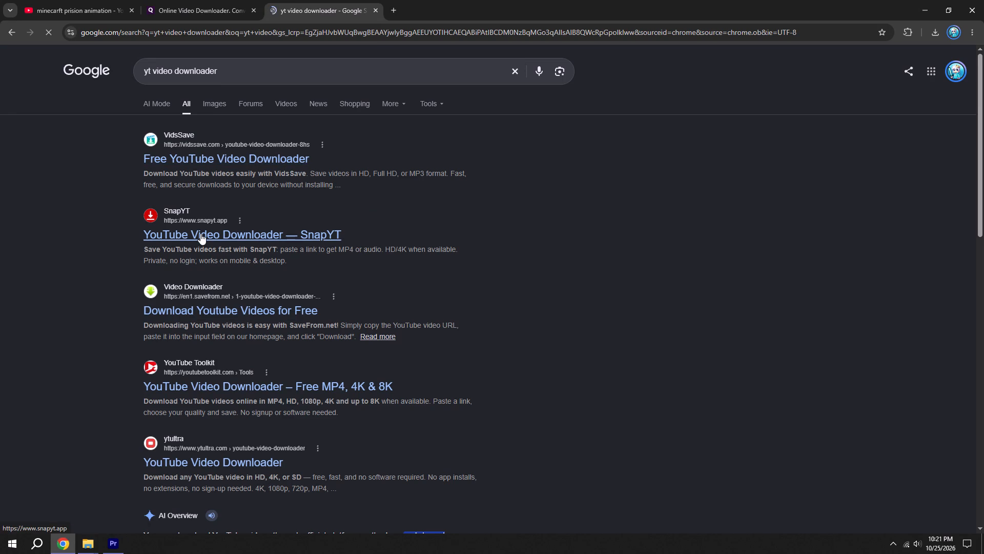
pyautogui.scroll(-3, 200, 233)
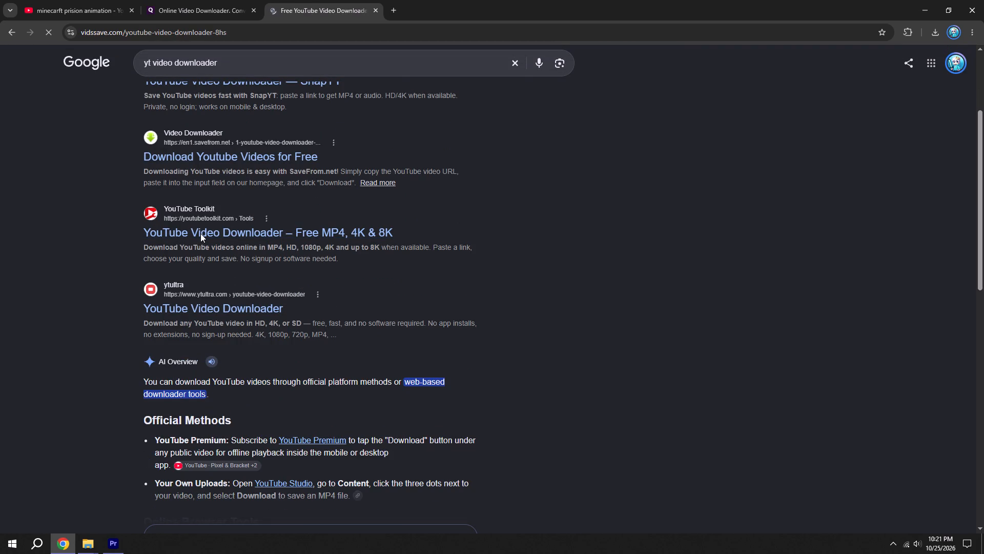
pyautogui.click(334, 278)
pyautogui.click(334, 273)
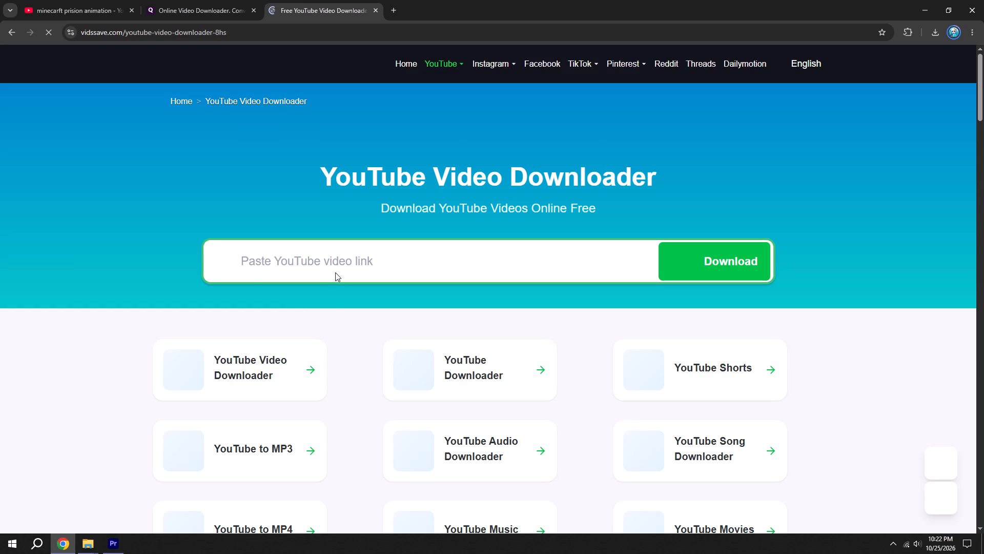
pyautogui.hotkey('ctrl', 'v')
pyautogui.click(381, 264)
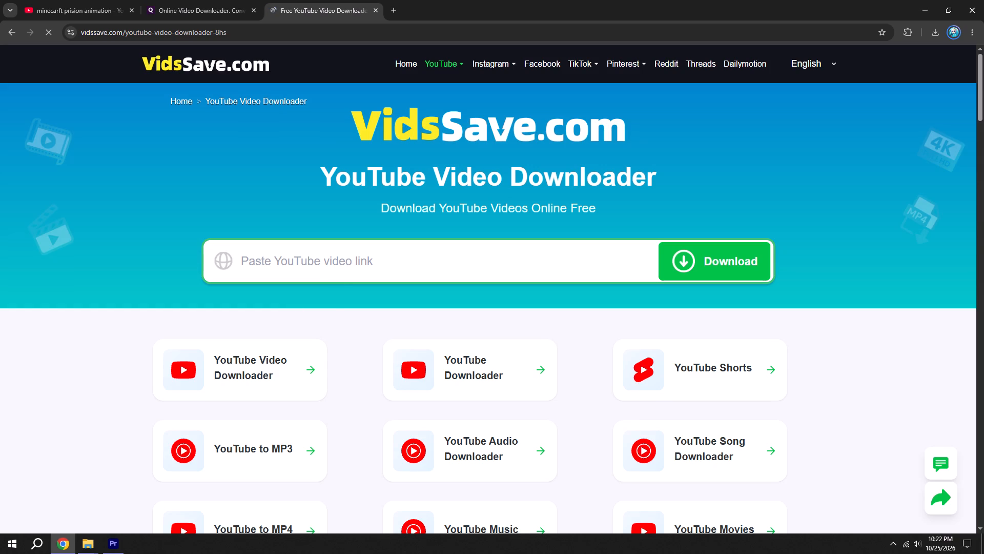
pyautogui.press('super+v')
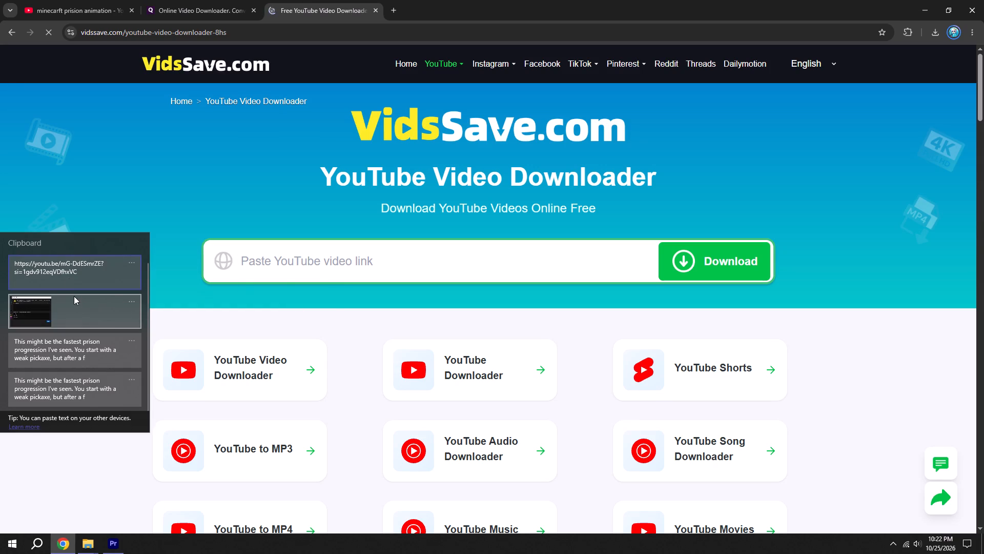
pyautogui.click(67, 272)
pyautogui.hotkey('ctrl', 'v')
pyautogui.click(697, 255)
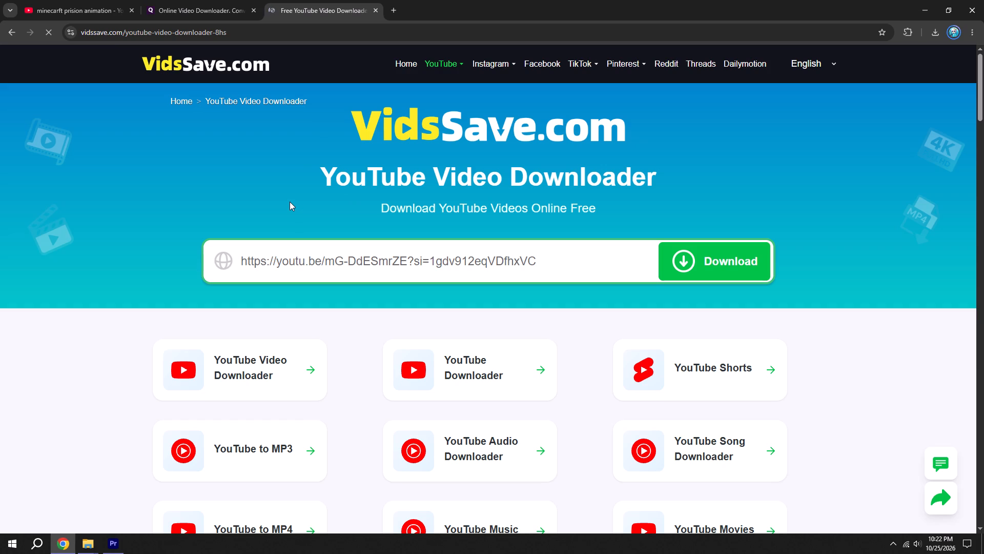
# Extend the YouTube search to "minecarft prision animation green screen" and run it.
pyautogui.click(51, 0)
pyautogui.scroll(4, 303, 222)
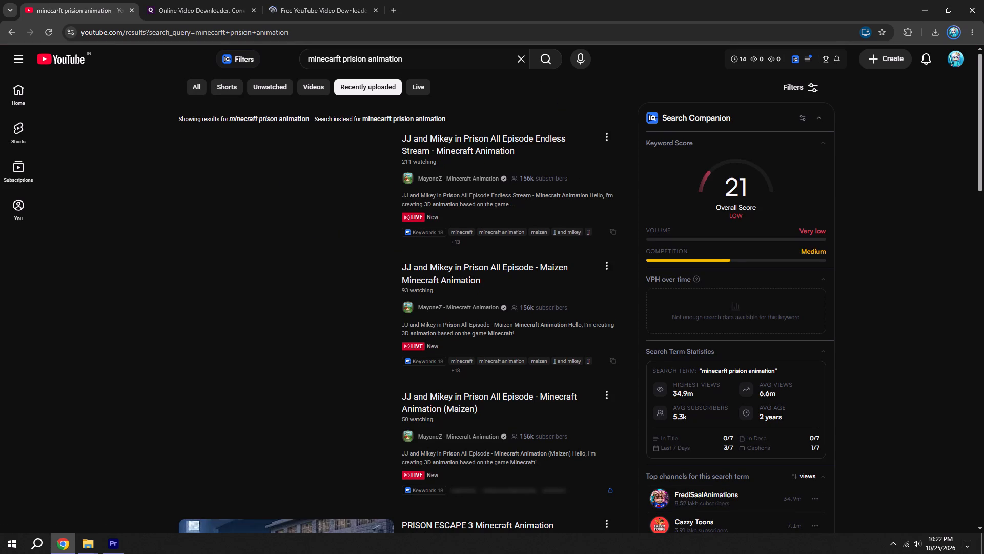
pyautogui.scroll(-5, 395, 247)
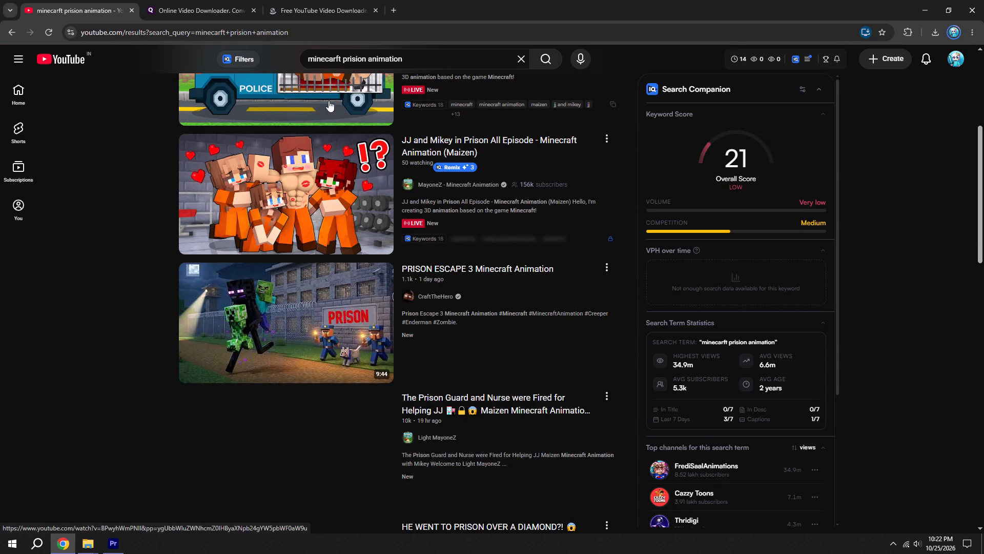
pyautogui.click(421, 56)
pyautogui.press('space')
pyautogui.press('g')
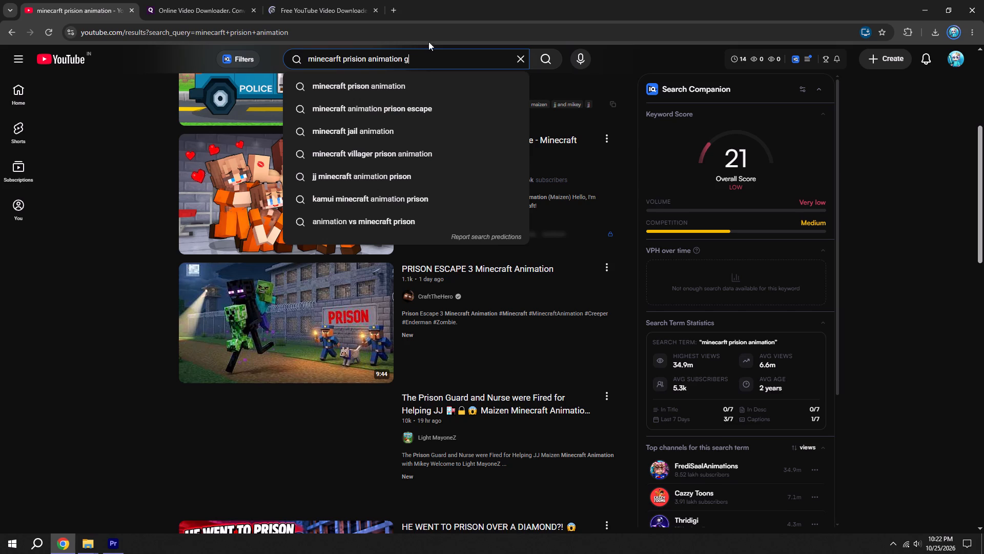
pyautogui.write('ree')
pyautogui.press('n')
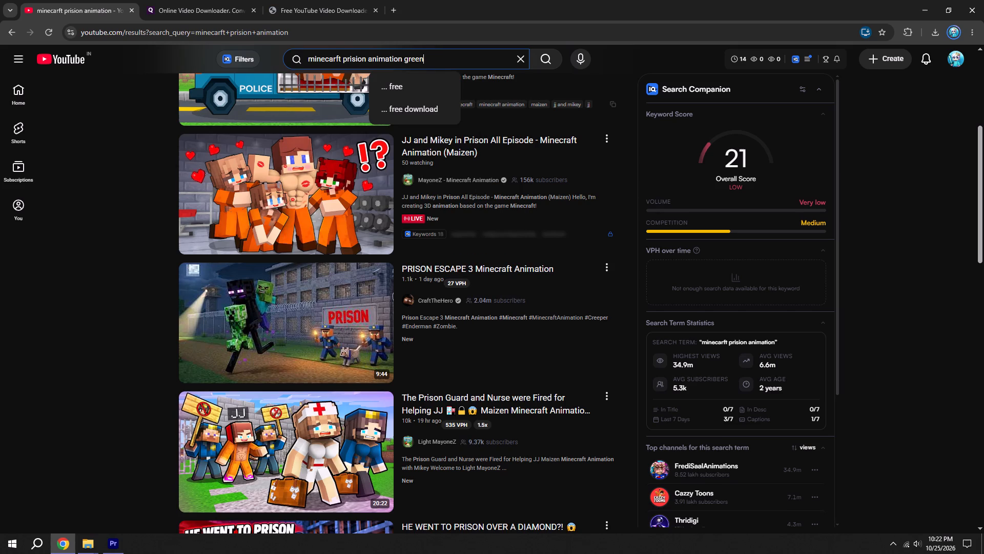
pyautogui.press('space')
pyautogui.write('screen')
pyautogui.press('Return')
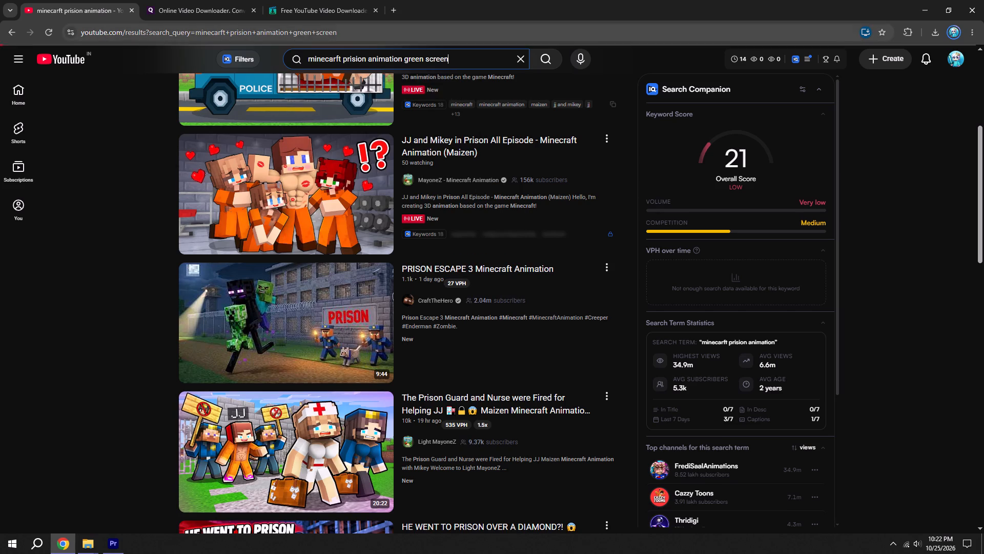
# Submit the pickaxe video link on VidsSave again and request its 1080P MP4 download.
pyautogui.click(290, 0)
pyautogui.click(719, 259)
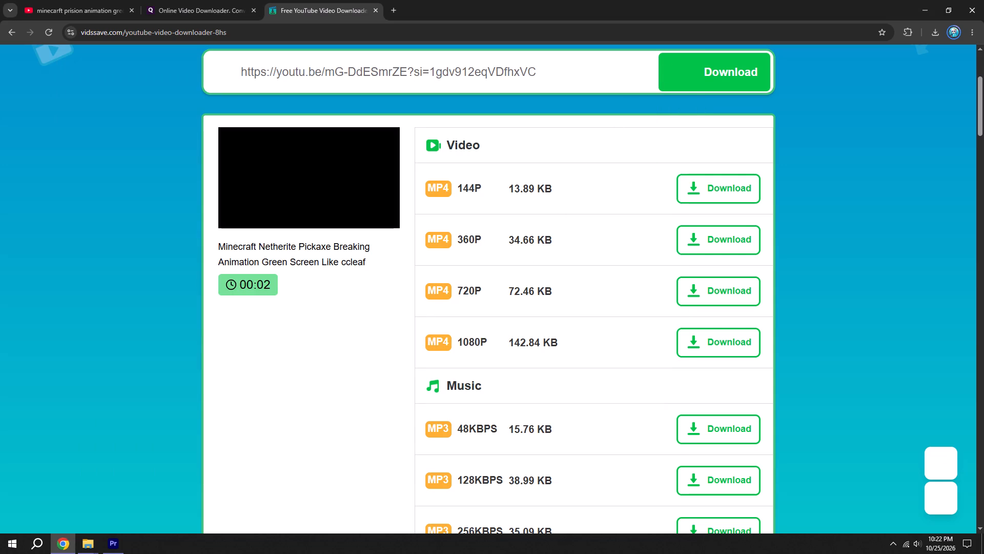
pyautogui.scroll(-1, 634, 320)
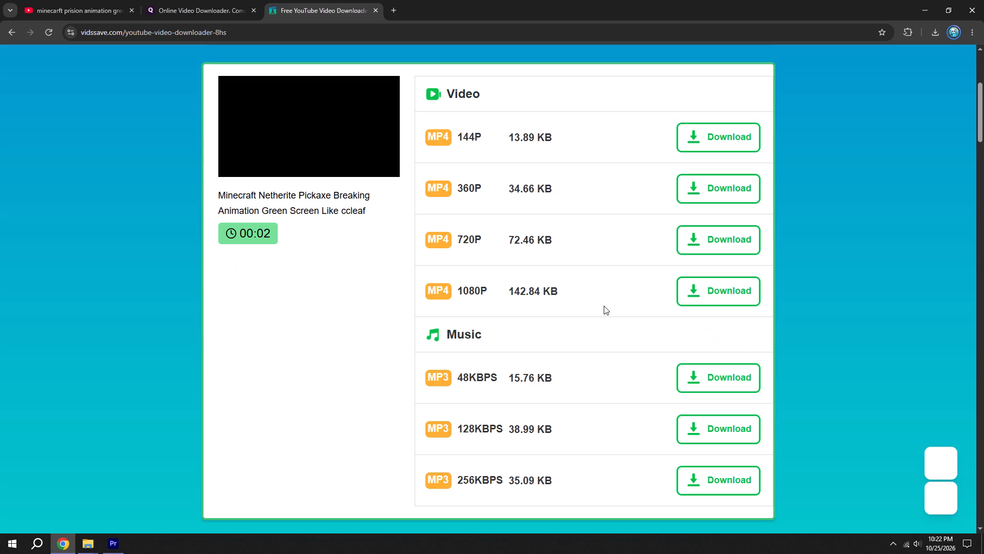
pyautogui.click(700, 287)
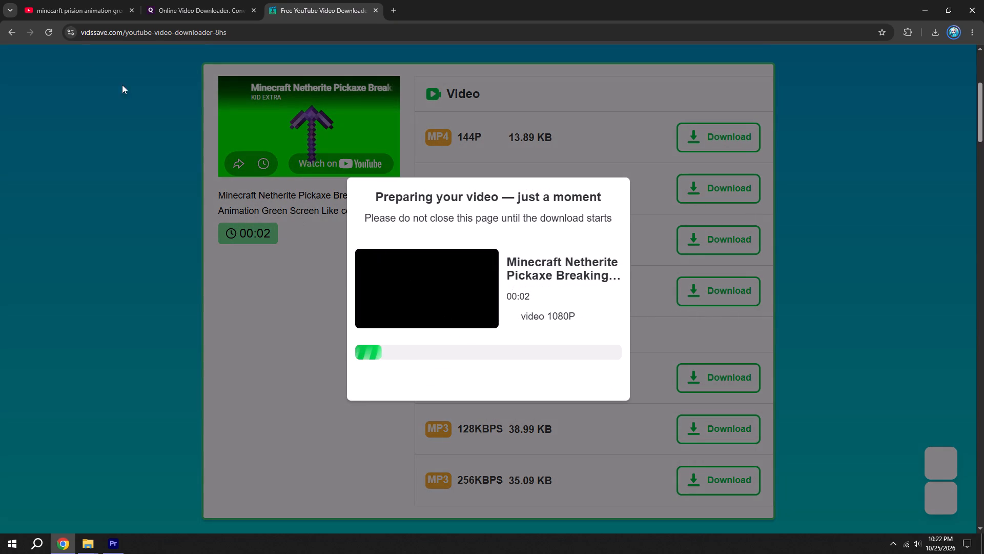
# Close the QDownloader tab and return to the VidsSave page.
pyautogui.click(70, 0)
pyautogui.click(264, 13)
pyautogui.click(237, 7)
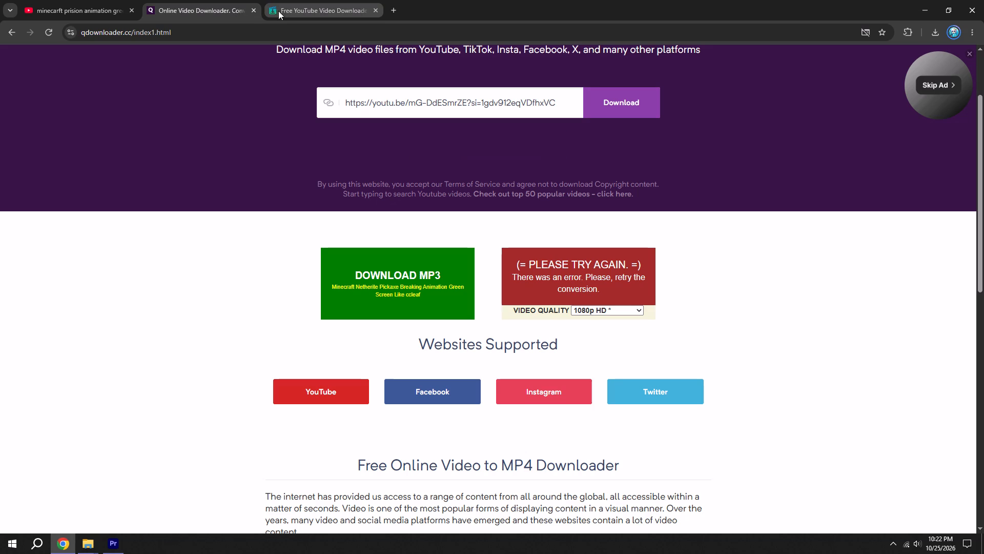
pyautogui.click(255, 9)
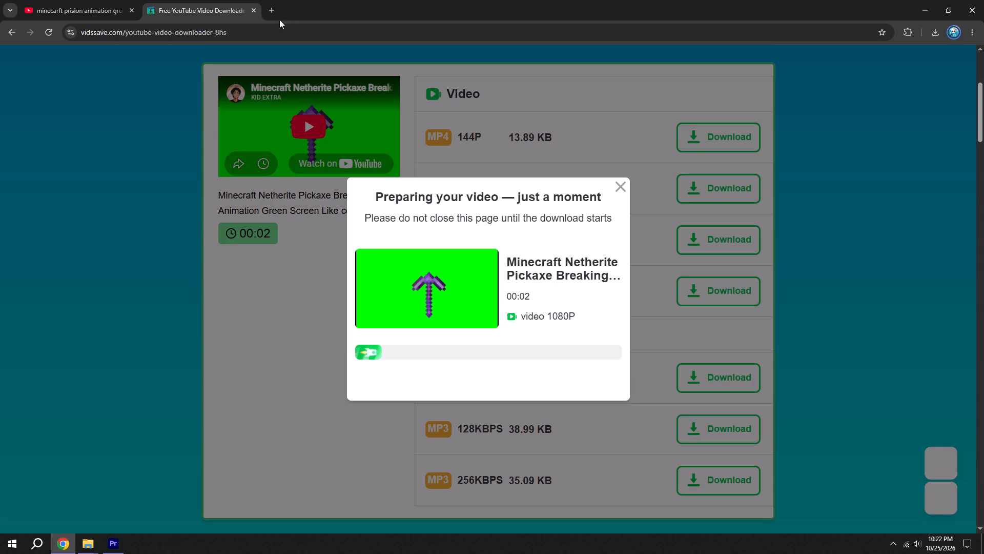
pyautogui.click(194, 0)
# Look through the YouTube results for a Minecraft prison green-screen animation that suits the short.
pyautogui.click(112, 8)
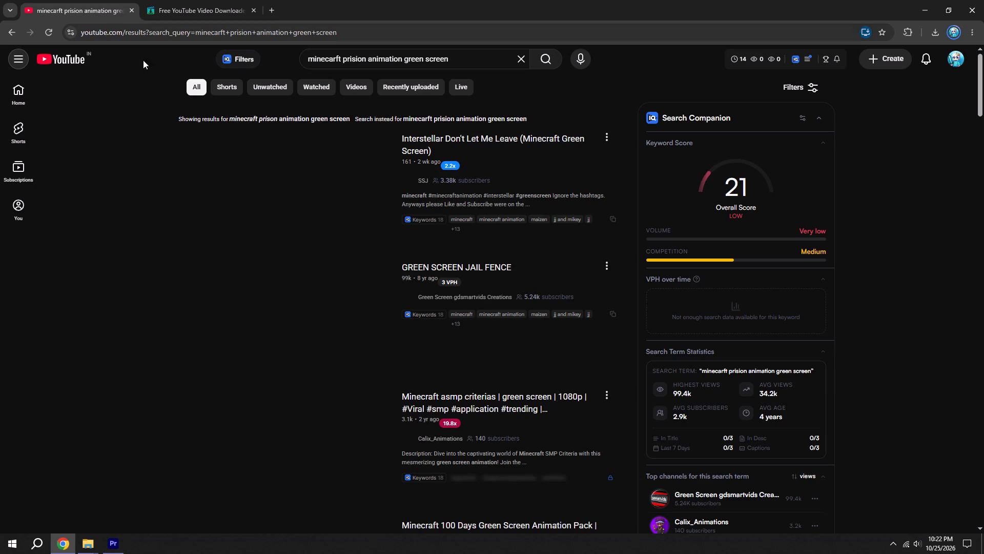
pyautogui.scroll(-2, 322, 286)
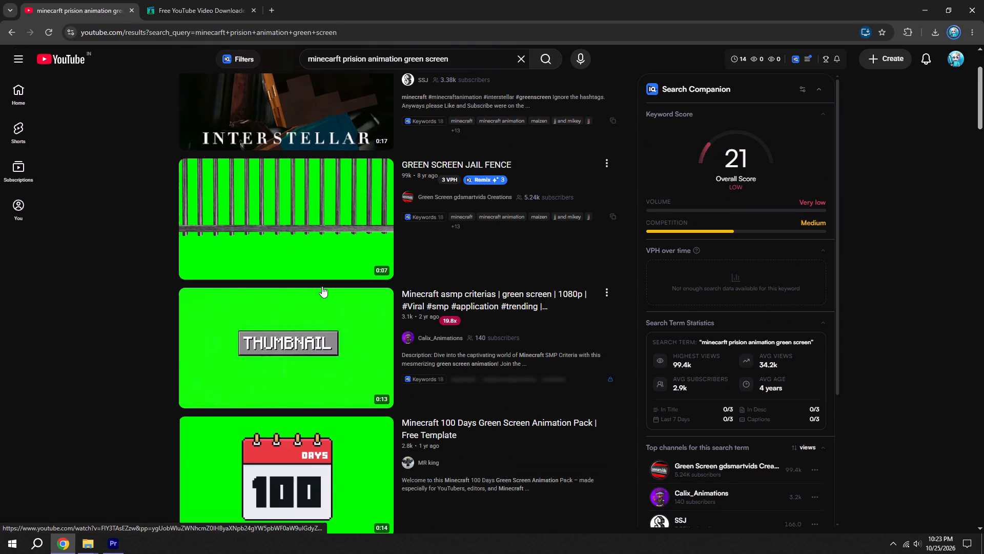
pyautogui.scroll(-4, 322, 286)
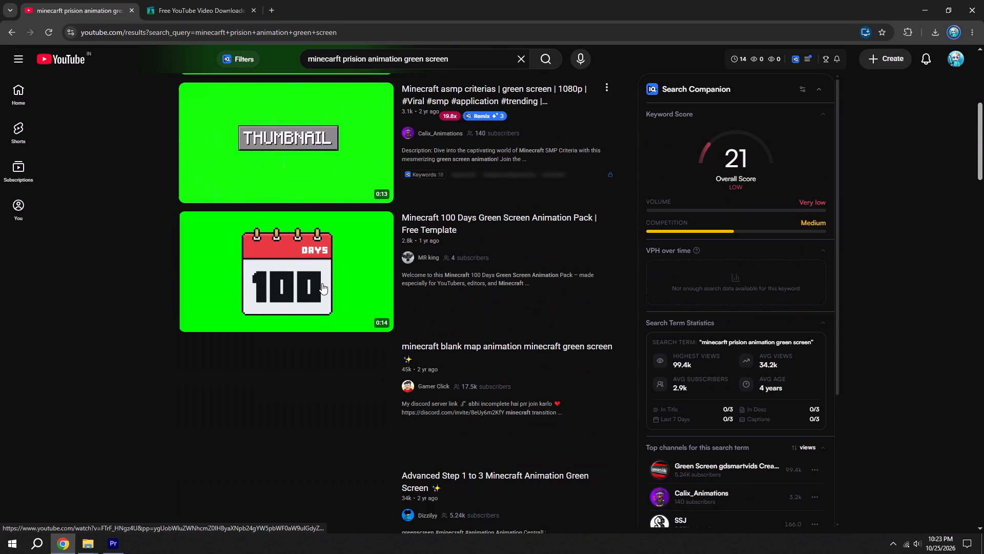
pyautogui.scroll(3, 317, 283)
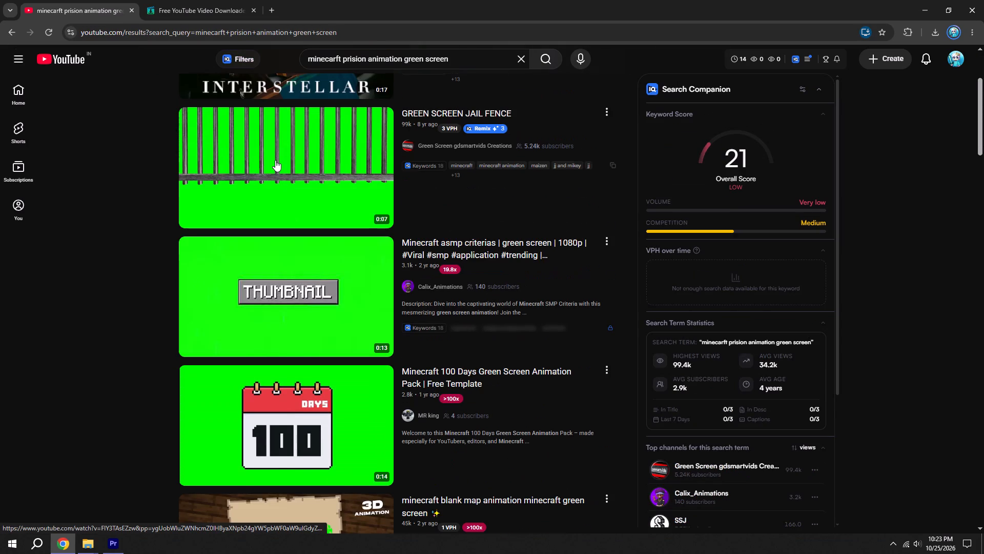
pyautogui.scroll(-9, 275, 160)
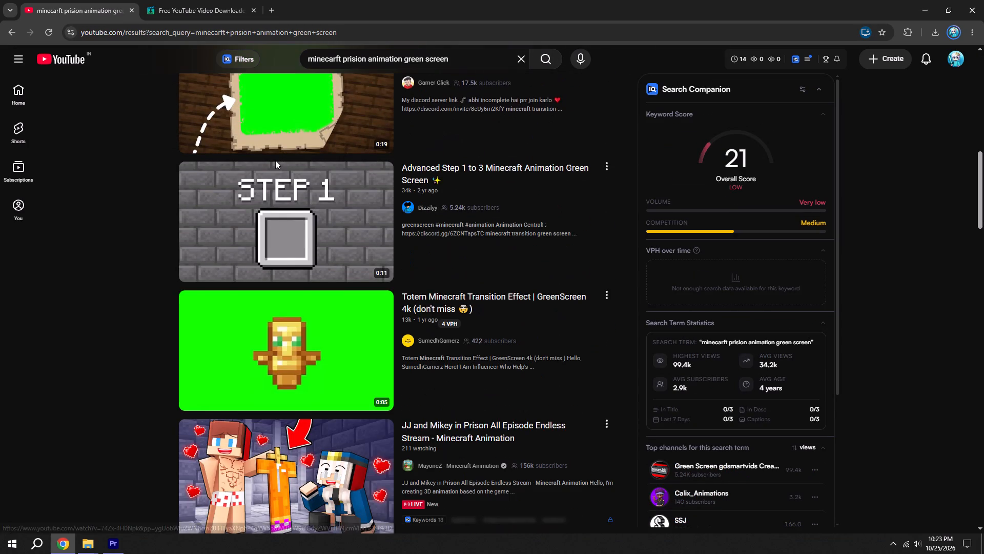
pyautogui.scroll(-2, 275, 160)
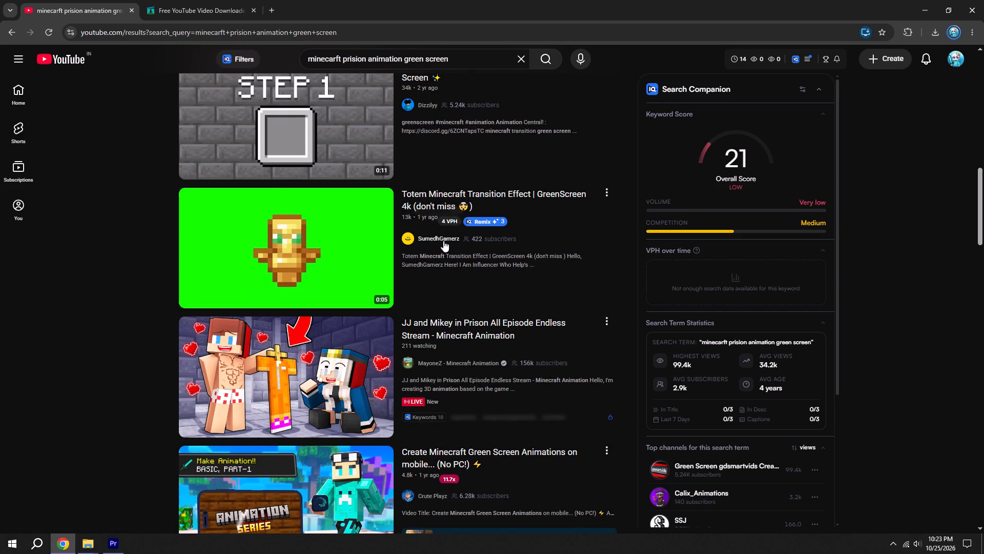
pyautogui.scroll(-7, 385, 245)
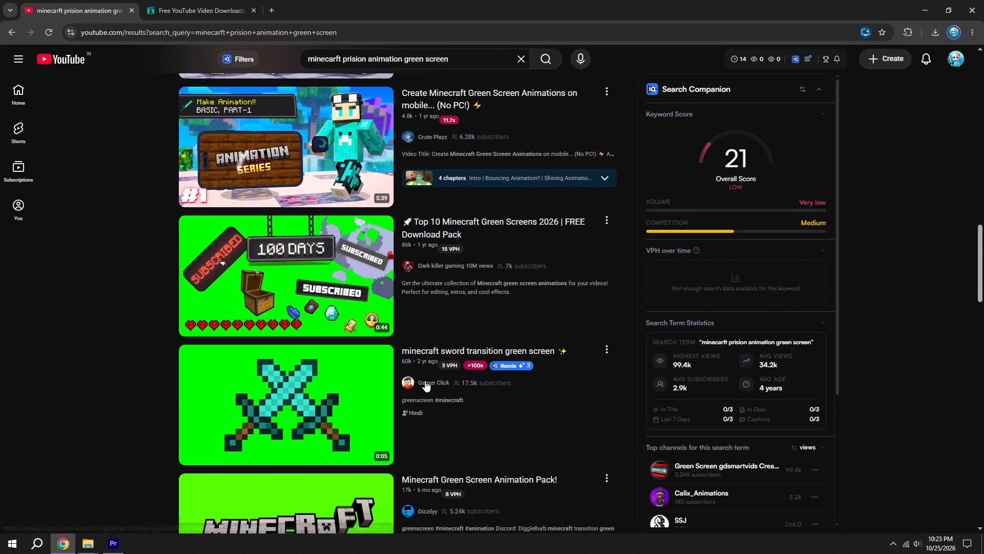
pyautogui.scroll(-3, 422, 382)
pyautogui.scroll(-3, 415, 234)
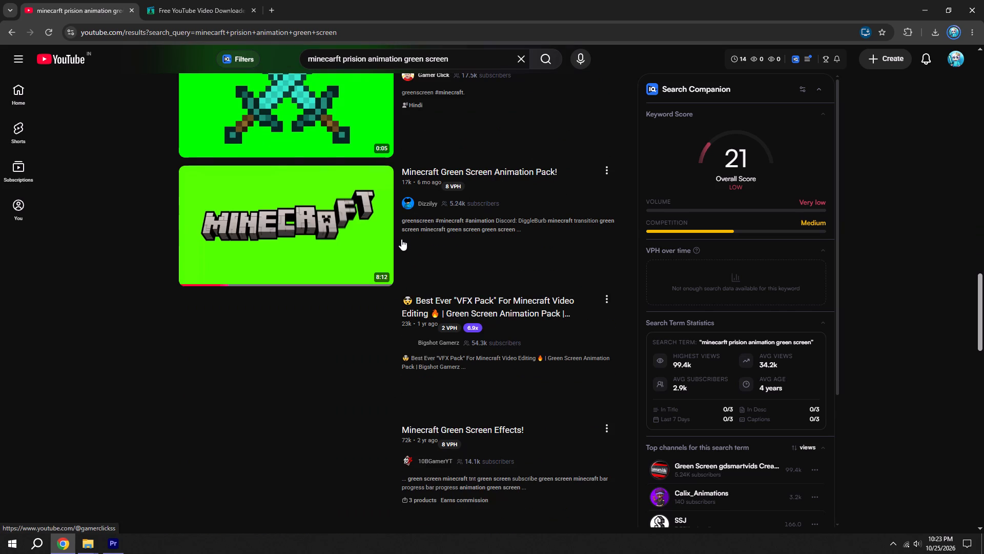
pyautogui.scroll(-3, 393, 239)
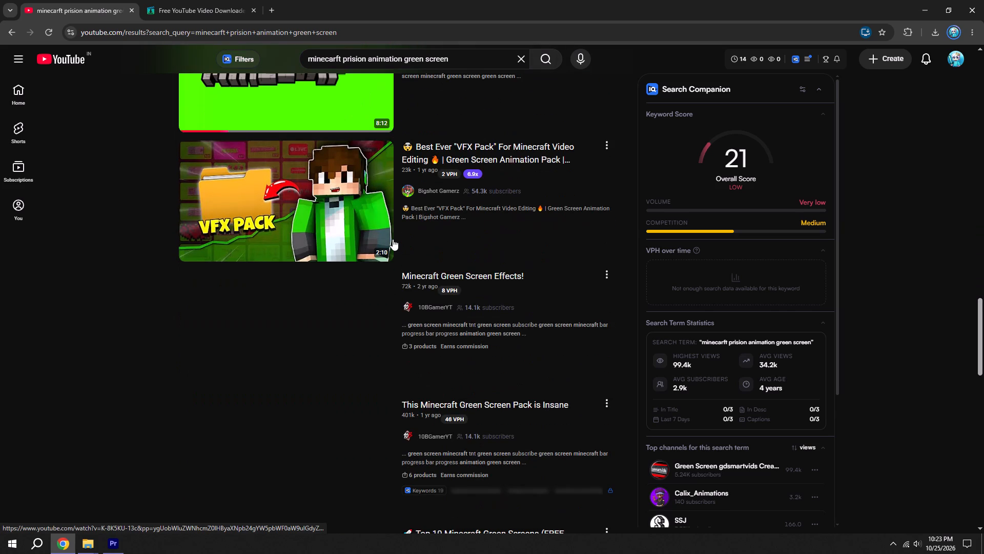
pyautogui.scroll(-2, 392, 240)
pyautogui.scroll(-10, 335, 292)
pyautogui.scroll(1, 335, 292)
pyautogui.scroll(-3, 335, 292)
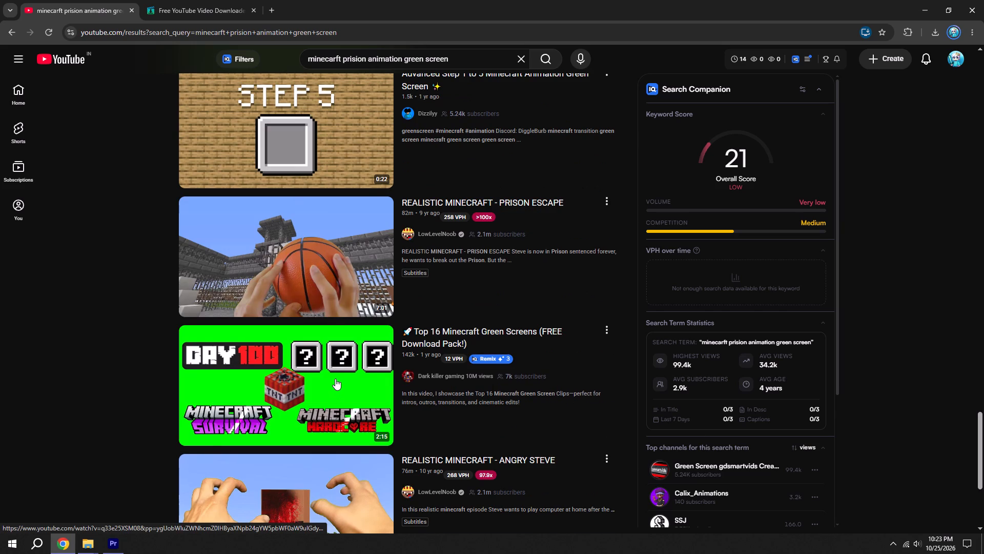
pyautogui.scroll(-7, 335, 379)
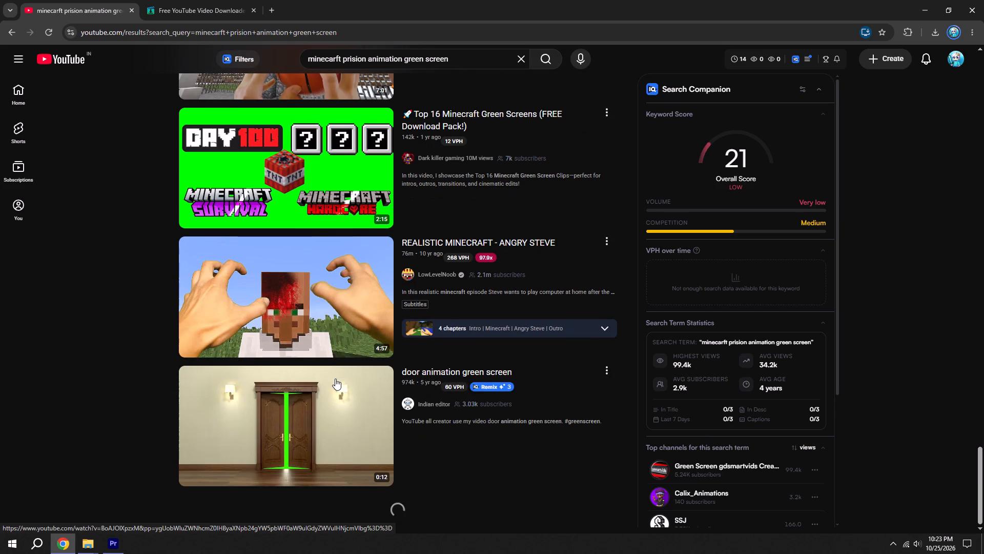
pyautogui.scroll(-3, 335, 379)
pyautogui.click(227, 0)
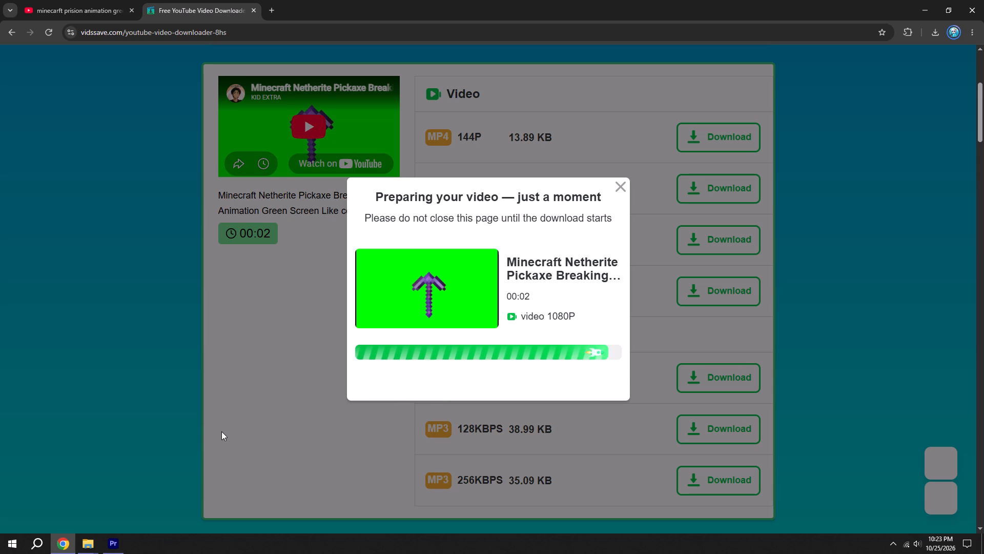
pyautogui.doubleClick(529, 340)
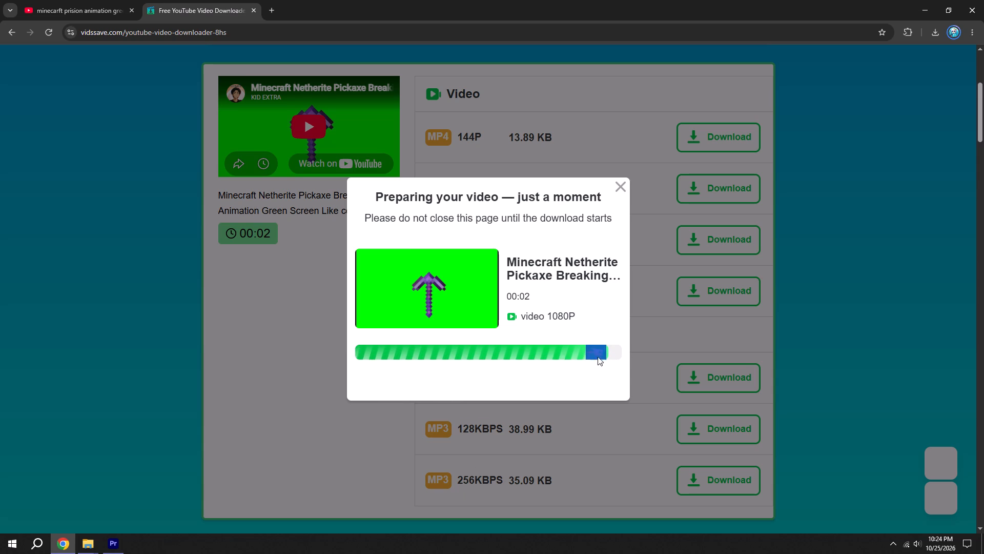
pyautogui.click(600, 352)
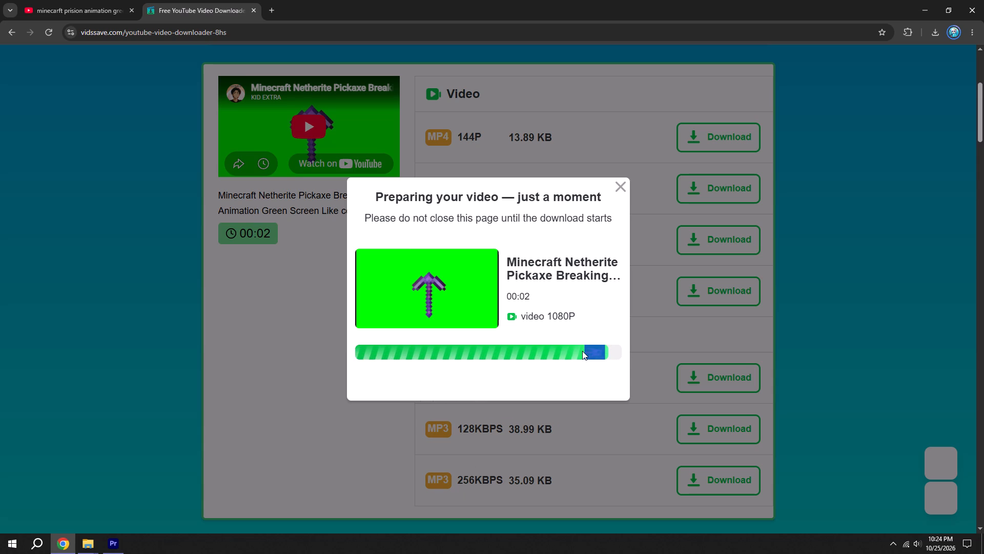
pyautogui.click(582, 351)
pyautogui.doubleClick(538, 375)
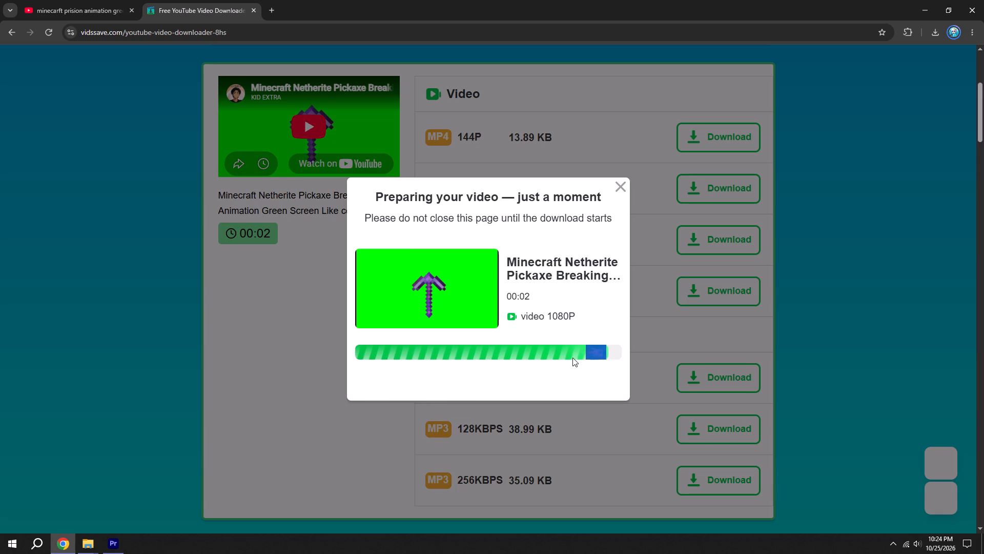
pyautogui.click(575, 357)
# Search Google for "yt video downloader" in a new tab.
pyautogui.click(272, 14)
pyautogui.click(253, 28)
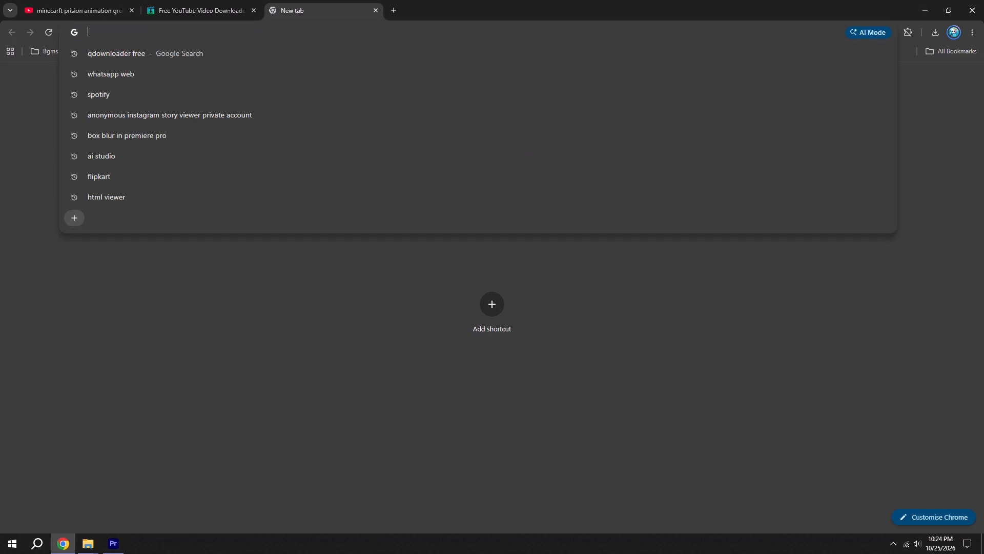
pyautogui.write('yt')
pyautogui.press('space')
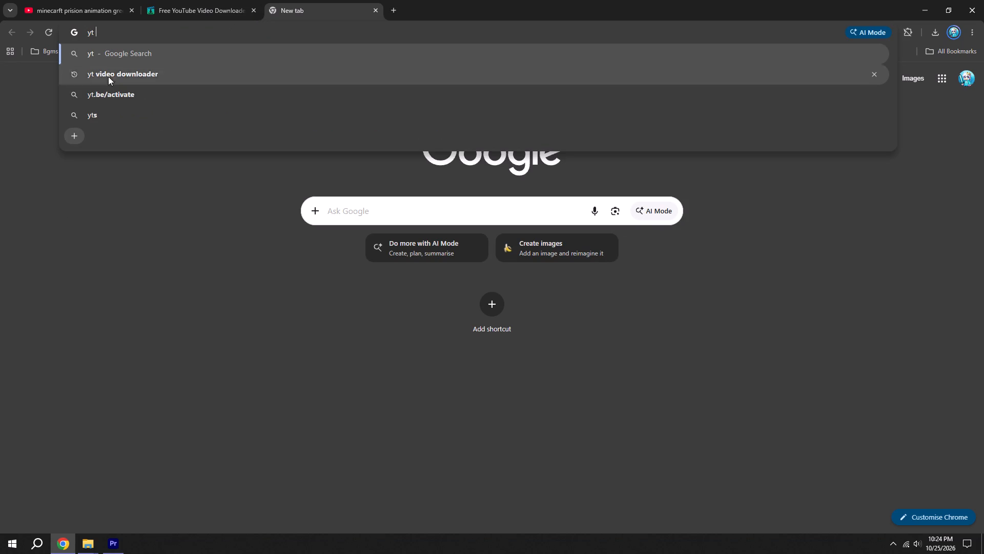
pyautogui.click(108, 76)
pyautogui.click(153, 0)
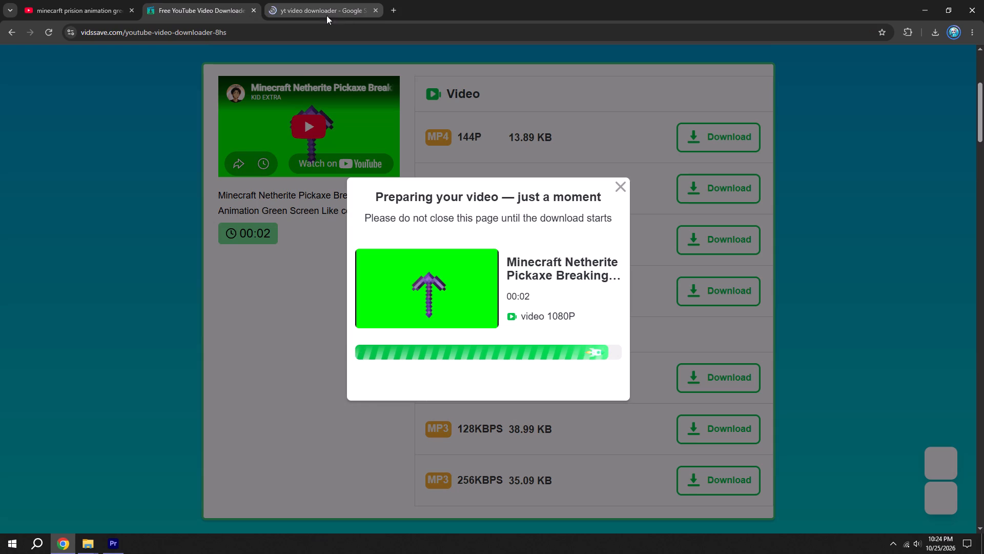
pyautogui.click(324, 7)
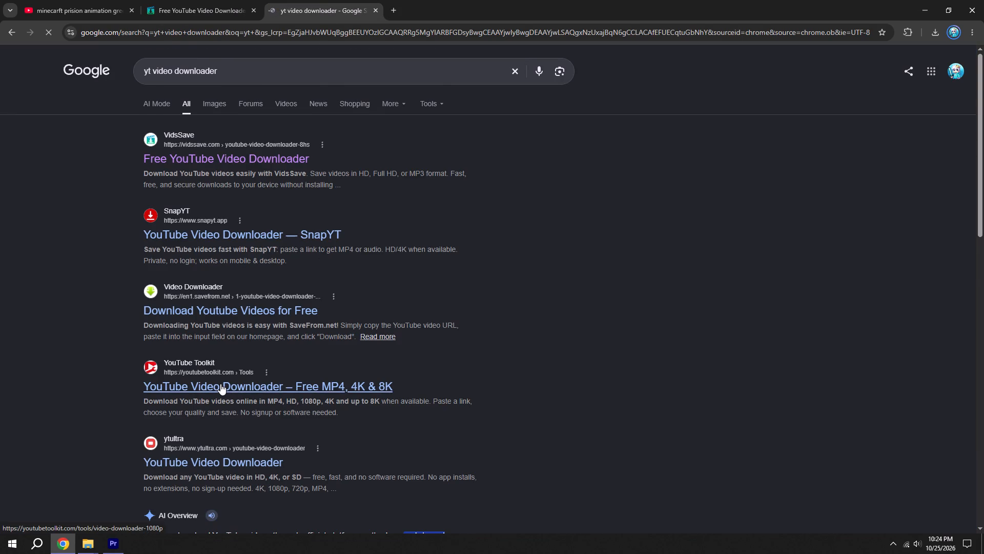
# Browse the downloader search results and open SnapYT's YouTube Video Downloader.
pyautogui.scroll(-2, 220, 384)
pyautogui.click(198, 346)
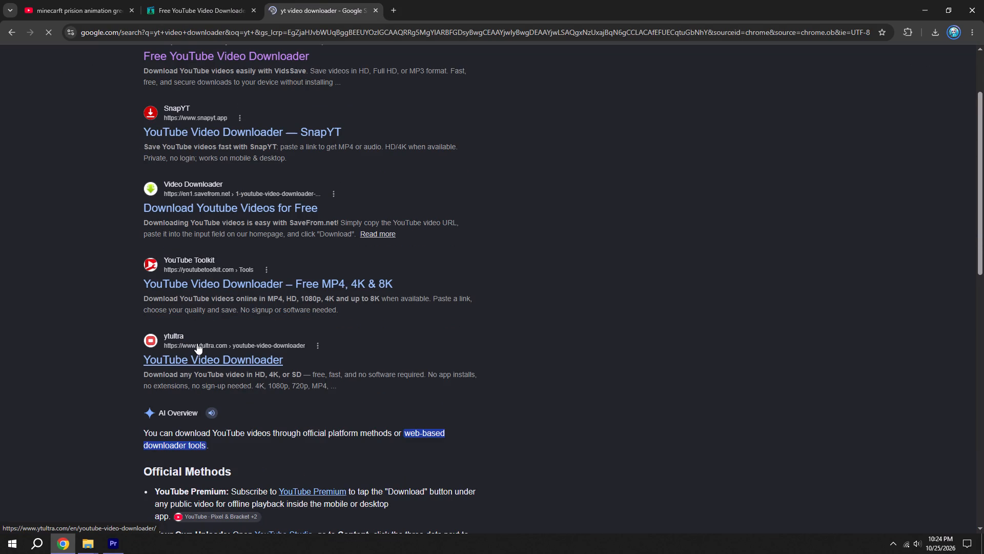
pyautogui.scroll(-4, 187, 328)
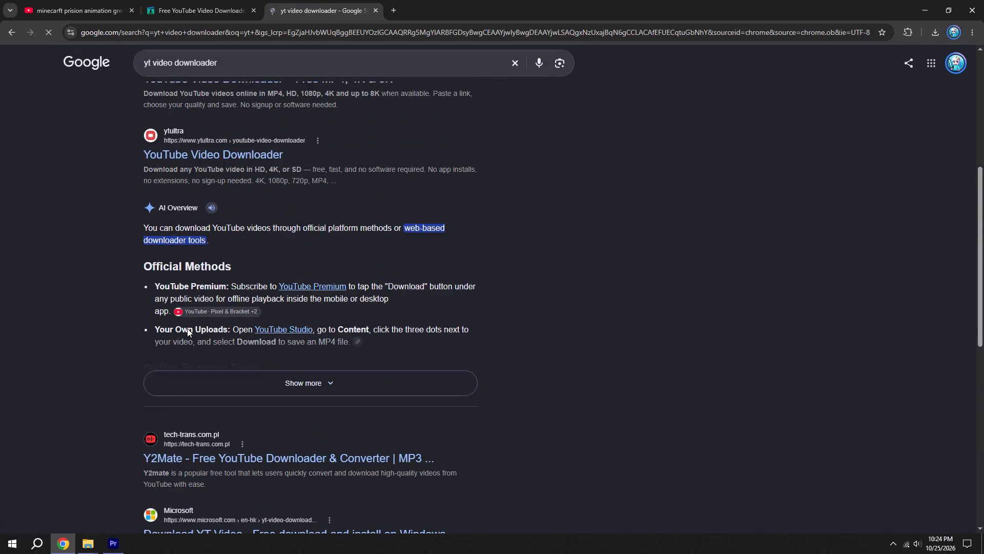
pyautogui.scroll(-3, 187, 328)
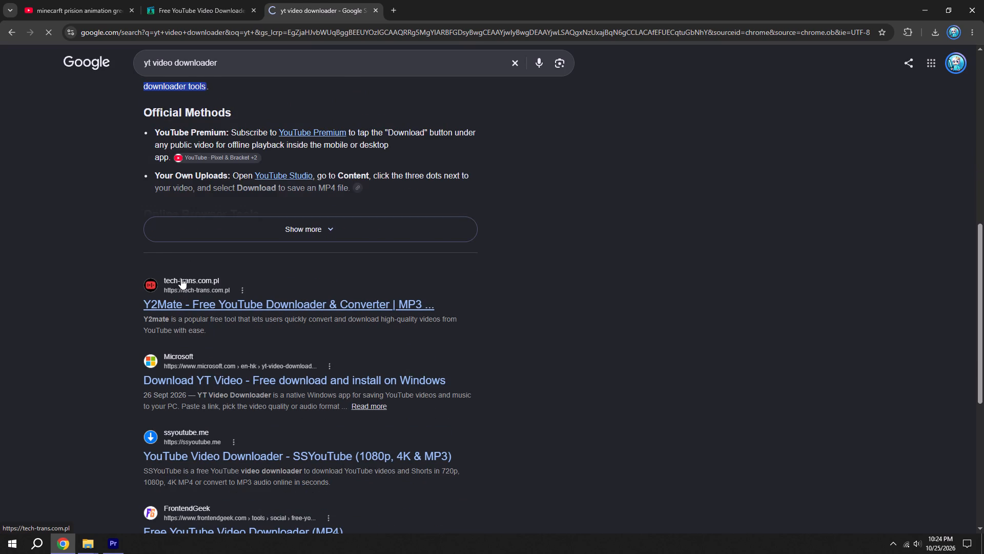
pyautogui.scroll(-2, 181, 278)
pyautogui.click(184, 354)
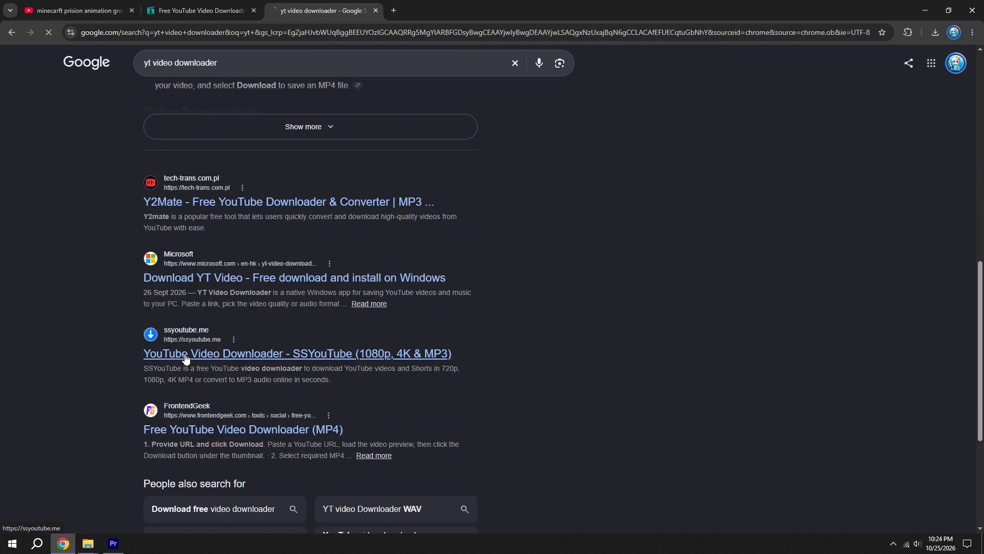
pyautogui.scroll(-6, 184, 354)
pyautogui.scroll(6, 184, 354)
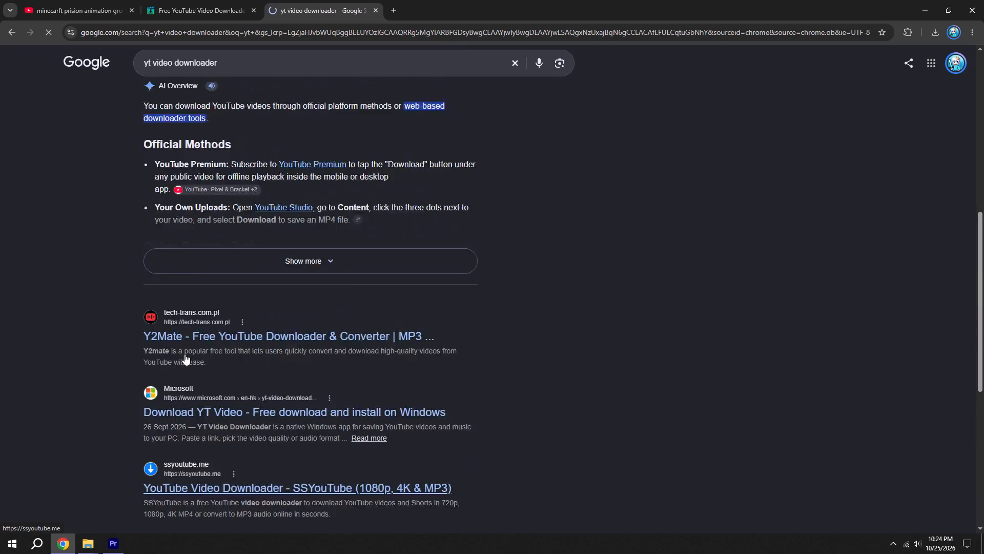
pyautogui.scroll(7, 184, 354)
pyautogui.scroll(3, 131, 263)
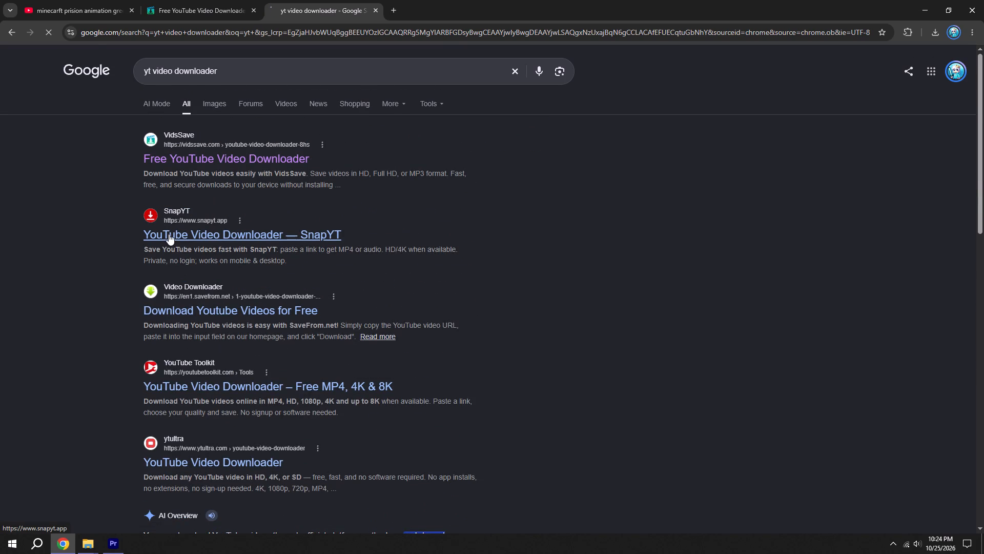
pyautogui.click(169, 234)
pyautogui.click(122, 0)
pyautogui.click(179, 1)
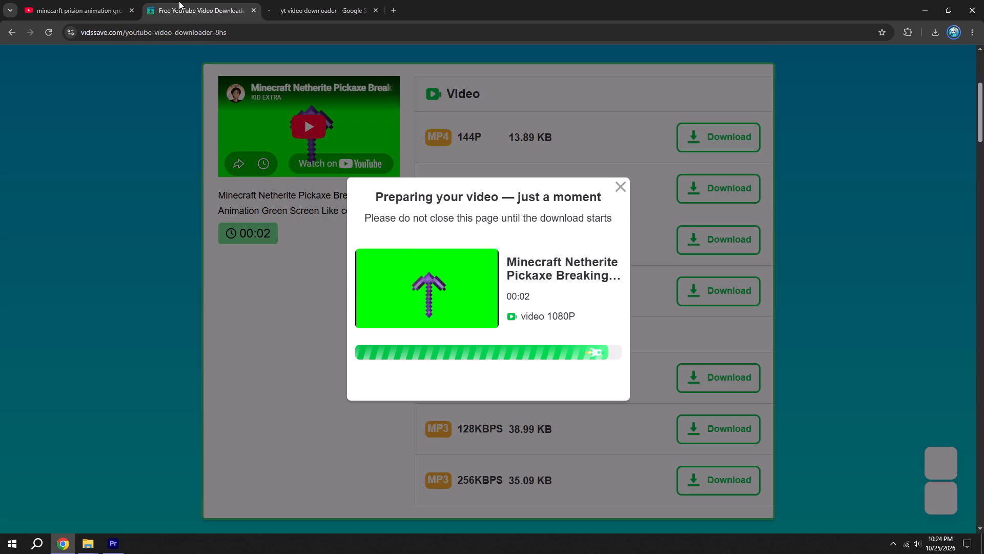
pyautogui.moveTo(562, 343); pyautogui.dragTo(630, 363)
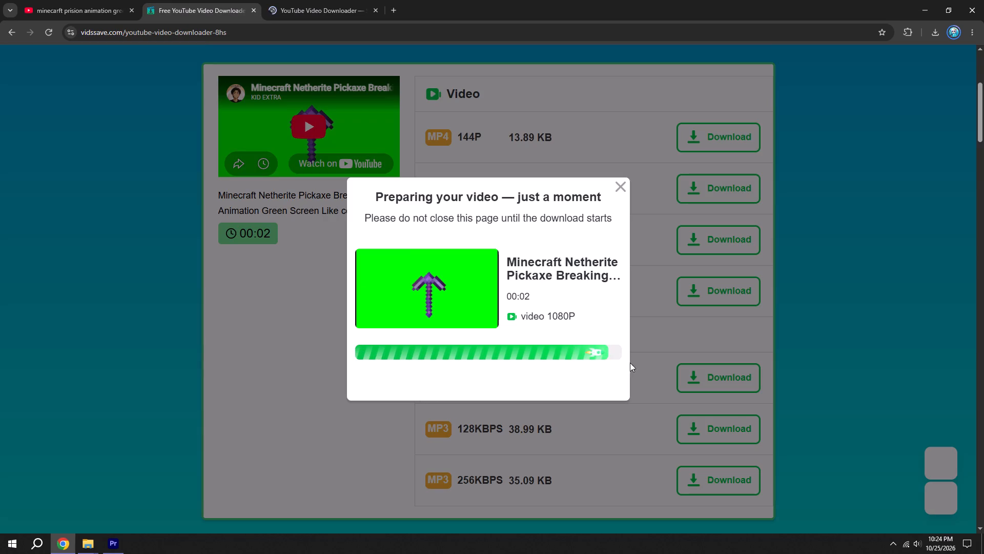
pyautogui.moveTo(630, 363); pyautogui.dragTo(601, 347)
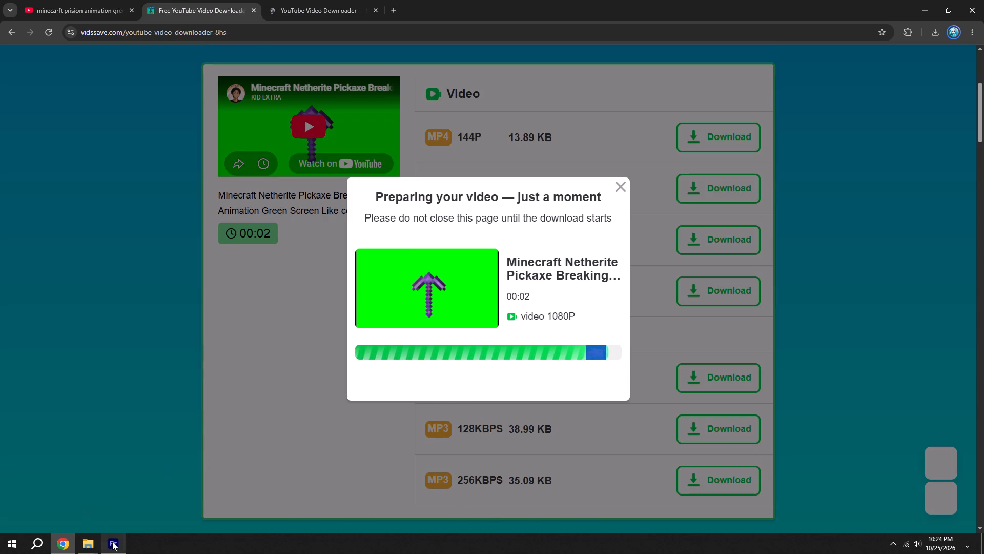
# Switch to Premiere Pro, play the short's sequence from the beginning and save the project.
pyautogui.click(112, 542)
pyautogui.moveTo(198, 306); pyautogui.dragTo(13, 314)
pyautogui.press('space')
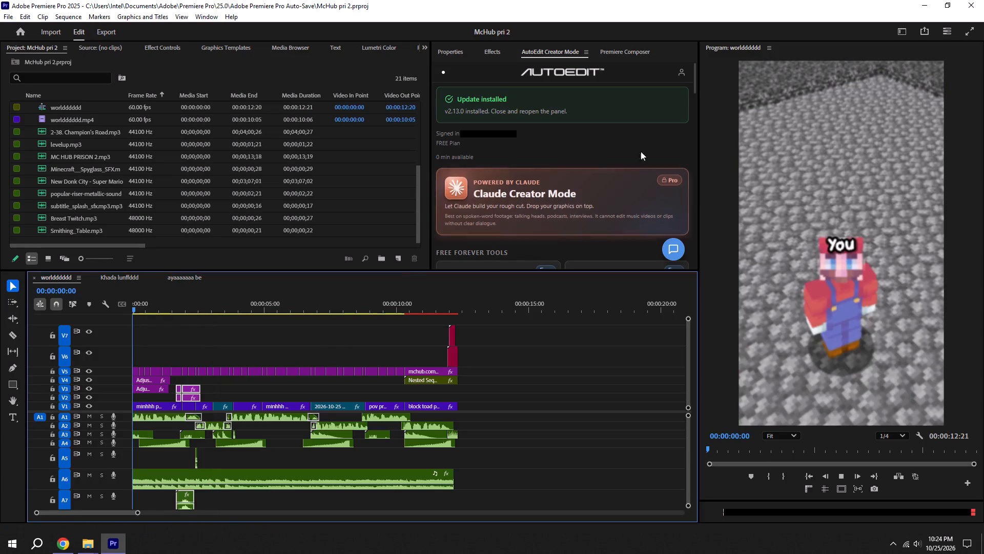
pyautogui.scroll(5, 507, 171)
pyautogui.hotkey('ctrl', 's')
# Open the B-roll Library among AutoEdit's free tools and examine its clip source and trimming options.
pyautogui.scroll(-4, 526, 172)
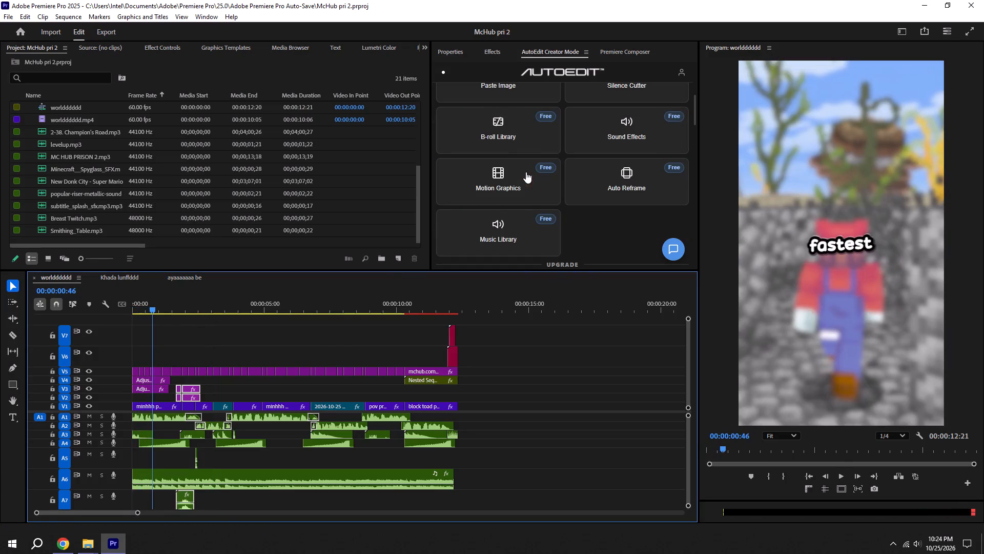
pyautogui.scroll(1, 527, 167)
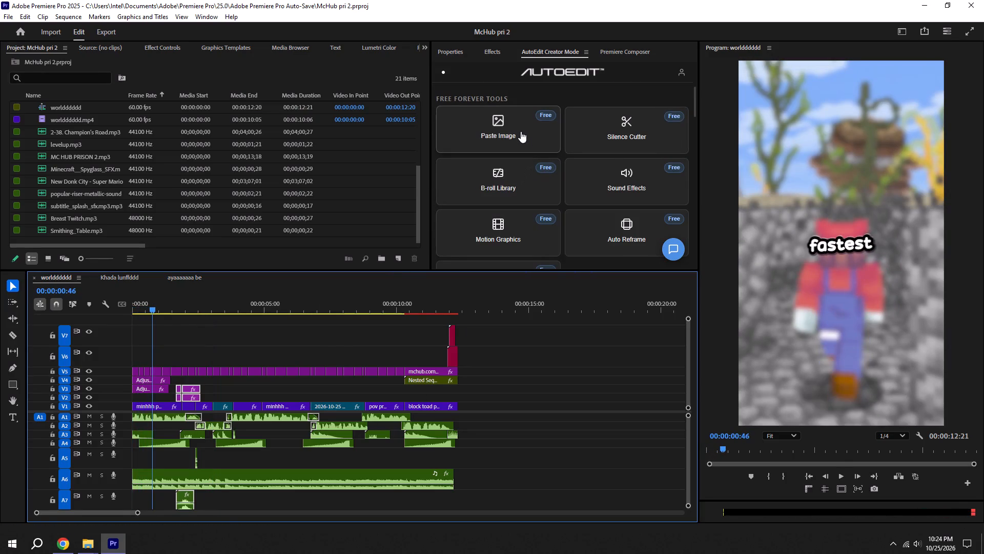
pyautogui.click(513, 182)
pyautogui.scroll(-4, 547, 161)
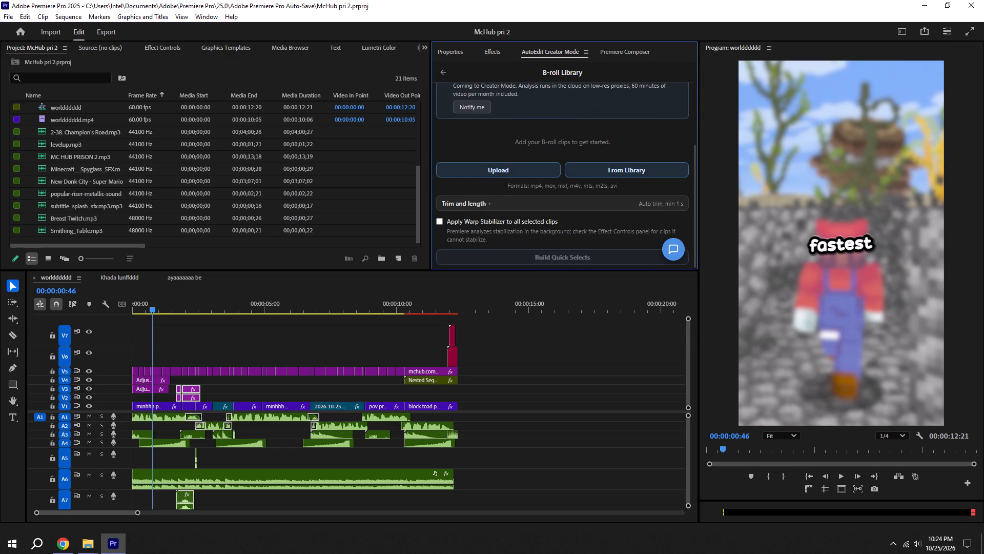
# Examine the My B-roll Library, Shake Detection and Quick Select sections of AutoEdit's B-roll Library, and return to its tool overview.
pyautogui.scroll(3, 540, 188)
pyautogui.click(609, 135)
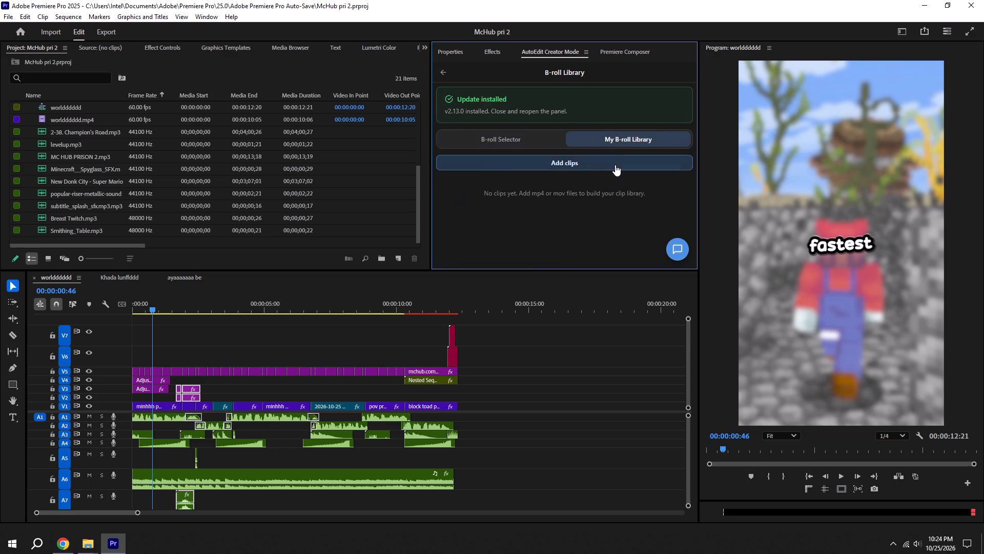
pyautogui.click(529, 147)
pyautogui.click(516, 138)
pyautogui.click(590, 164)
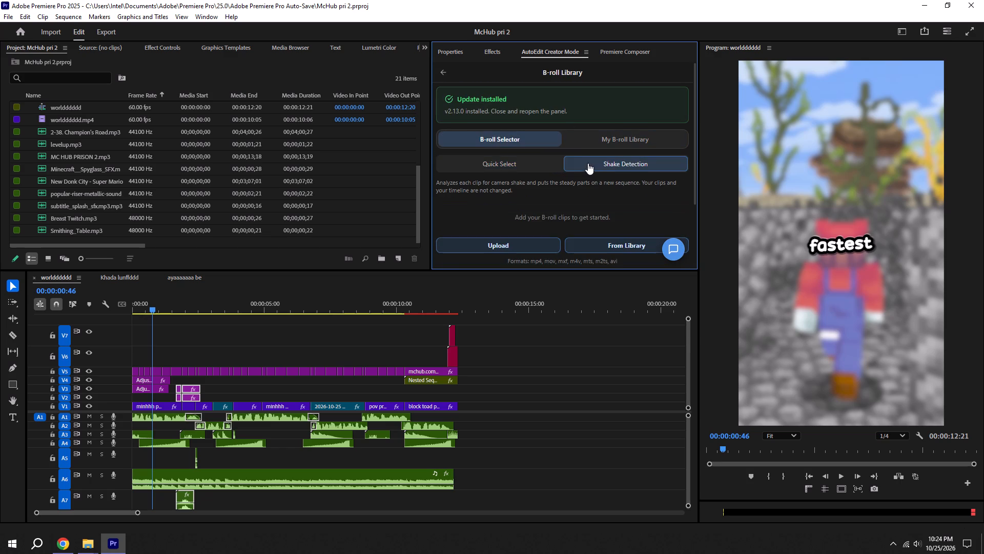
pyautogui.click(540, 159)
pyautogui.click(442, 69)
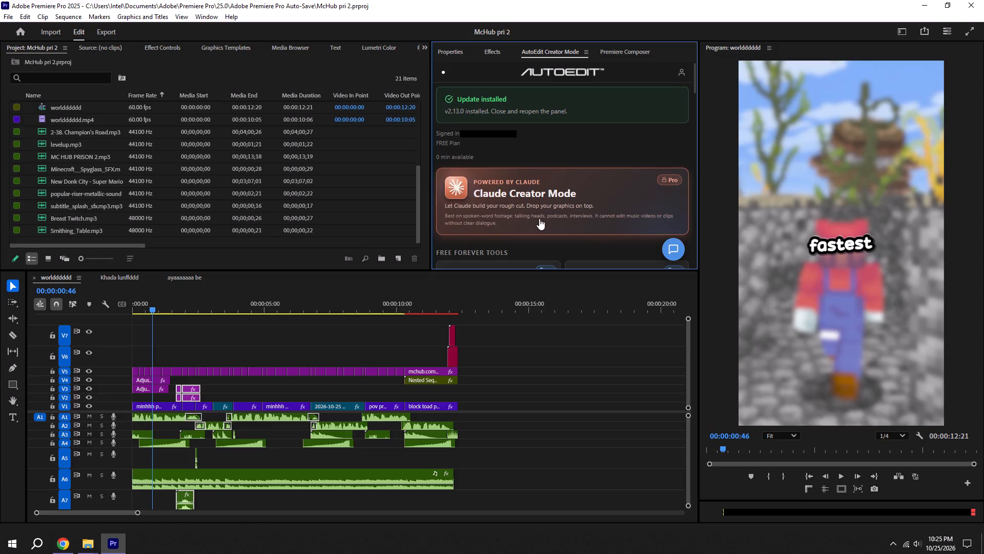
pyautogui.scroll(-1, 531, 190)
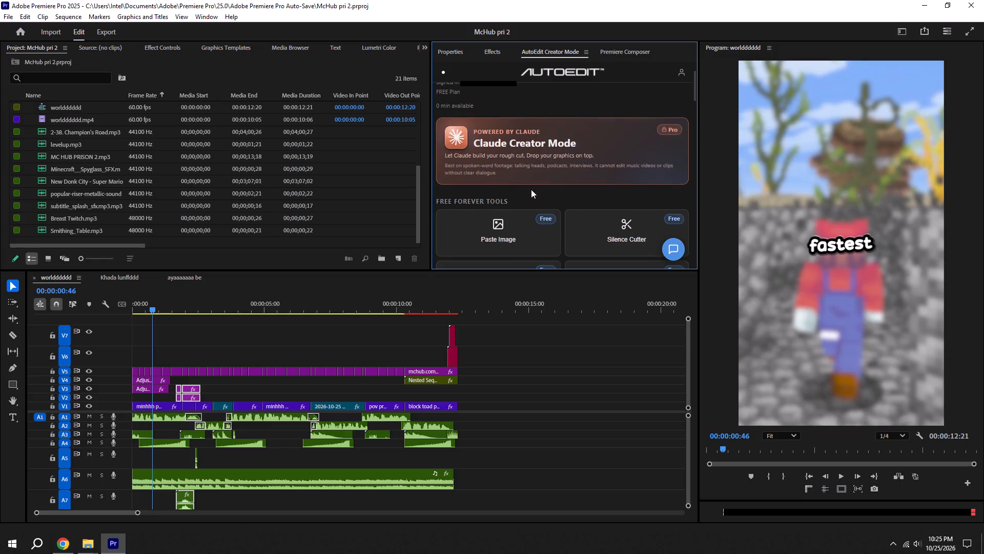
# Switch to Chrome and paste the copied YouTube link into SnapYT's downloader, allowing the site clipboard access.
pyautogui.click(63, 548)
pyautogui.moveTo(600, 351); pyautogui.dragTo(596, 347)
pyautogui.click(299, 0)
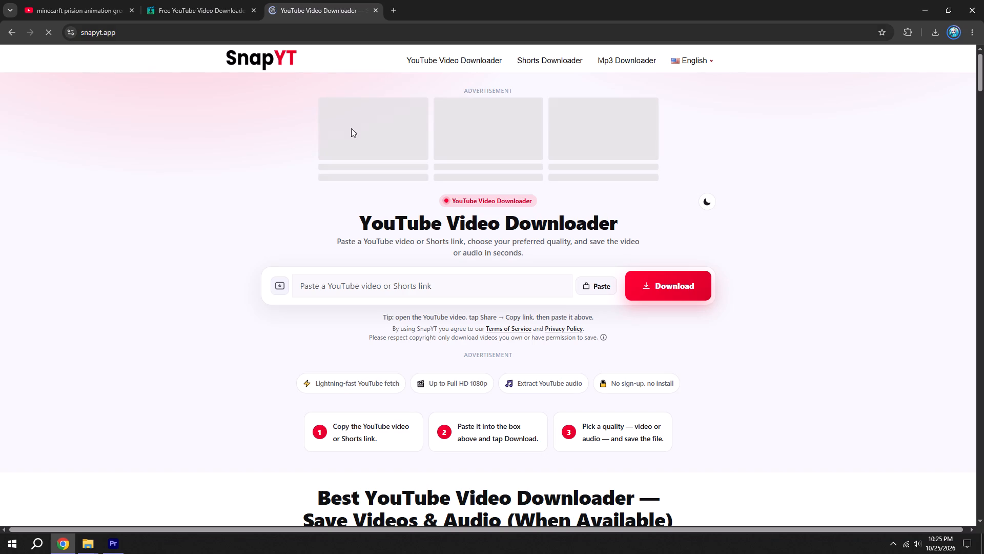
pyautogui.click(445, 296)
pyautogui.click(592, 285)
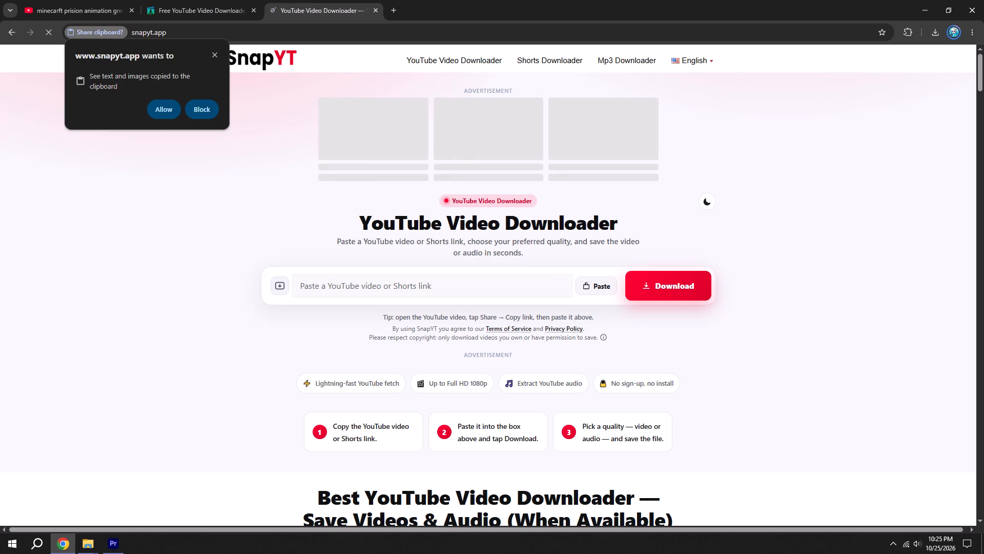
pyautogui.click(178, 110)
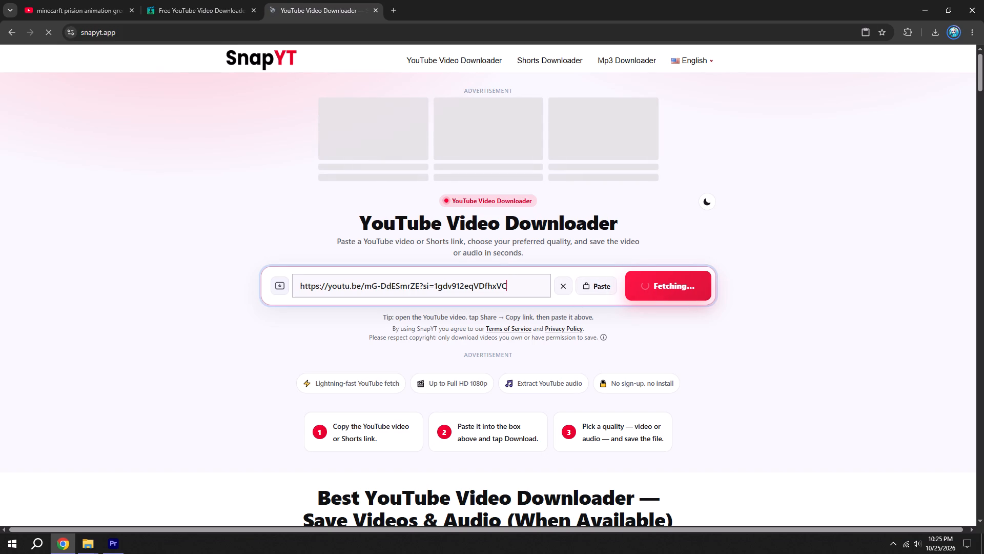
# Choose 1080p MP4 quality and prepare the HD download of the Netherite Pickaxe Breaking video combined with M4A audio.
pyautogui.scroll(-4, 501, 340)
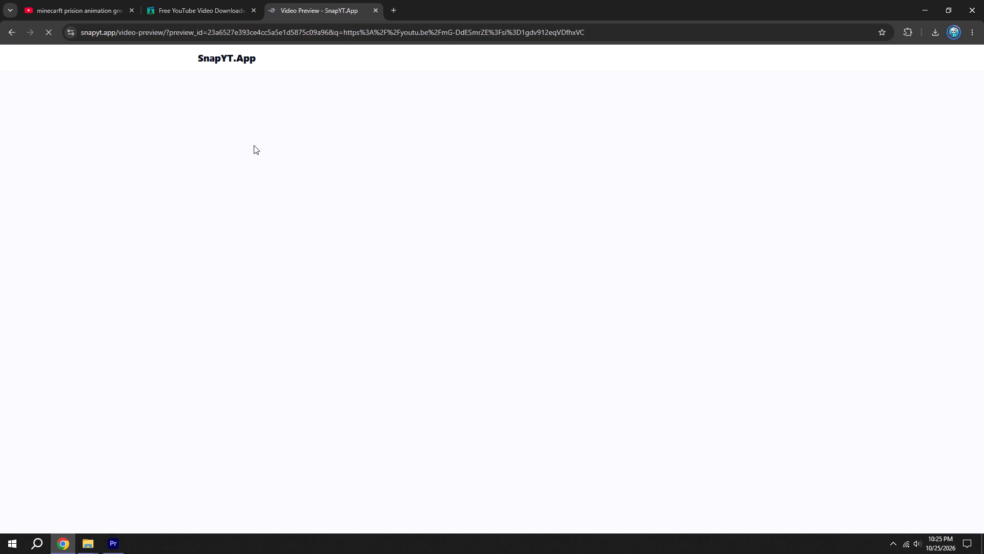
pyautogui.scroll(-3, 314, 224)
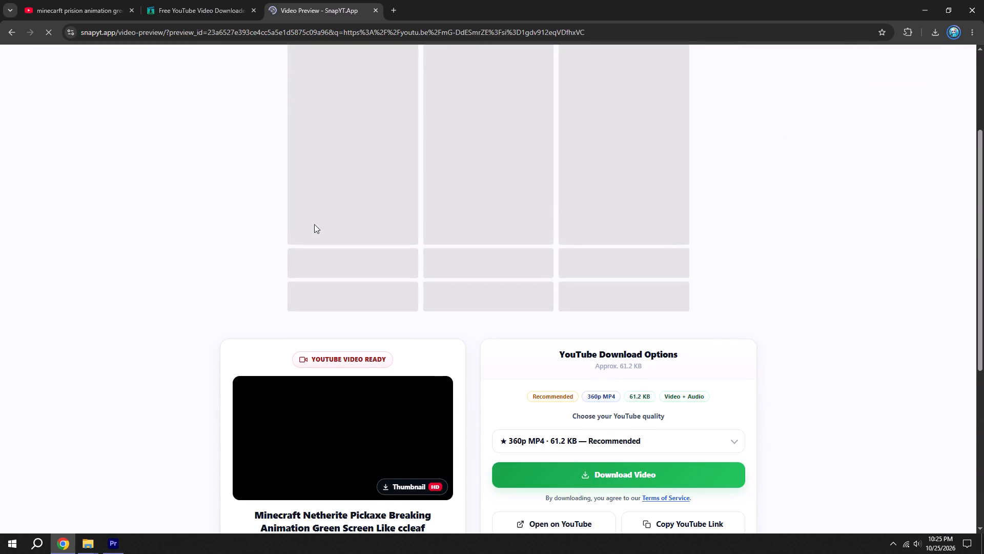
pyautogui.scroll(-3, 314, 224)
pyautogui.click(602, 288)
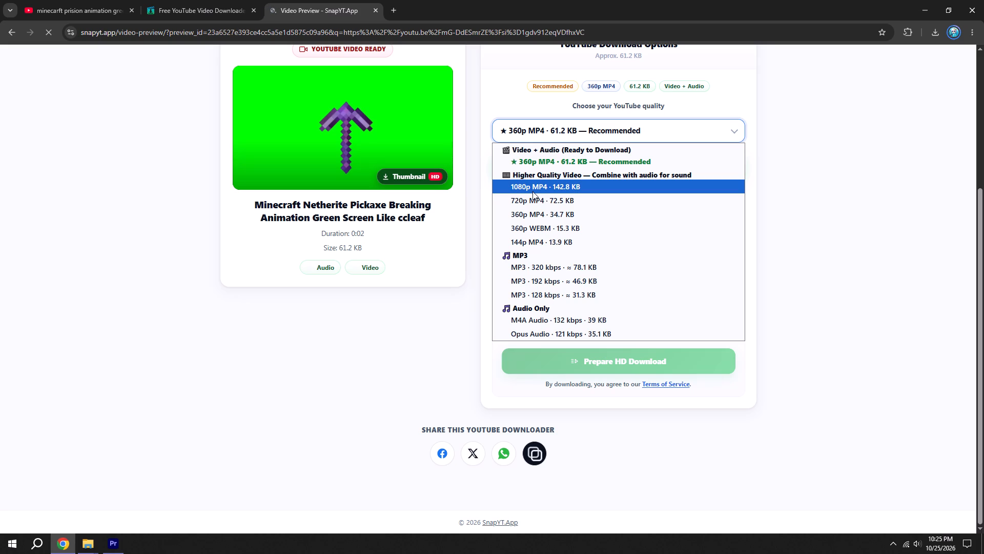
pyautogui.click(532, 191)
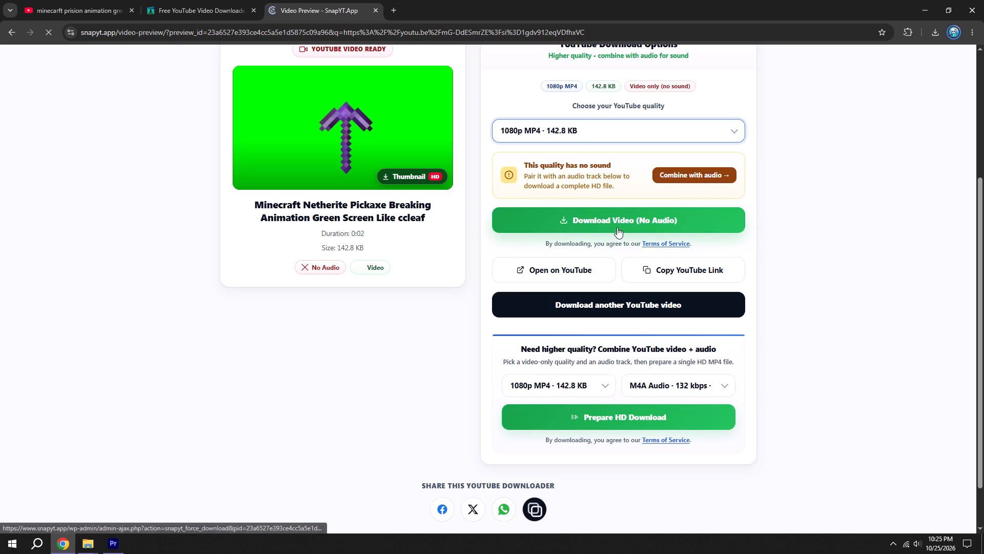
pyautogui.click(631, 414)
pyautogui.click(289, 0)
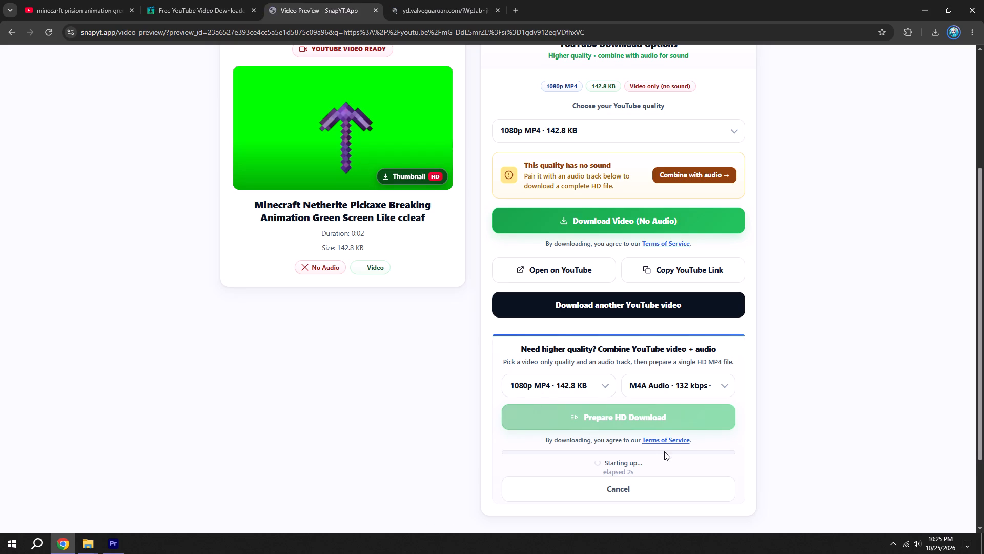
pyautogui.scroll(-2, 641, 457)
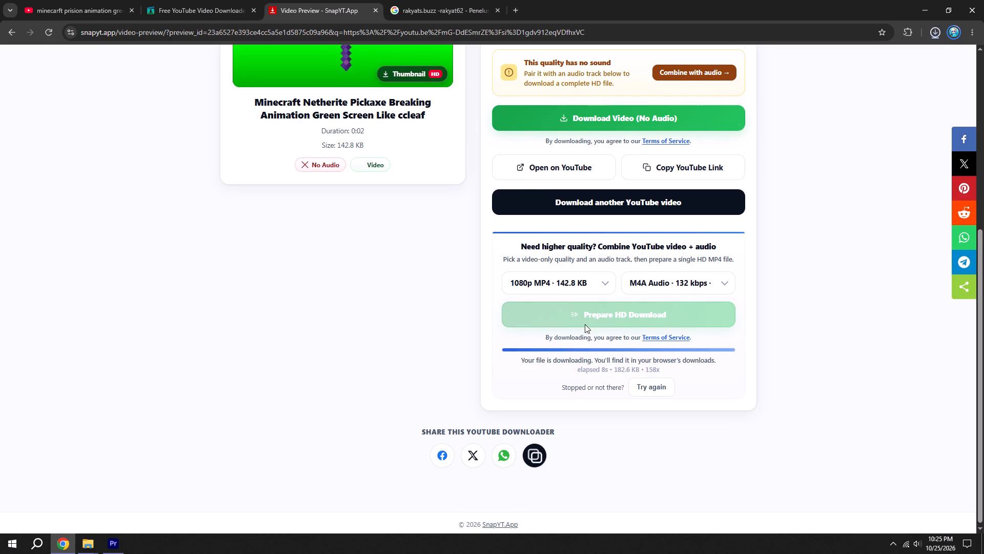
# Open the downloaded Minecraft-Netherite-Pickaxe file's folder and import the video into the McHub pri 2 project in Premiere Pro.
pyautogui.click(907, 54)
pyautogui.click(983, 0)
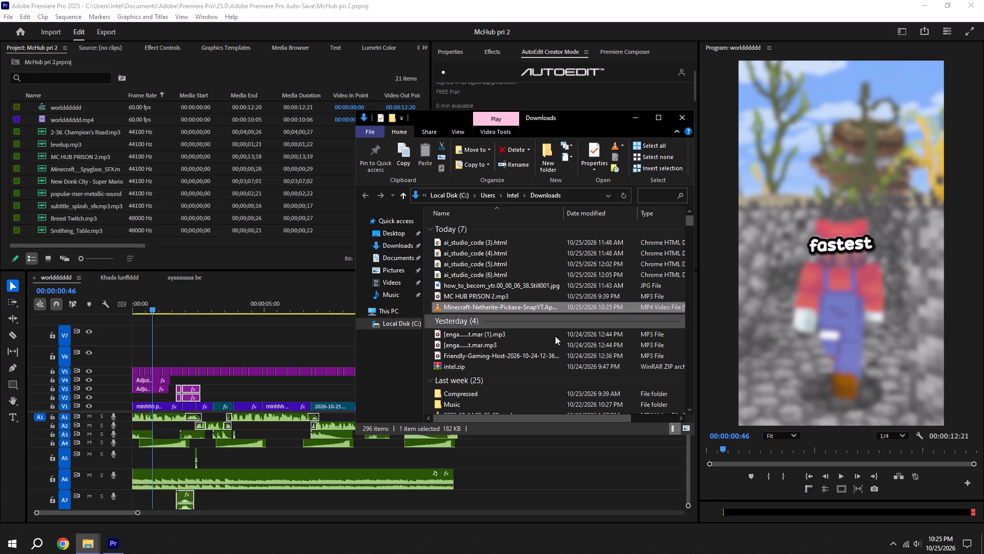
pyautogui.moveTo(467, 305); pyautogui.dragTo(156, 345)
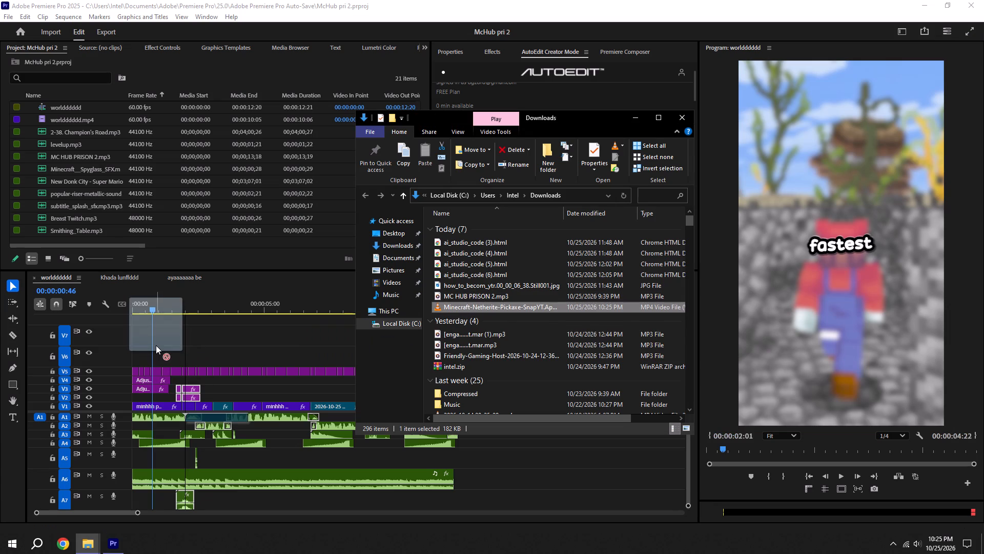
pyautogui.moveTo(156, 345); pyautogui.dragTo(154, 173)
# Place the imported pickaxe clip in the sequence, with its video on V2 and its audio on A5.
pyautogui.moveTo(97, 107); pyautogui.dragTo(140, 151)
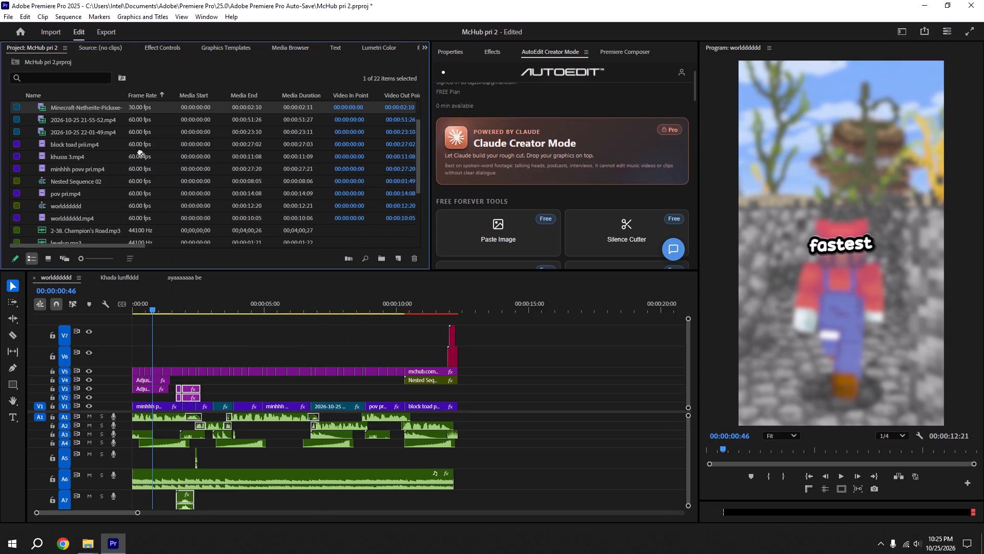
pyautogui.moveTo(140, 151); pyautogui.dragTo(241, 393)
pyautogui.moveTo(266, 424); pyautogui.dragTo(266, 455)
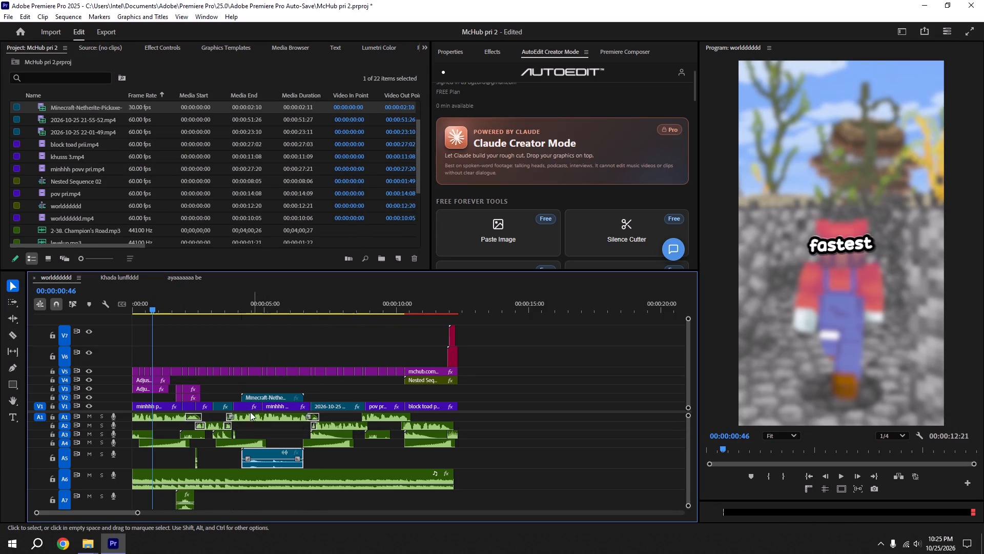
# Move the pickaxe clip's video and audio earlier so both start at 00:00:03:03, and save the project.
pyautogui.keyDown('alt'); pyautogui.scroll(14, 248, 410); pyautogui.keyUp('alt')
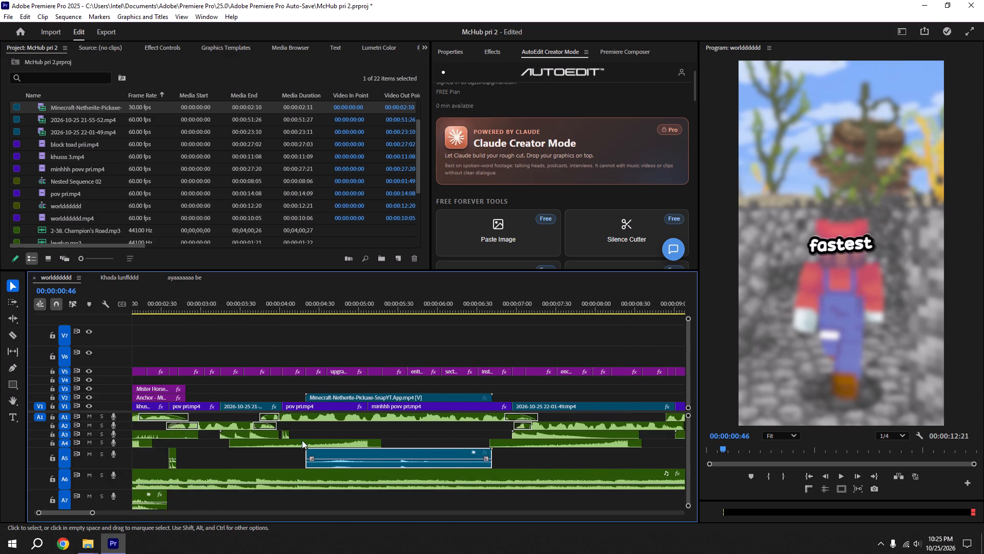
pyautogui.keyDown('alt'); pyautogui.scroll(6, 302, 440); pyautogui.keyUp('alt')
pyautogui.moveTo(441, 398); pyautogui.dragTo(415, 398)
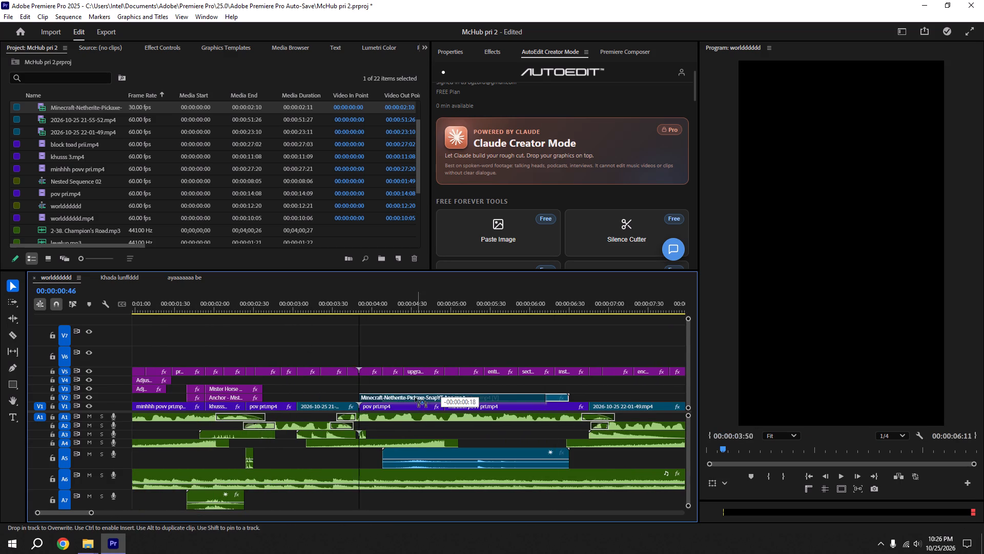
pyautogui.moveTo(415, 398); pyautogui.dragTo(357, 398)
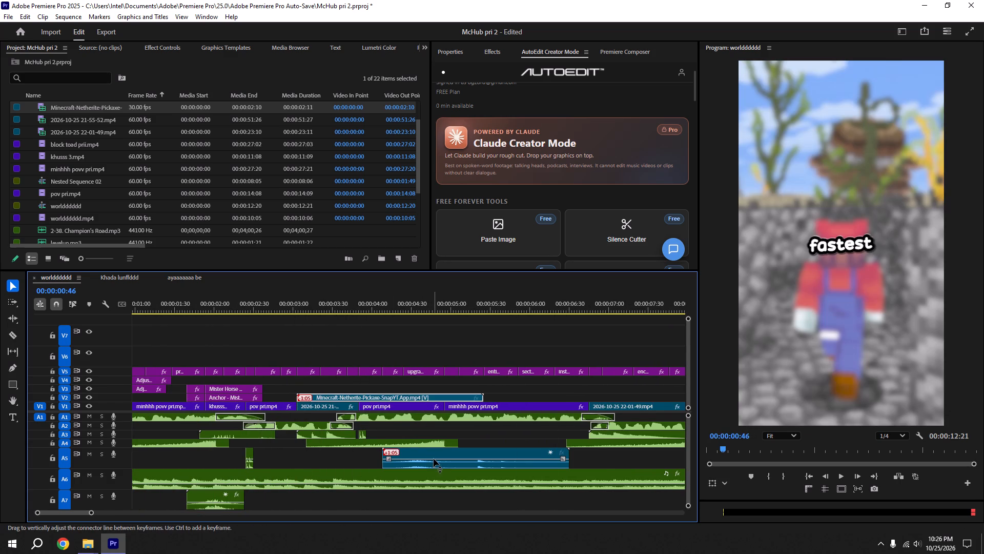
pyautogui.moveTo(435, 452); pyautogui.dragTo(348, 456)
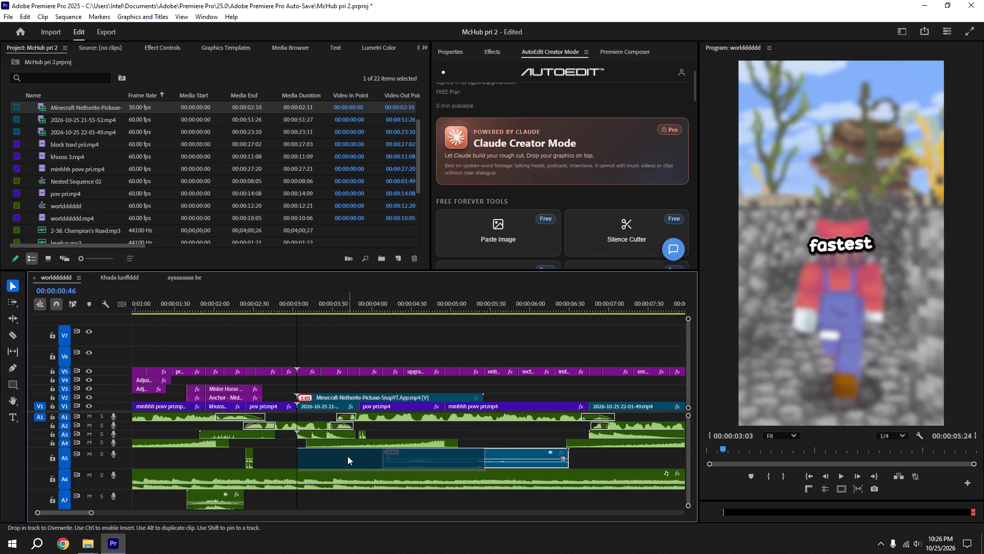
pyautogui.hotkey('ctrl', 's')
# With the playhead at 00:00:02:20, turn on linked selection for the timeline and save the project.
pyautogui.moveTo(280, 304); pyautogui.dragTo(240, 307)
pyautogui.doubleClick(79, 301)
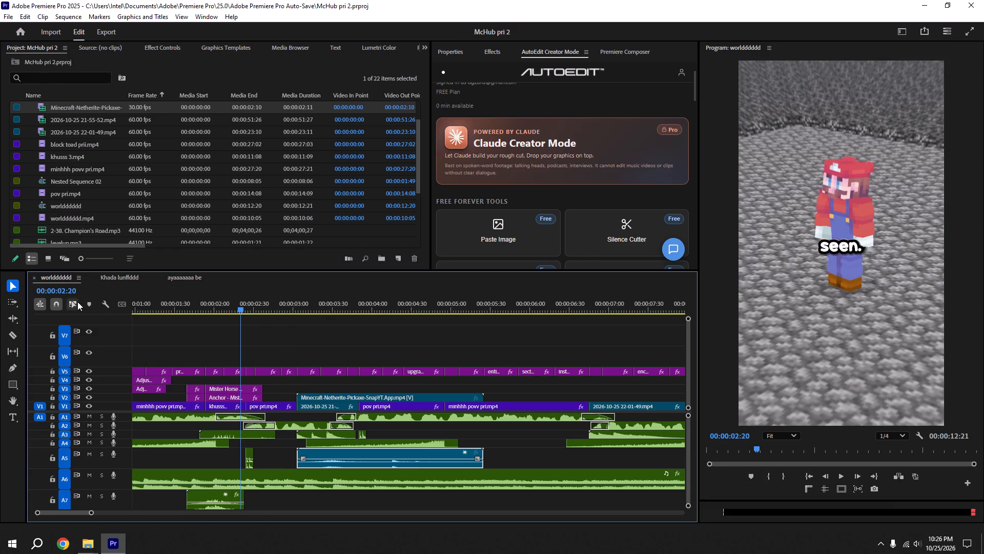
pyautogui.hotkey('ctrl', 's')
# Play the sequence from 00:00:02:20 into the green-screen pickaxe clip to check its timing.
pyautogui.press('space')
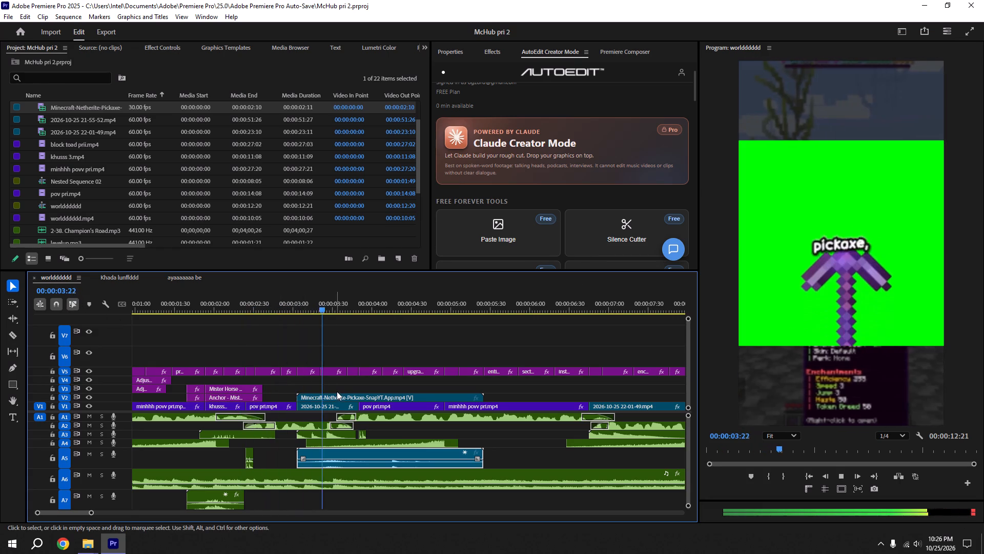
pyautogui.press('space')
pyautogui.press('space')
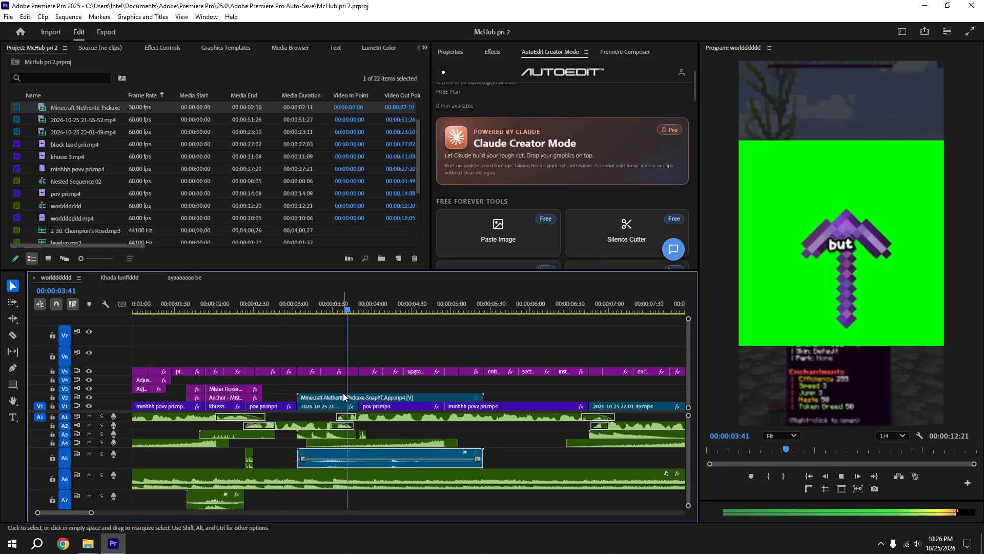
pyautogui.press('space')
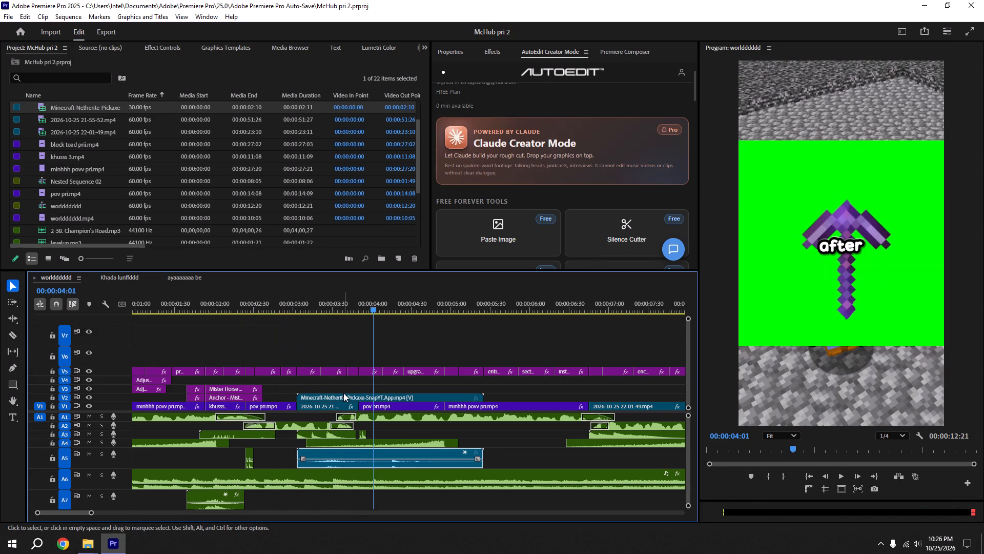
# Move the linked pickaxe video and audio earlier to start at about 00:00:02:37, after the V2 Anchor clip.
pyautogui.moveTo(346, 397); pyautogui.dragTo(338, 396)
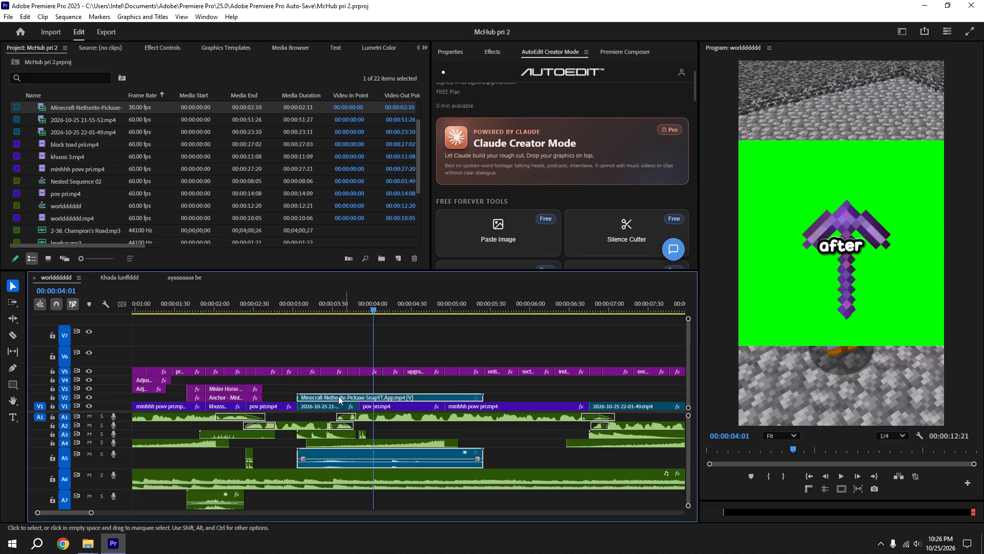
pyautogui.moveTo(338, 396); pyautogui.dragTo(315, 396)
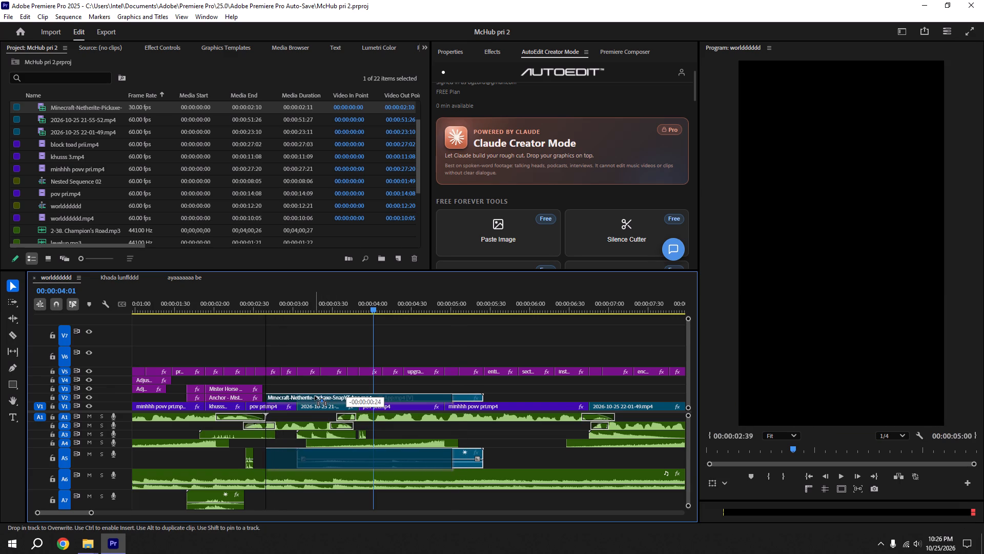
pyautogui.moveTo(315, 396); pyautogui.dragTo(312, 396)
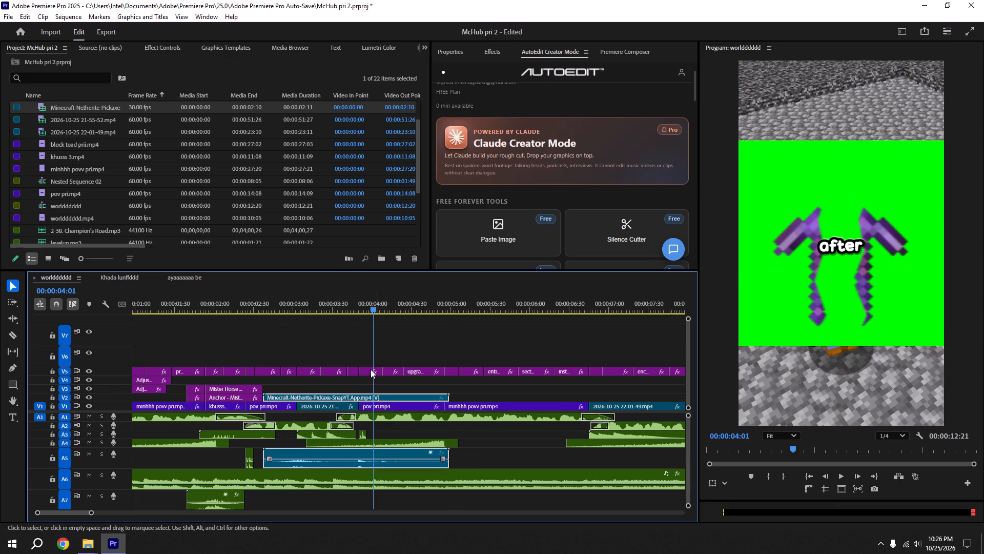
# Play the sequence from near the pickaxe clip's start through the breaking animation and save the project.
pyautogui.moveTo(341, 302); pyautogui.dragTo(271, 299)
pyautogui.press('space')
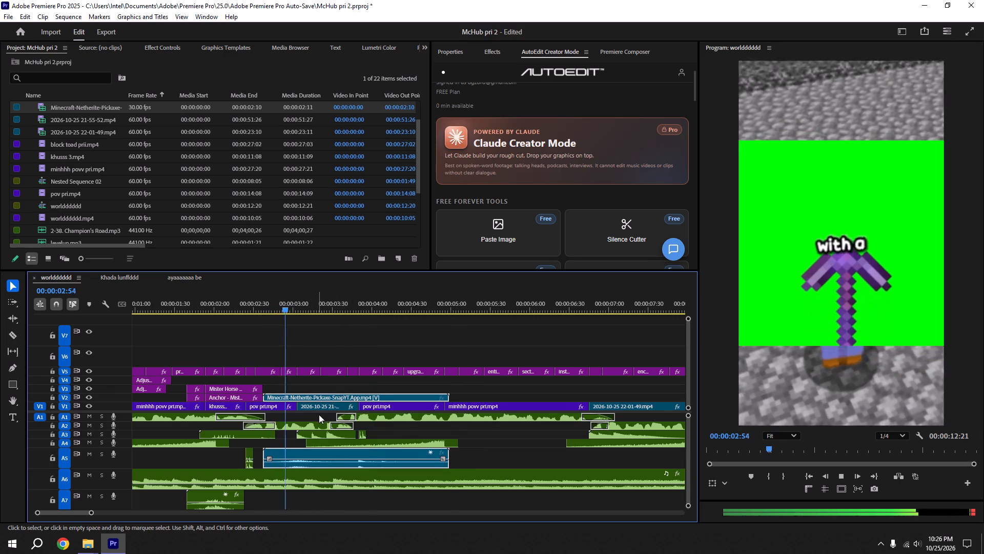
pyautogui.press('space')
pyautogui.press('space')
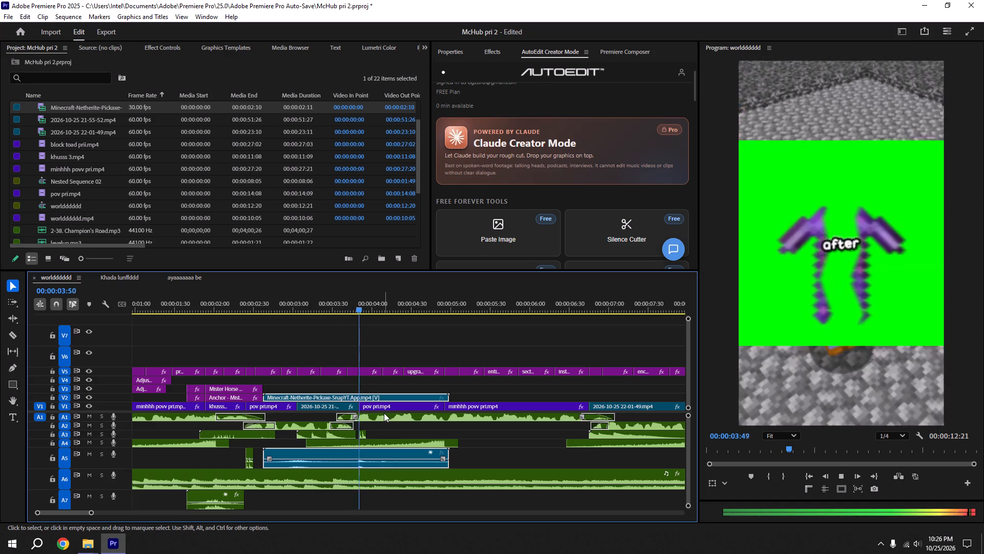
pyautogui.press('space')
pyautogui.hotkey('ctrl', 's')
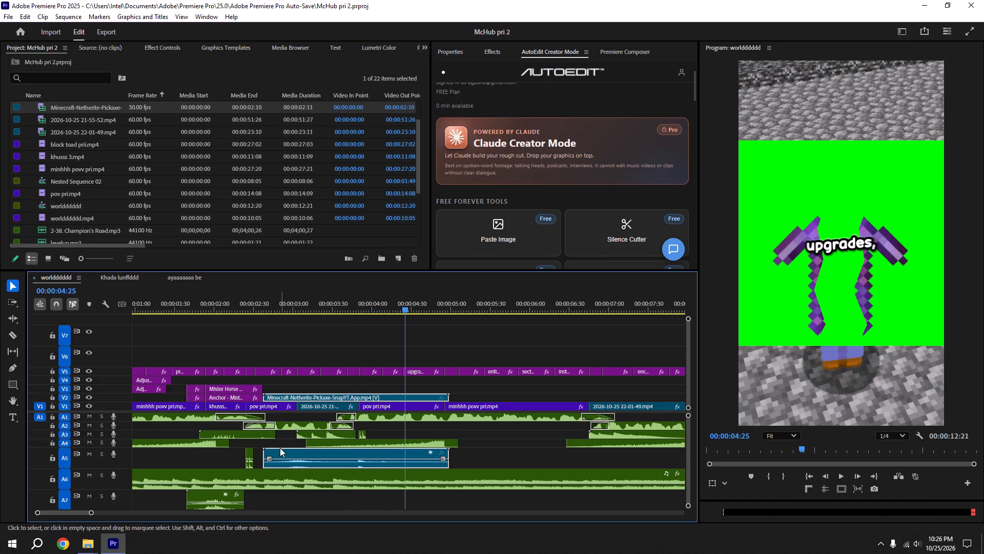
# Find the Green Screen (ultra key) preset, apply it to the V2 Minecraft-Netherite-Pickaxe clip, and save the project.
pyautogui.keyDown('shift'); pyautogui.moveTo(266, 324); pyautogui.dragTo(265, 315); pyautogui.keyUp('shift')
pyautogui.keyDown('shift'); pyautogui.click(263, 300); pyautogui.keyUp('shift')
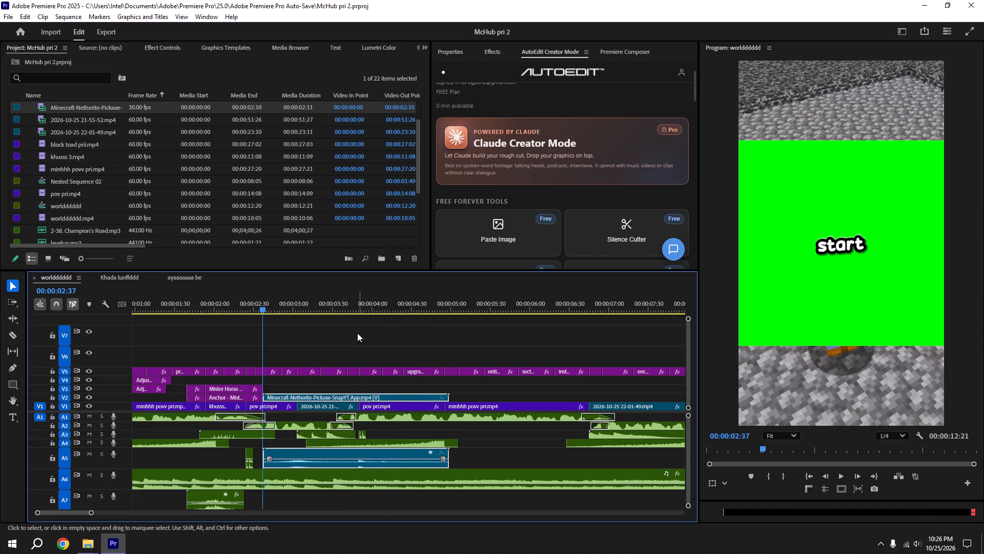
pyautogui.click(489, 53)
pyautogui.moveTo(481, 69); pyautogui.dragTo(378, 76)
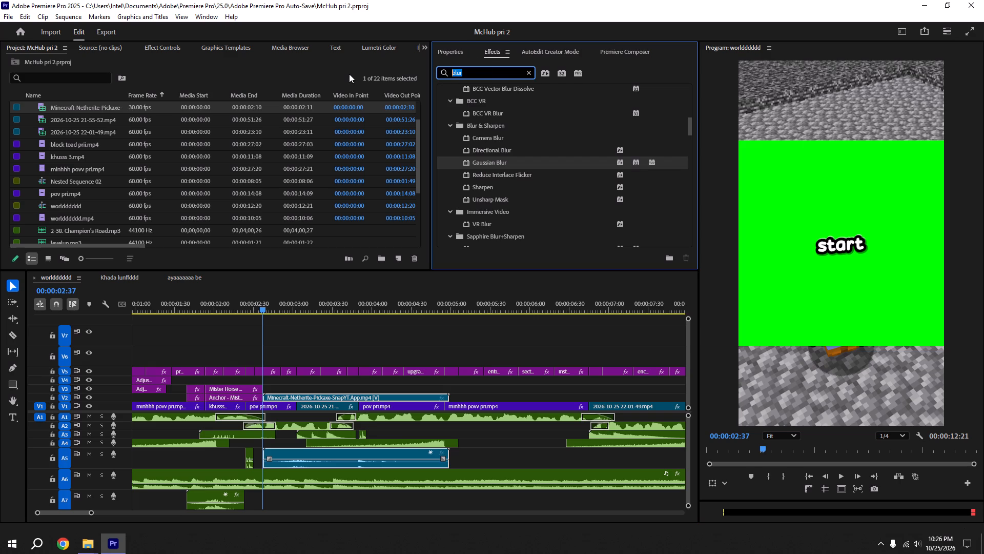
pyautogui.press('BackSpace')
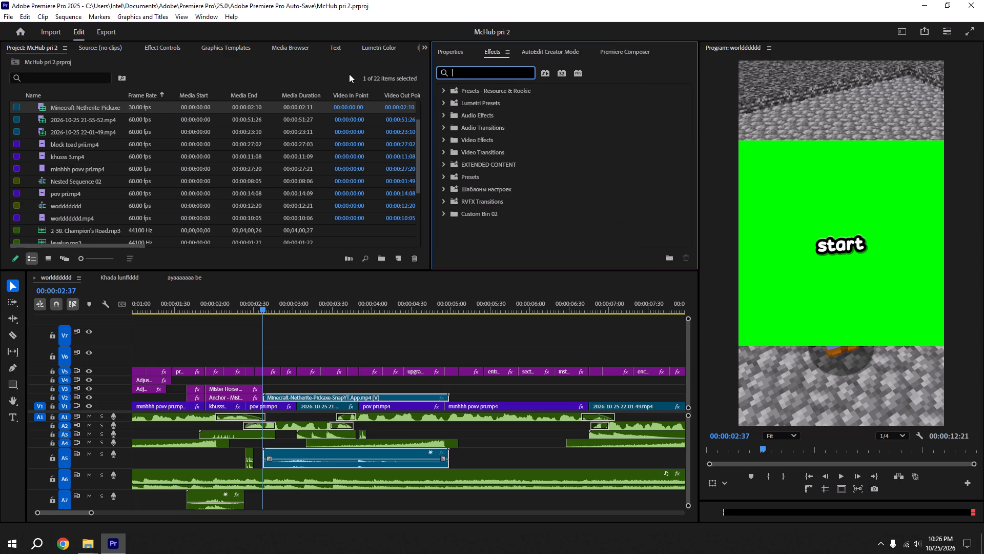
pyautogui.write('green')
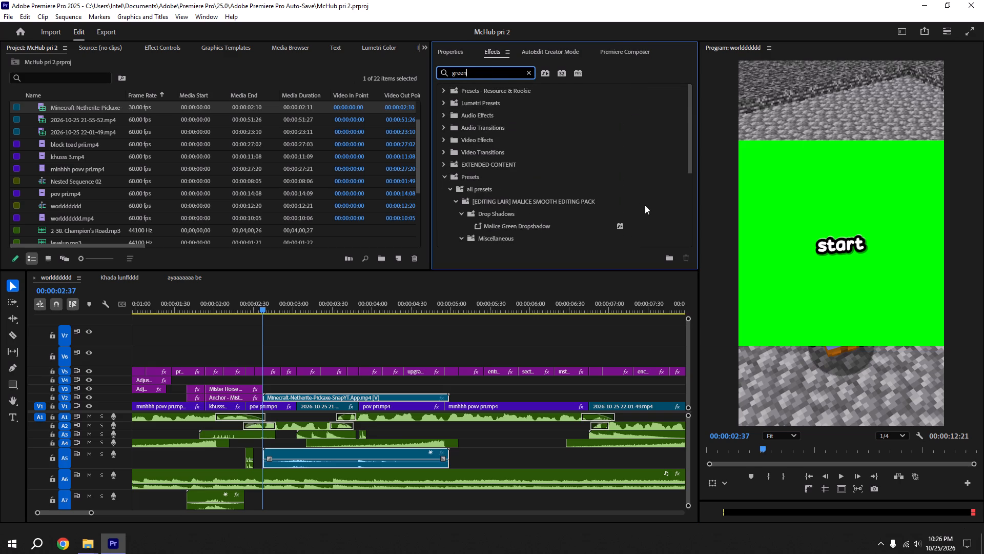
pyautogui.scroll(-19, 637, 197)
pyautogui.moveTo(522, 205); pyautogui.dragTo(304, 447)
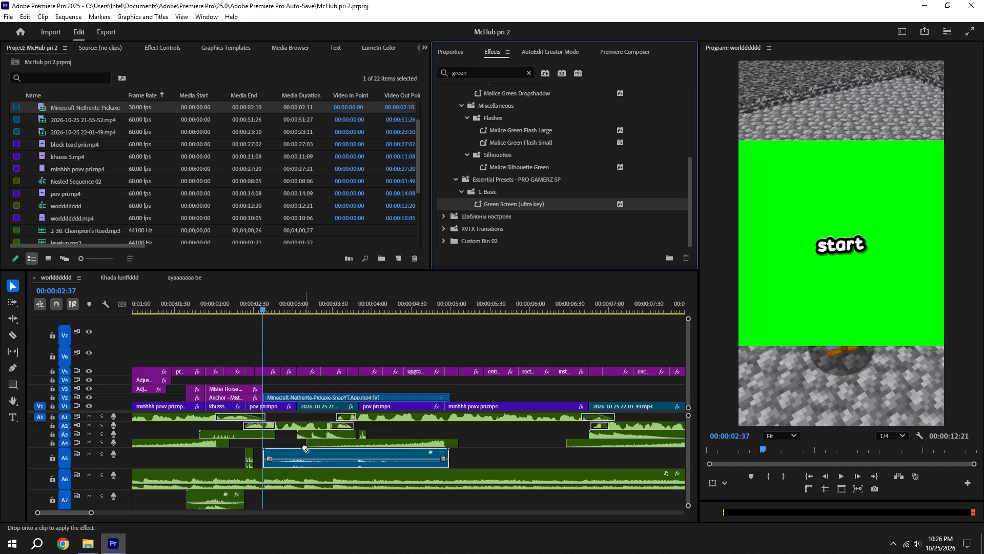
pyautogui.moveTo(304, 447); pyautogui.dragTo(329, 398)
pyautogui.hotkey('ctrl', 's')
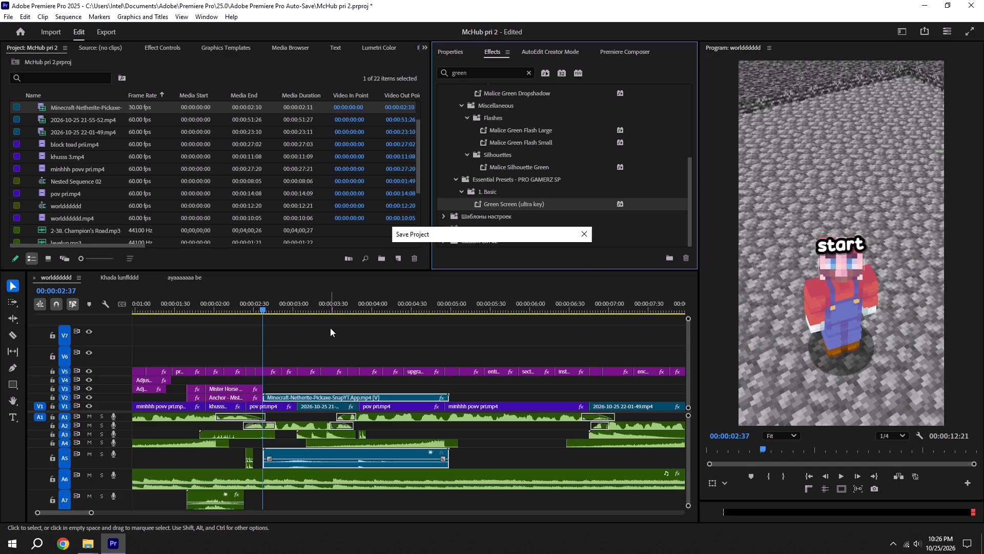
# Play the sequence from 00:00:02:37 through the keyed pickaxe animation to check the background removal, and save the project.
pyautogui.press('space')
pyautogui.press('space')
pyautogui.hotkey('ctrl', 's')
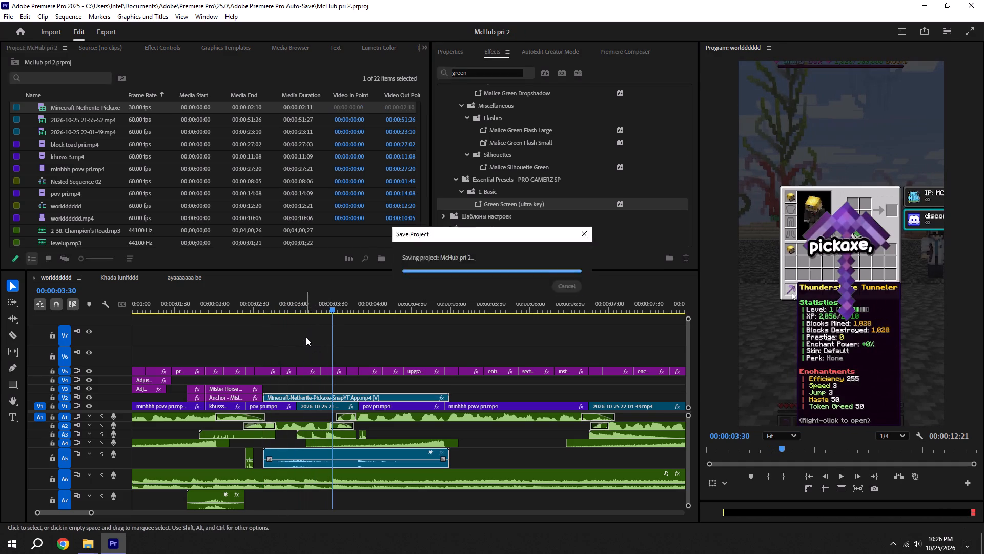
pyautogui.press('space')
pyautogui.press('space')
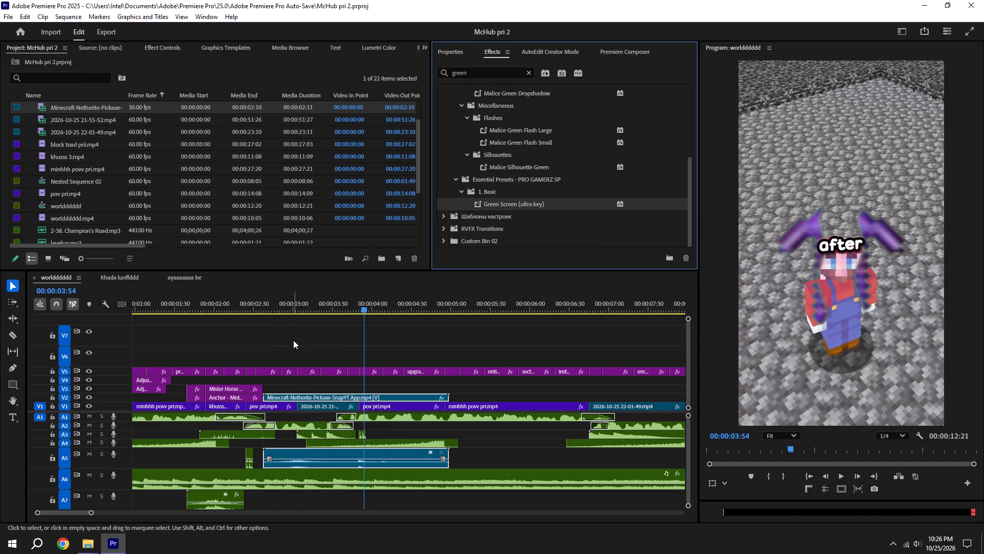
pyautogui.press('space')
pyautogui.hotkey('ctrl', 's')
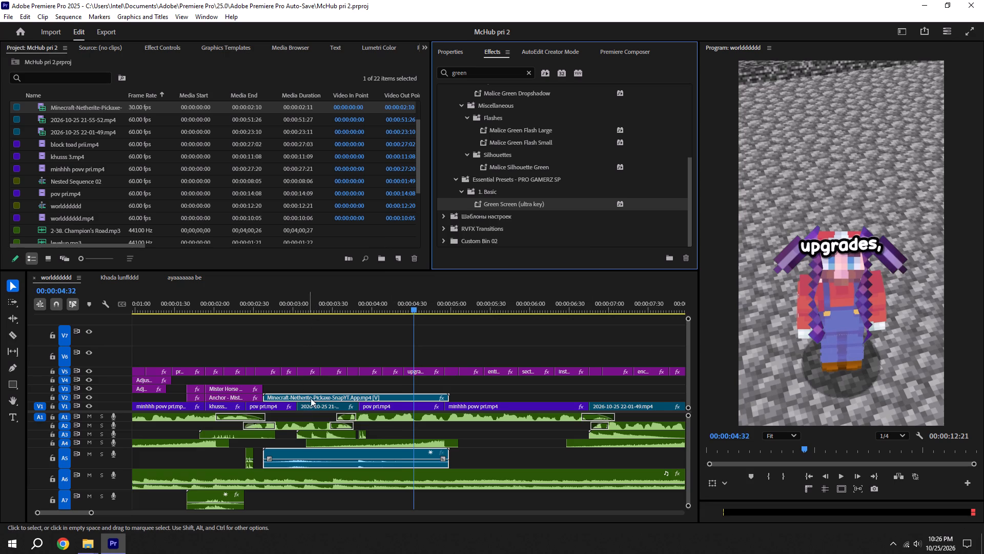
# Lower the pickaxe clip in the frame by setting its vertical position to 1383, and save the project.
pyautogui.moveTo(323, 302); pyautogui.dragTo(346, 303)
pyautogui.click(269, 399)
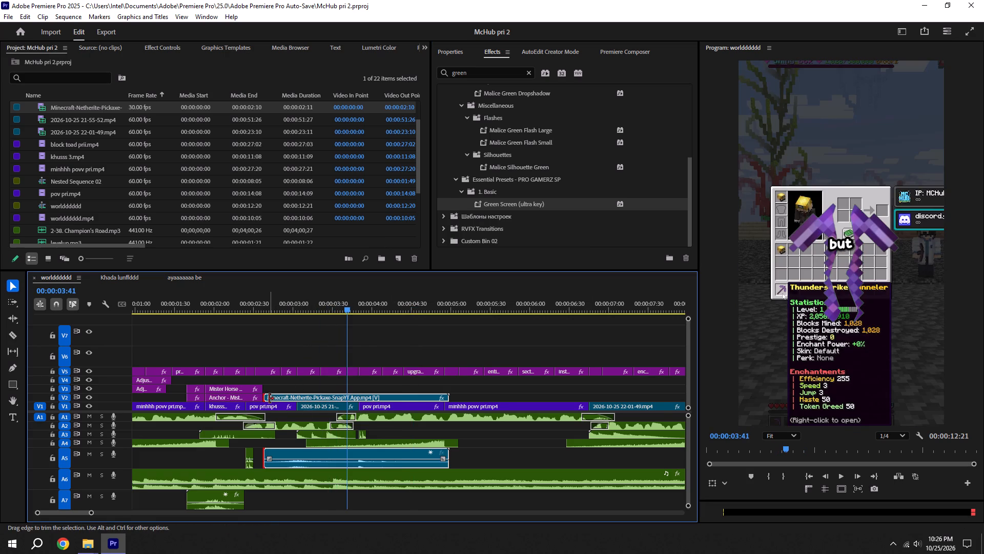
pyautogui.click(302, 397)
pyautogui.moveTo(330, 298); pyautogui.dragTo(295, 300)
pyautogui.moveTo(295, 300); pyautogui.dragTo(288, 307)
pyautogui.click(288, 307)
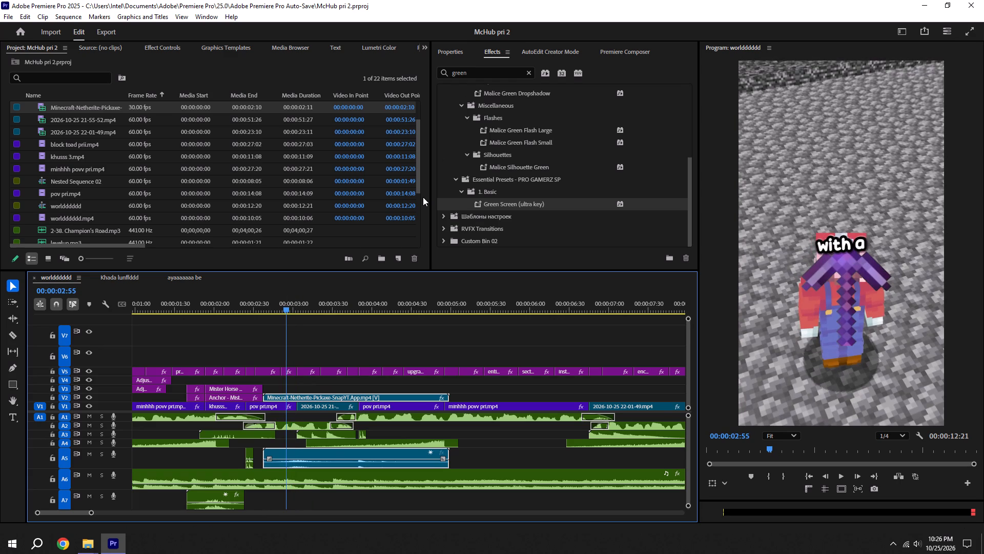
pyautogui.click(458, 63)
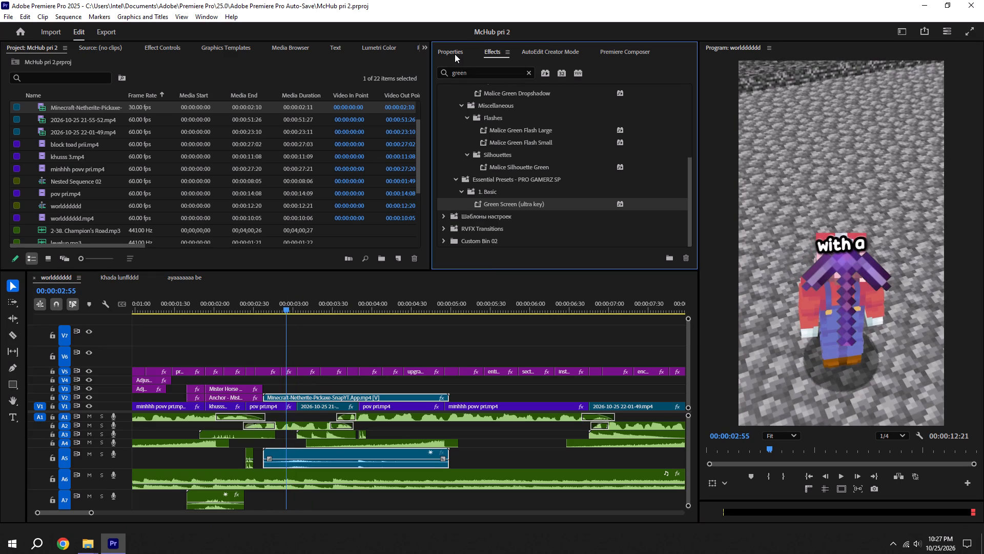
pyautogui.click(455, 54)
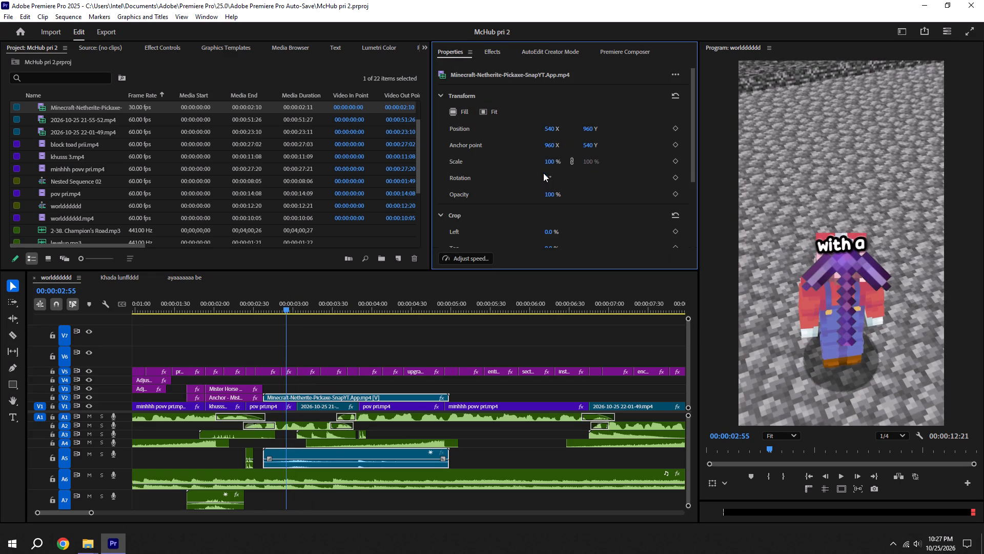
pyautogui.moveTo(584, 128); pyautogui.dragTo(587, 128)
pyautogui.moveTo(587, 128); pyautogui.dragTo(983, 354)
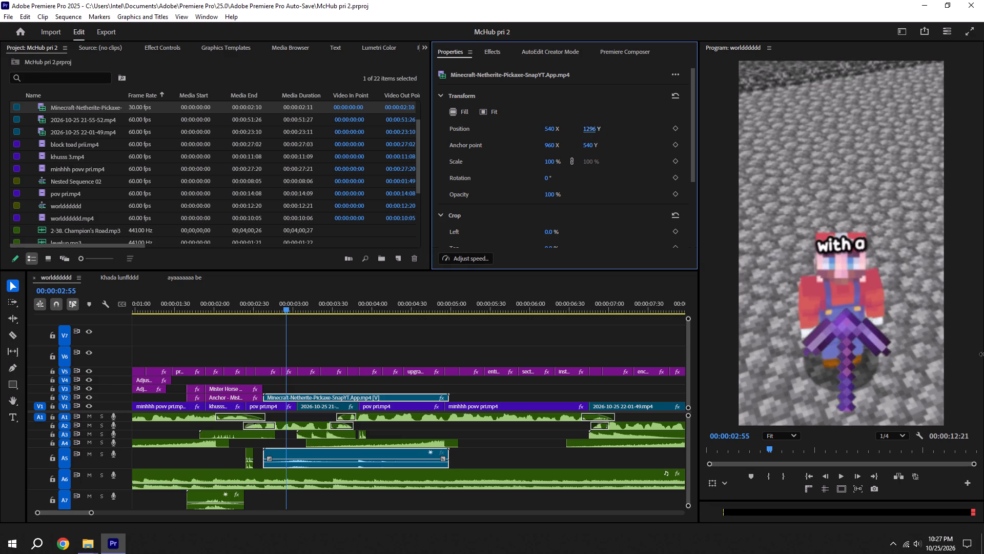
pyautogui.moveTo(983, 354); pyautogui.dragTo(927, 373)
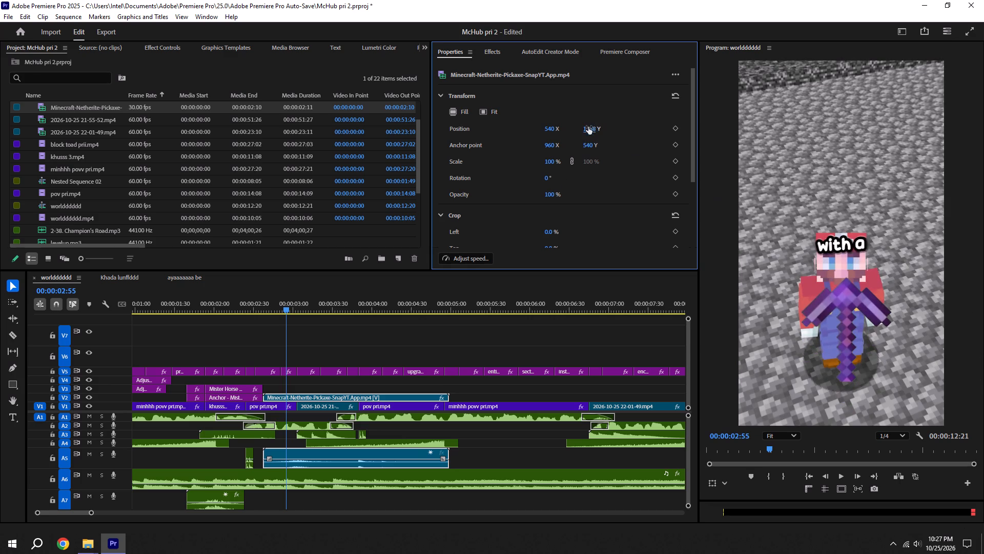
pyautogui.moveTo(588, 127); pyautogui.dragTo(775, 179)
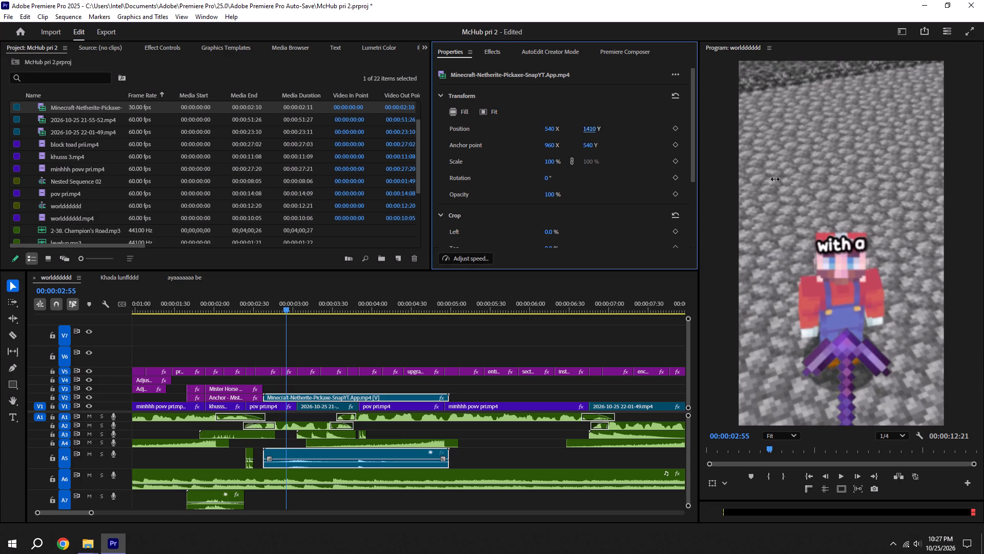
pyautogui.moveTo(775, 179); pyautogui.dragTo(755, 172)
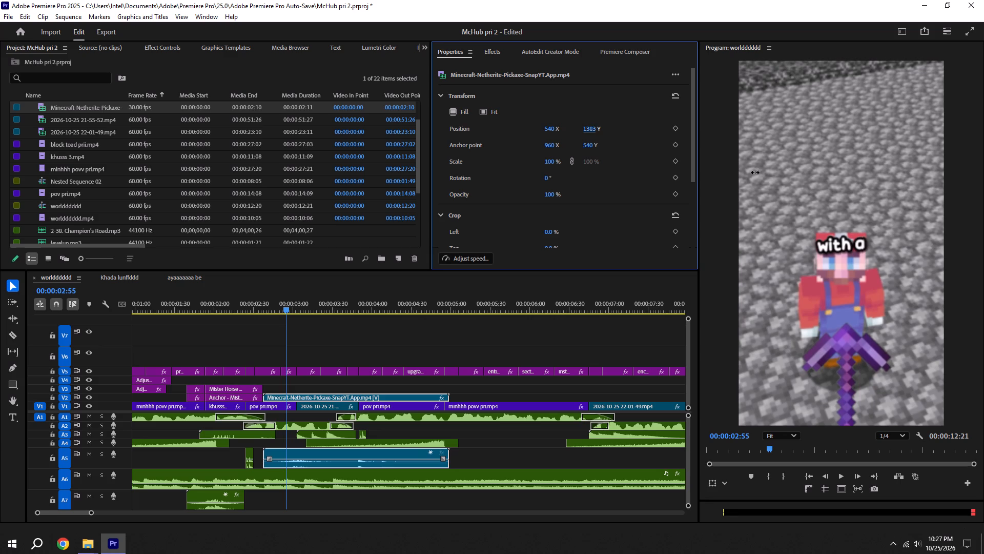
pyautogui.moveTo(755, 172); pyautogui.dragTo(754, 171)
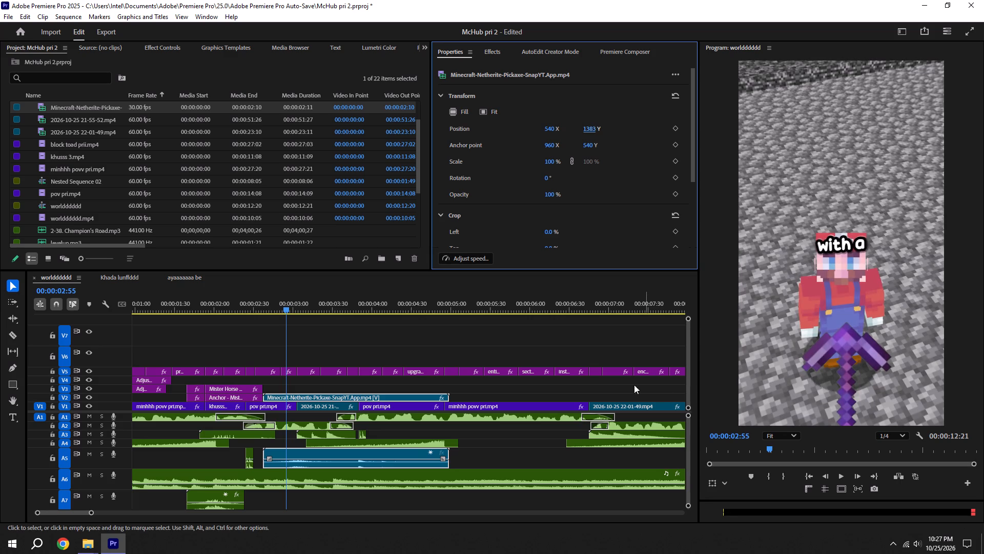
pyautogui.click(581, 398)
pyautogui.hotkey('ctrl', 's')
# Play the sequence from 00:00:02:55 past the pickaxe clip's end to check its lowered position, and save the project.
pyautogui.press('space')
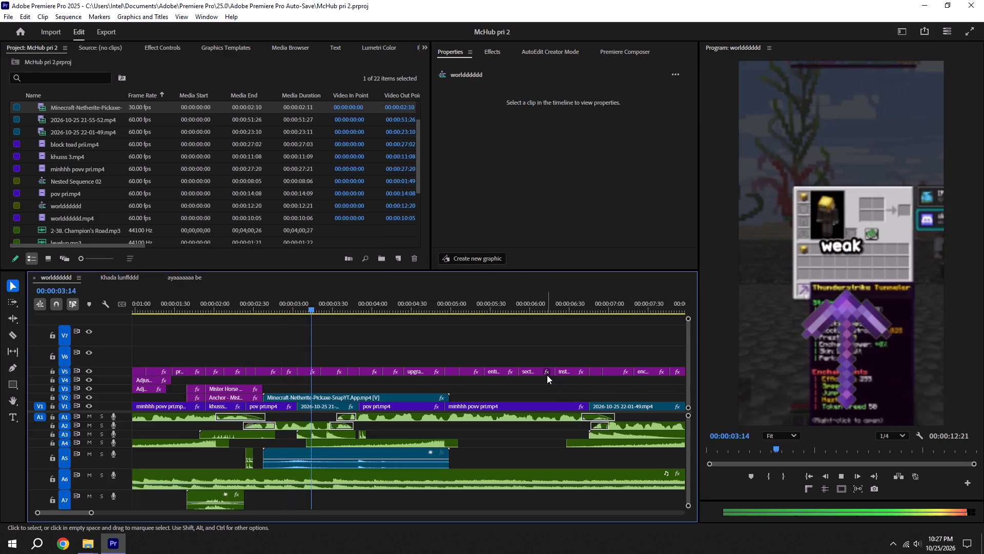
pyautogui.press('space')
pyautogui.hotkey('ctrl', 's')
pyautogui.press('space')
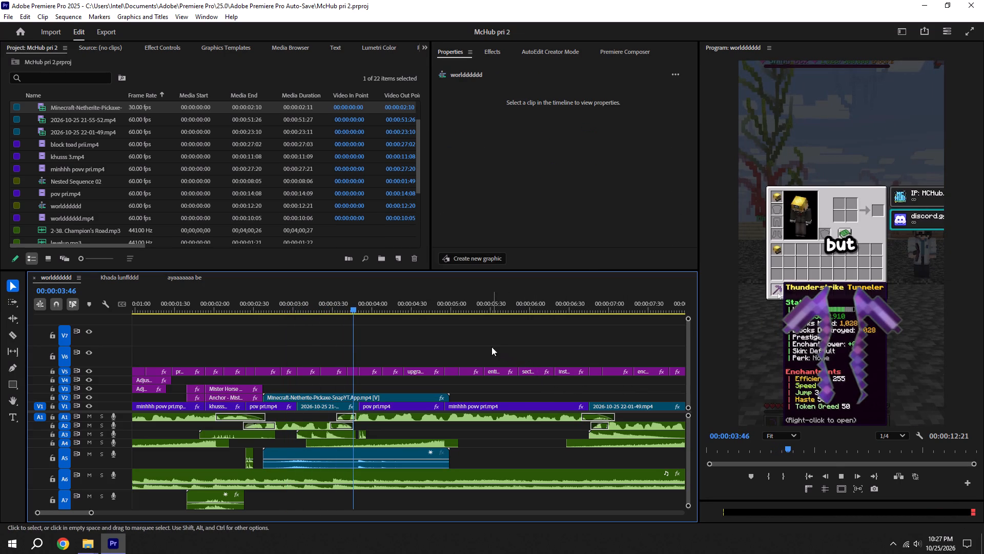
pyautogui.press('space')
pyautogui.press('space')
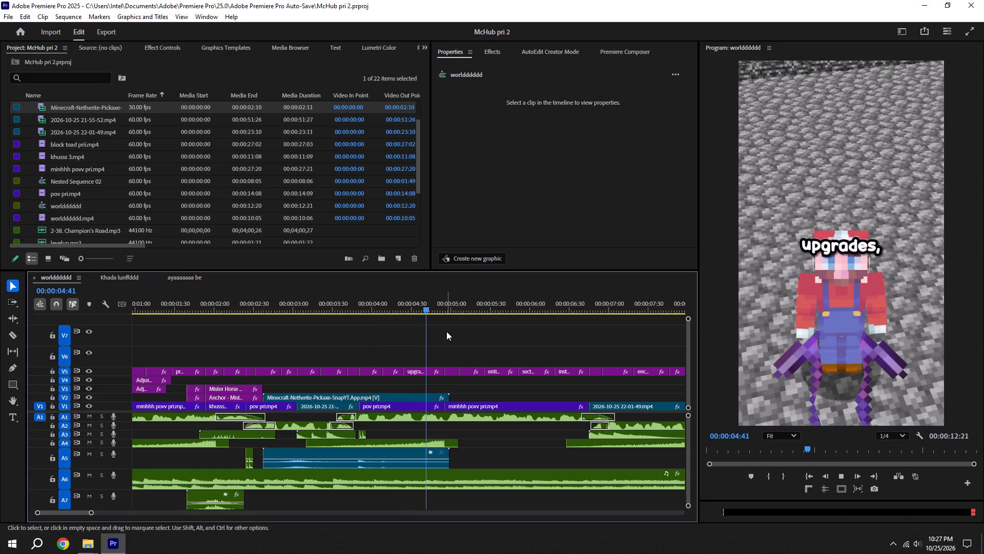
pyautogui.hotkey('ctrl', 's')
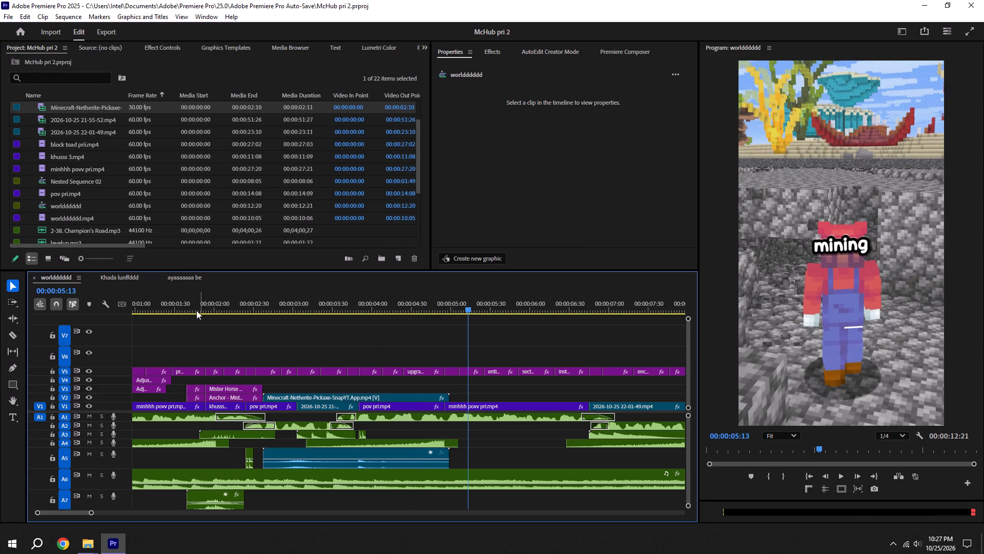
# Replay the opening section twice from before the Anchor clip through the pickaxe clip, checking picture and sound effects.
pyautogui.moveTo(188, 307); pyautogui.dragTo(165, 295)
pyautogui.press('space')
pyautogui.keyDown('alt'); pyautogui.scroll(-5, 303, 342); pyautogui.keyUp('alt')
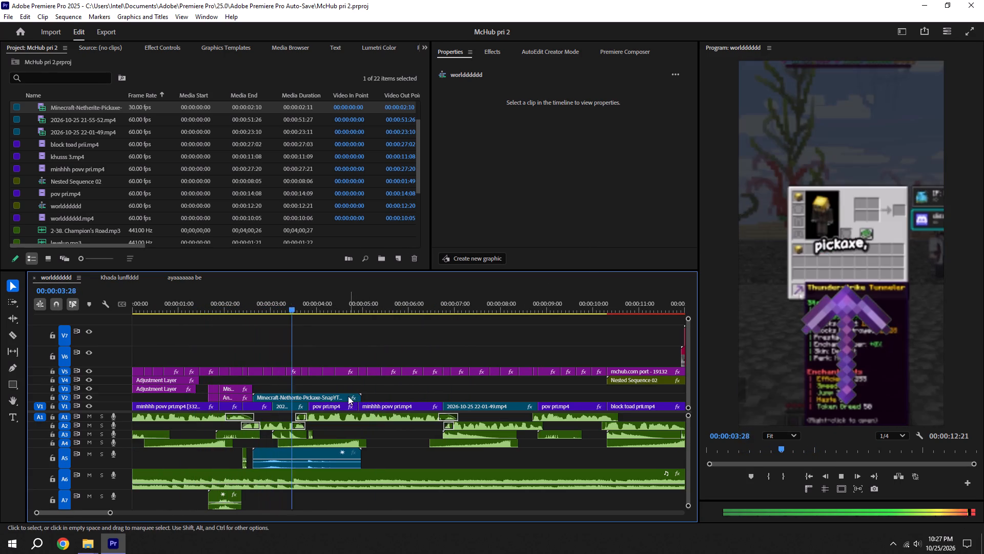
pyautogui.press('space')
pyautogui.press('space')
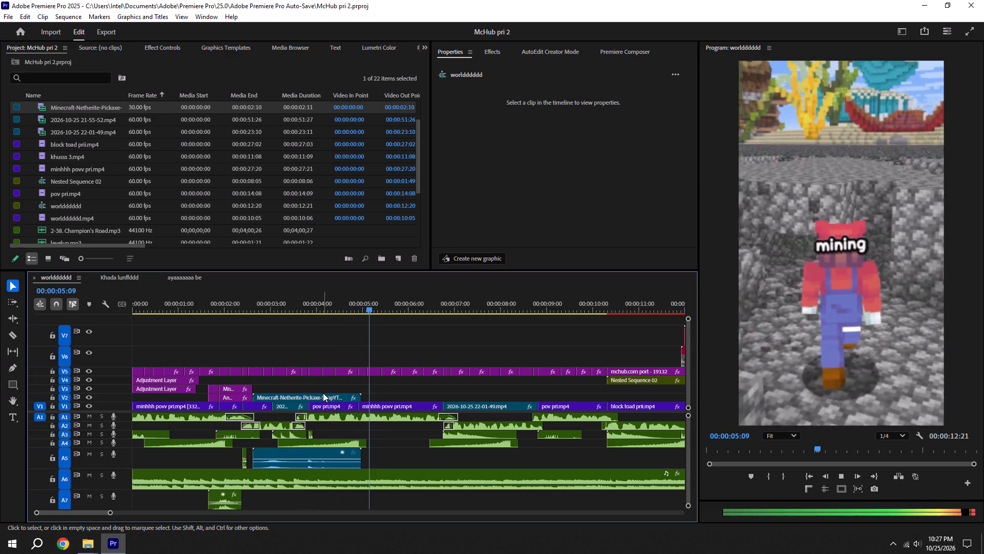
pyautogui.hotkey('ctrl', 's')
pyautogui.moveTo(181, 305); pyautogui.dragTo(169, 300)
pyautogui.press('space')
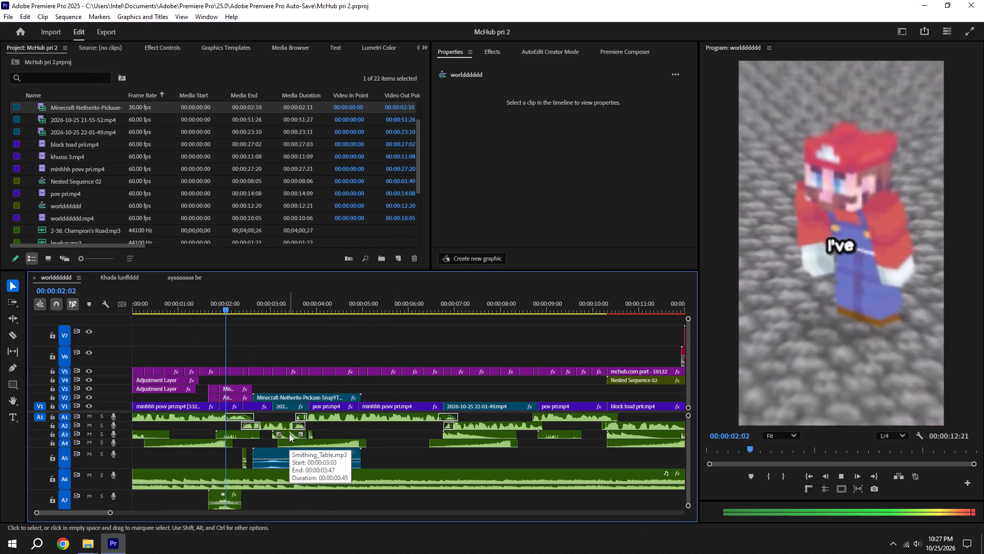
pyautogui.press('space')
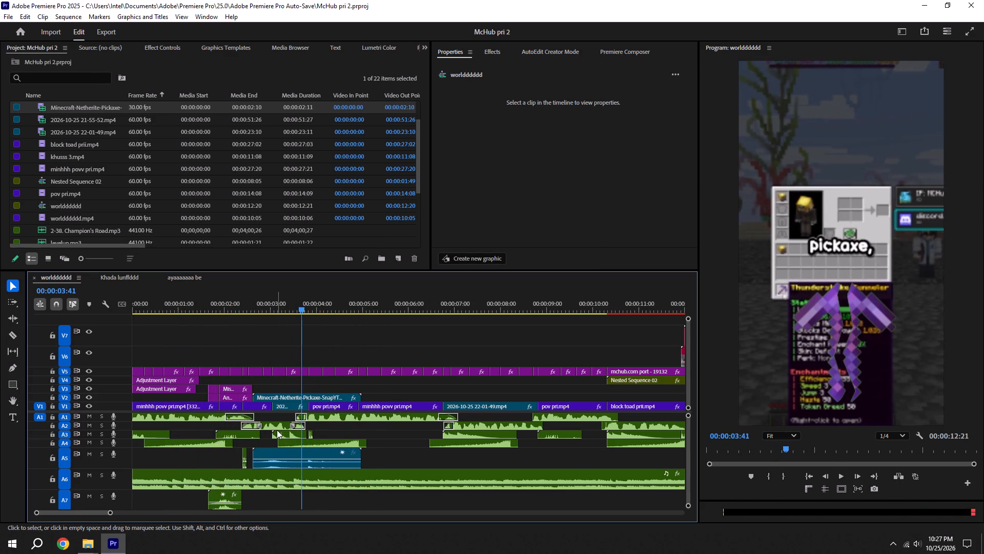
# Move the Smithing_Table.mp3 sound under the pickaxe clip from A3 to A2, starting at about 00:00:05:50, and save the project.
pyautogui.click(285, 430)
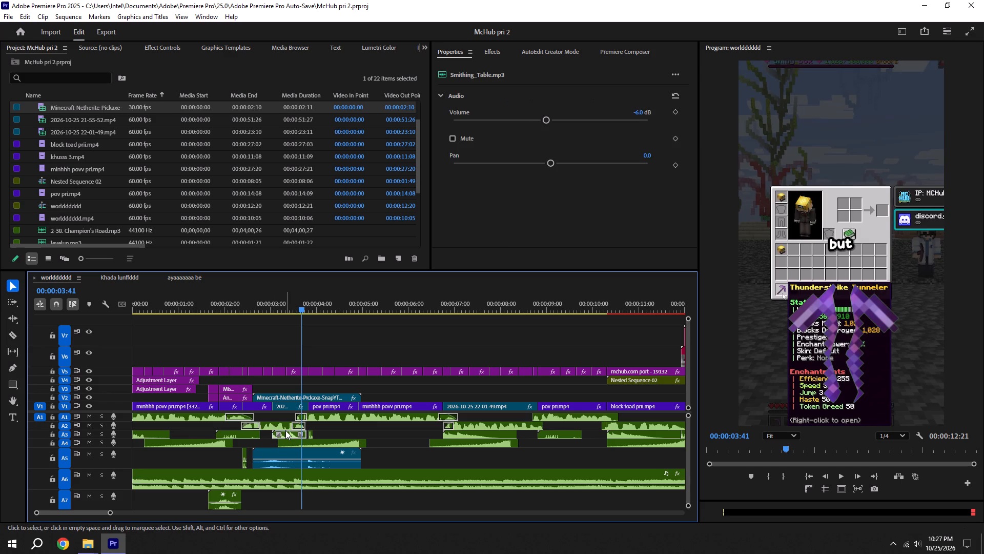
pyautogui.moveTo(285, 430); pyautogui.dragTo(366, 433)
pyautogui.press('space')
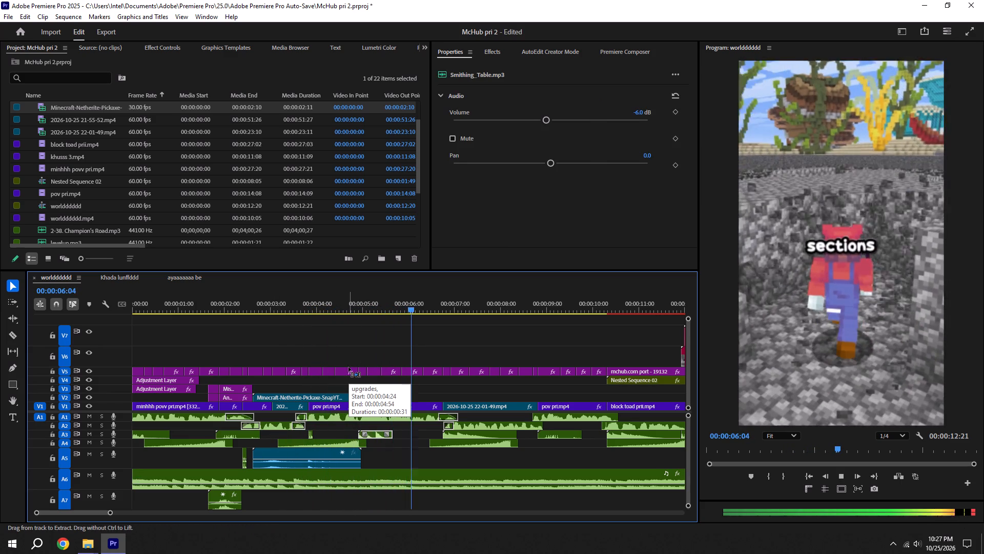
pyautogui.hotkey('ctrl', 's')
pyautogui.keyDown('alt'); pyautogui.scroll(9, 367, 423); pyautogui.keyUp('alt')
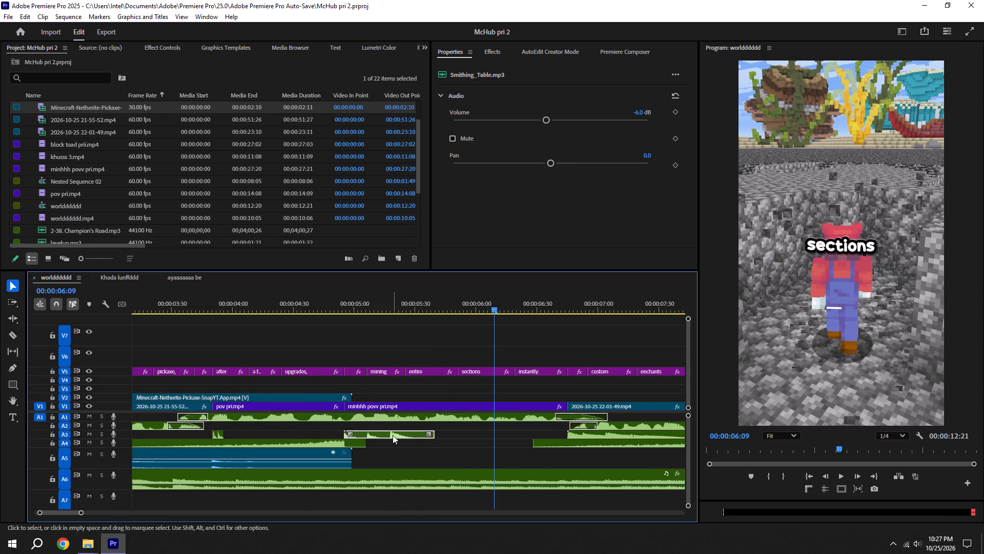
pyautogui.moveTo(393, 435); pyautogui.dragTo(503, 426)
pyautogui.hotkey('ctrl', 's')
pyautogui.keyDown('alt'); pyautogui.scroll(-7, 462, 426); pyautogui.keyUp('alt')
pyautogui.keyDown('ctrl'); pyautogui.keyDown('alt'); pyautogui.scroll(-4, 461, 426); pyautogui.keyUp('alt'); pyautogui.keyUp('ctrl')
pyautogui.hotkey('ctrl', 's')
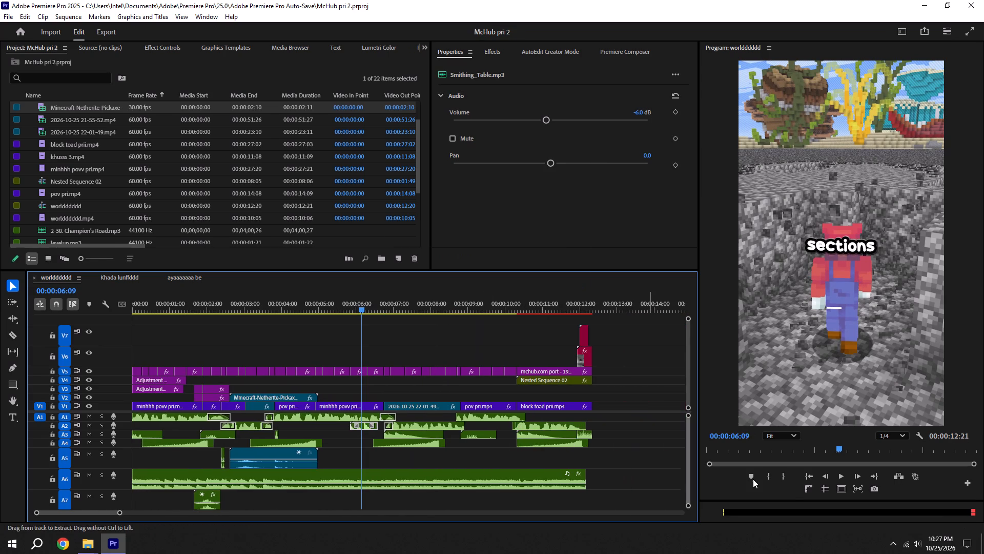
# Play the whole sequence from the start to review it, and replay the opening up to about 00:00:03:49.
pyautogui.click(814, 473)
pyautogui.press('space')
pyautogui.keyDown('alt'); pyautogui.scroll(-5, 573, 469); pyautogui.keyUp('alt')
pyautogui.click(554, 456)
pyautogui.press('space')
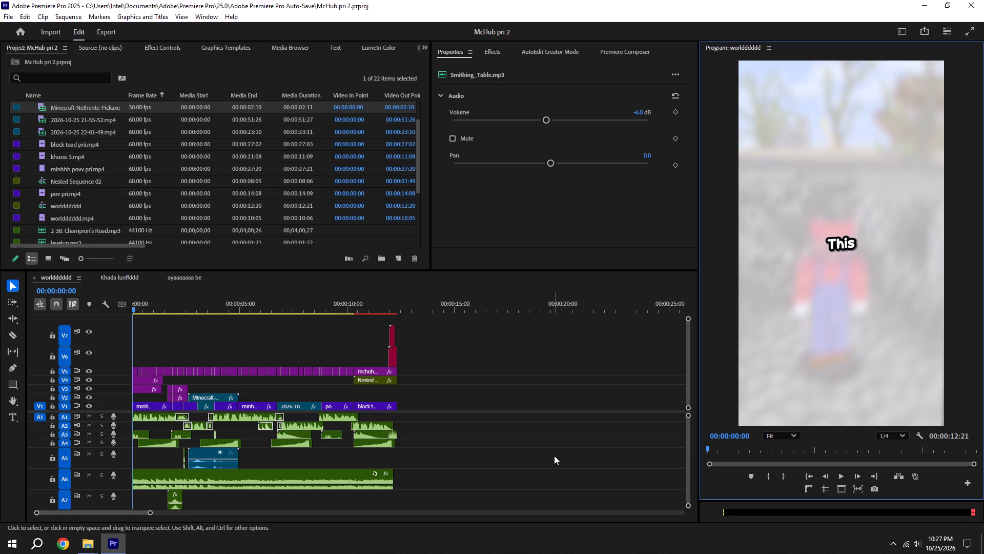
pyautogui.press('space')
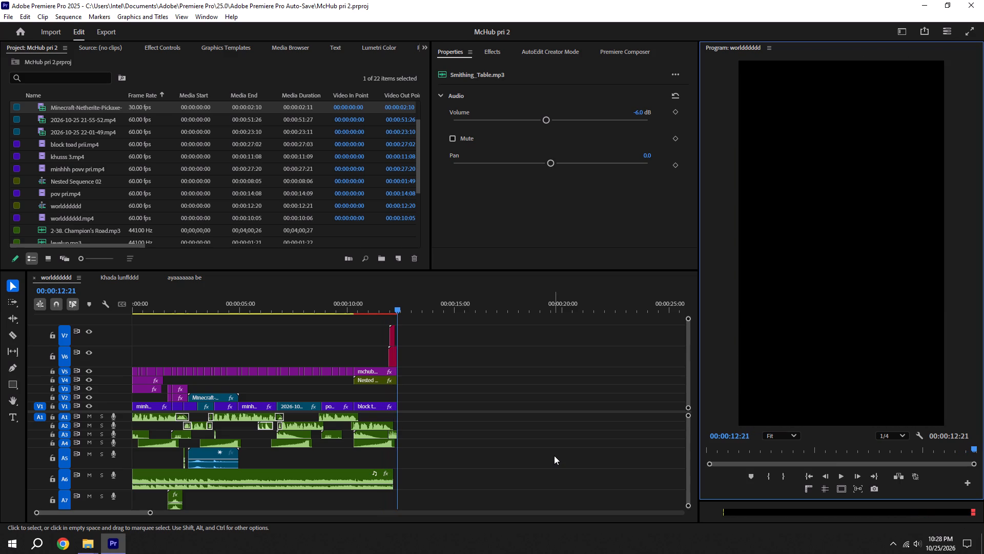
pyautogui.press('space')
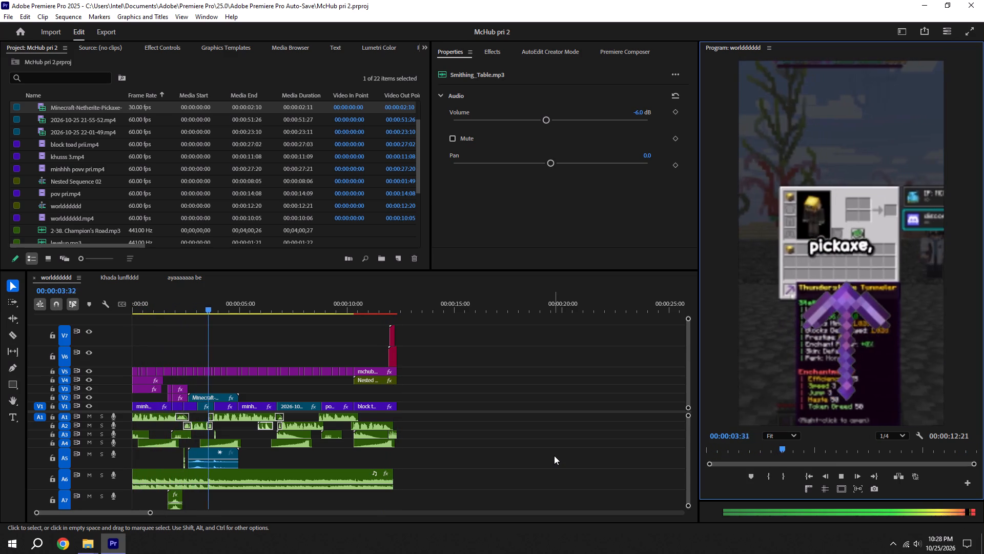
pyautogui.press('space')
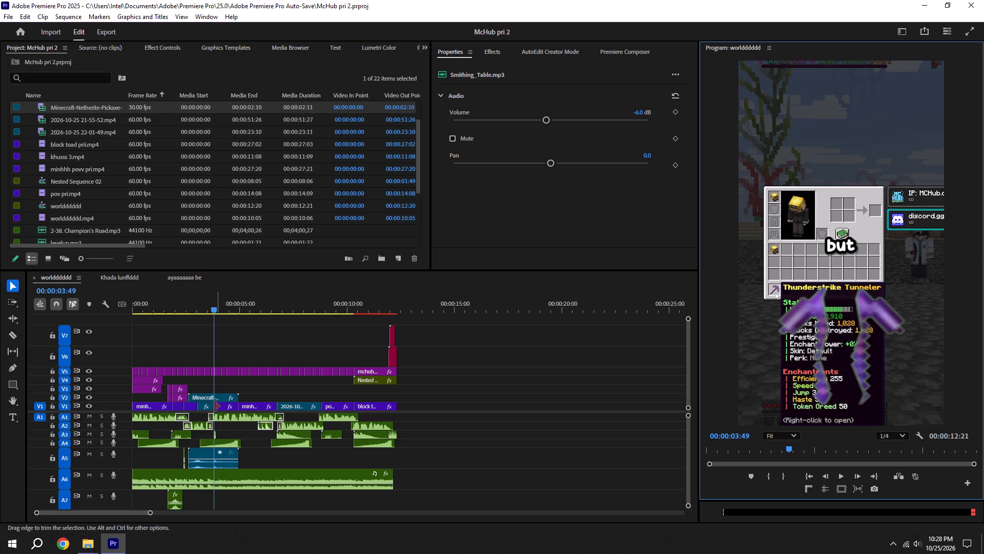
# Speed up the Minecraft-Netherite-Pickaxe clip by setting its duration to 00:00:01:56 (122.41% speed), and save the project.
pyautogui.click(216, 399)
pyautogui.keyDown('alt'); pyautogui.scroll(15, 216, 399); pyautogui.keyUp('alt')
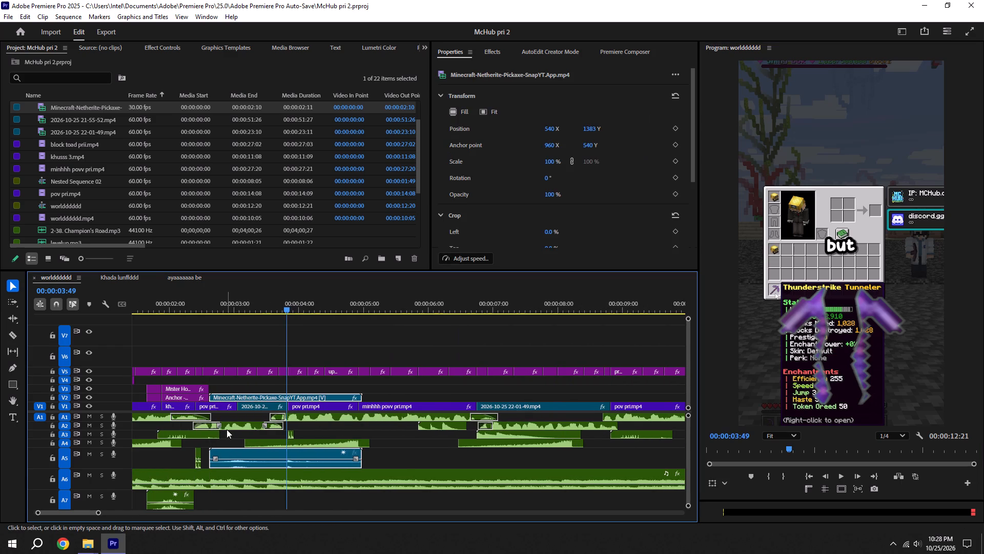
pyautogui.rightClick(312, 393)
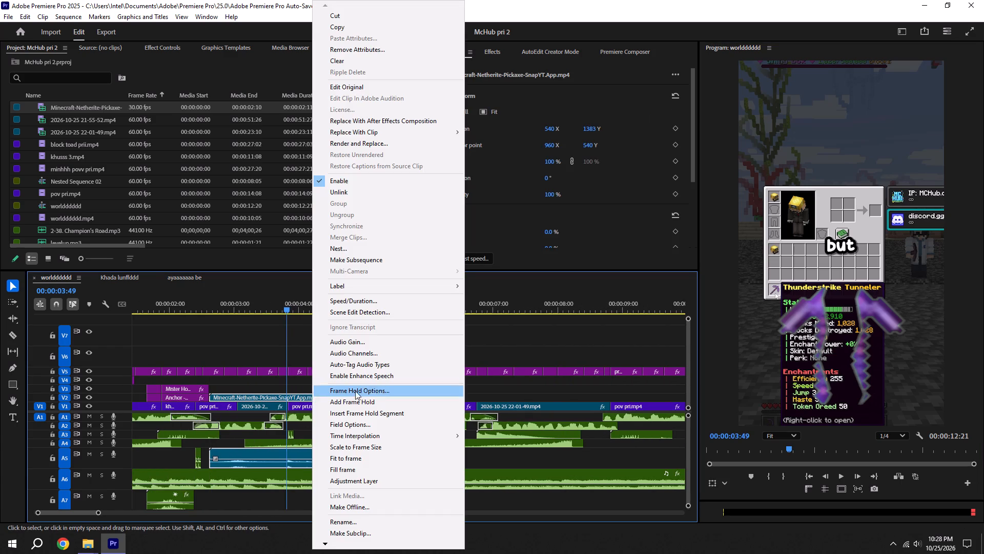
pyautogui.click(359, 300)
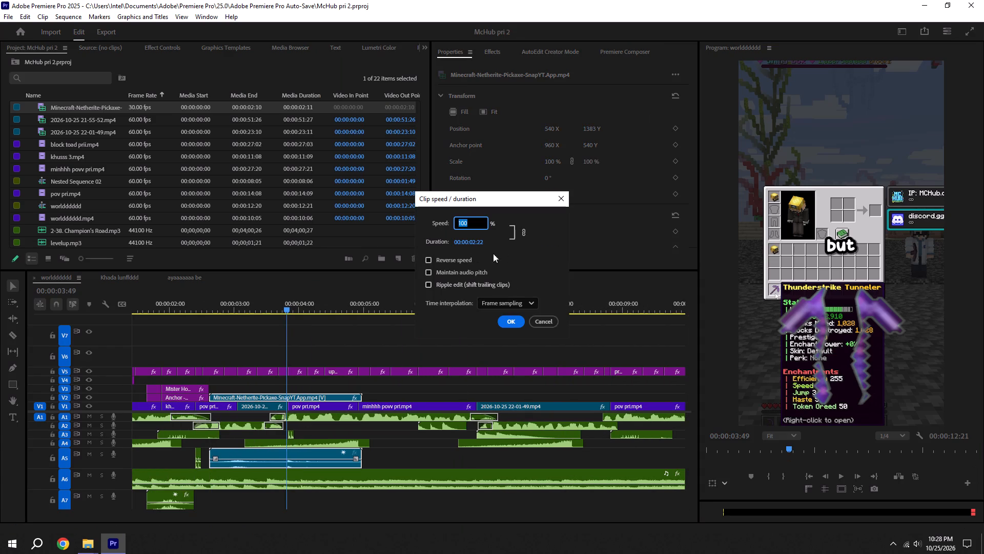
pyautogui.moveTo(467, 241); pyautogui.dragTo(457, 238)
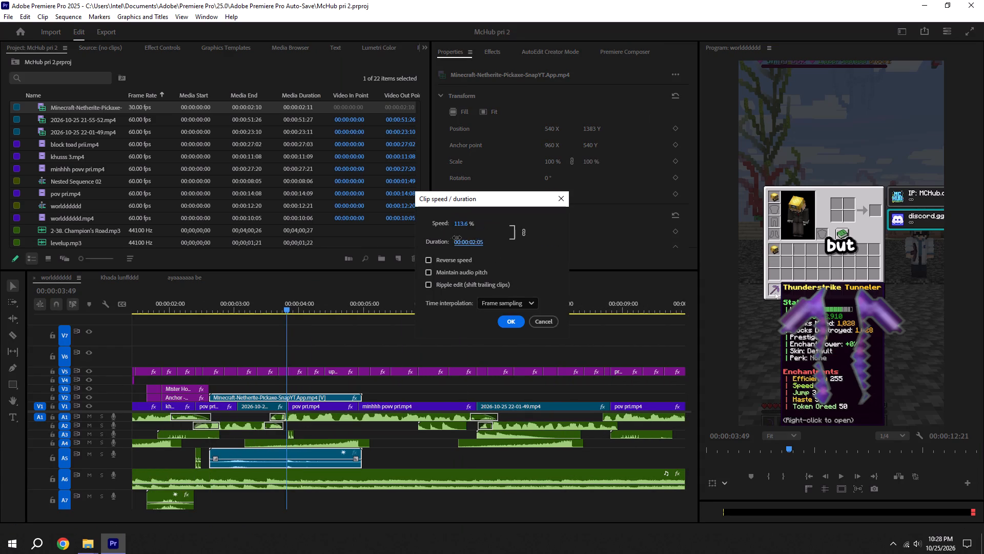
pyautogui.moveTo(457, 238); pyautogui.dragTo(453, 238)
pyautogui.click(511, 314)
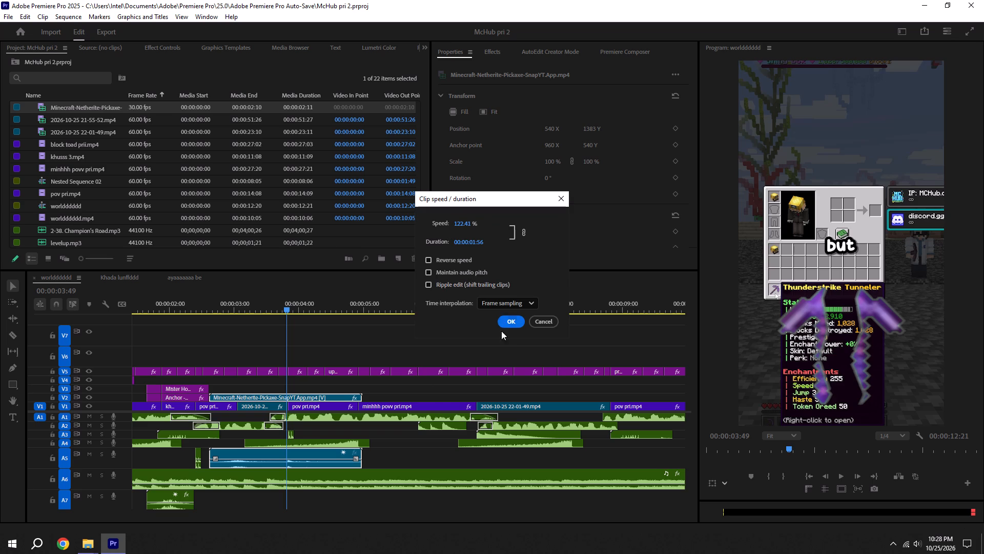
pyautogui.click(507, 325)
pyautogui.hotkey('ctrl', 's')
# Replay the sequence from just before the pickaxe clip to check its faster timing, and save the project.
pyautogui.moveTo(203, 289); pyautogui.dragTo(198, 292)
pyautogui.click(198, 293)
pyautogui.press('space')
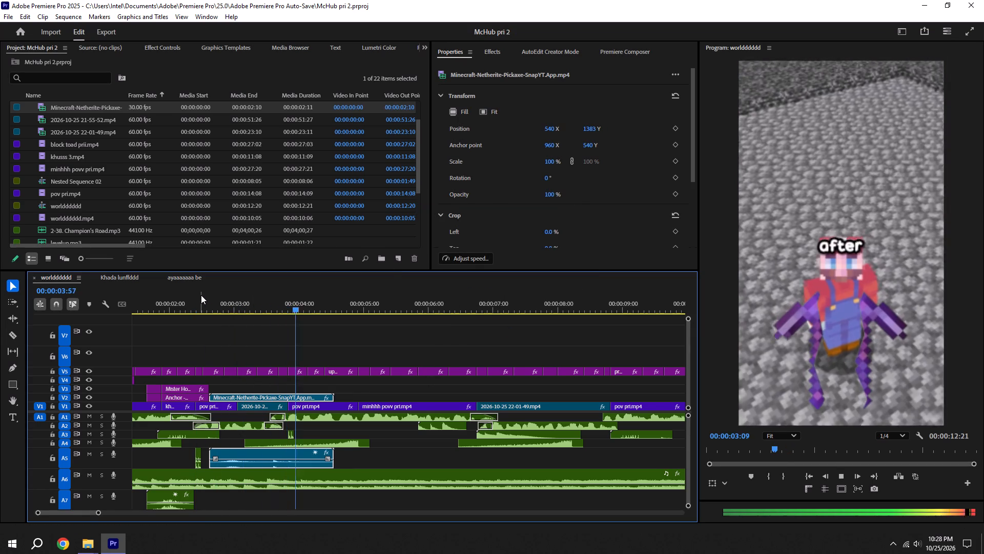
pyautogui.press('space')
pyautogui.hotkey('ctrl', 's')
pyautogui.press('space')
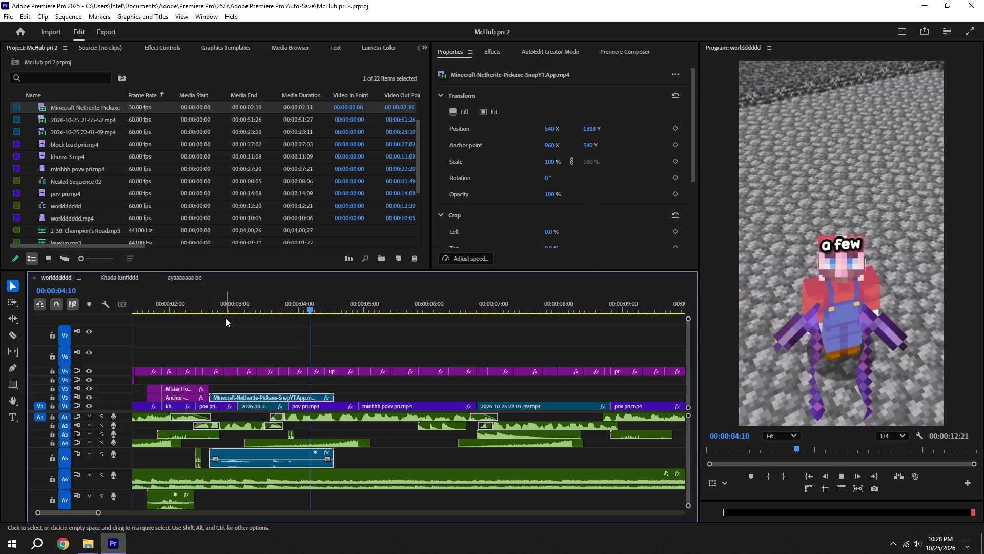
pyautogui.hotkey('ctrl', 's')
pyautogui.click(204, 301)
pyautogui.press('space')
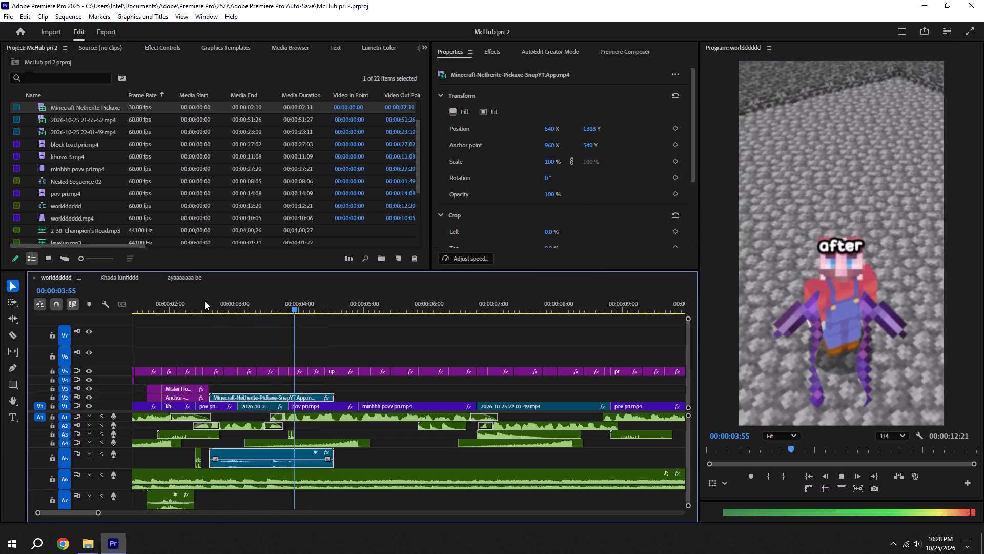
pyautogui.hotkey('ctrl', 's')
pyautogui.press('space')
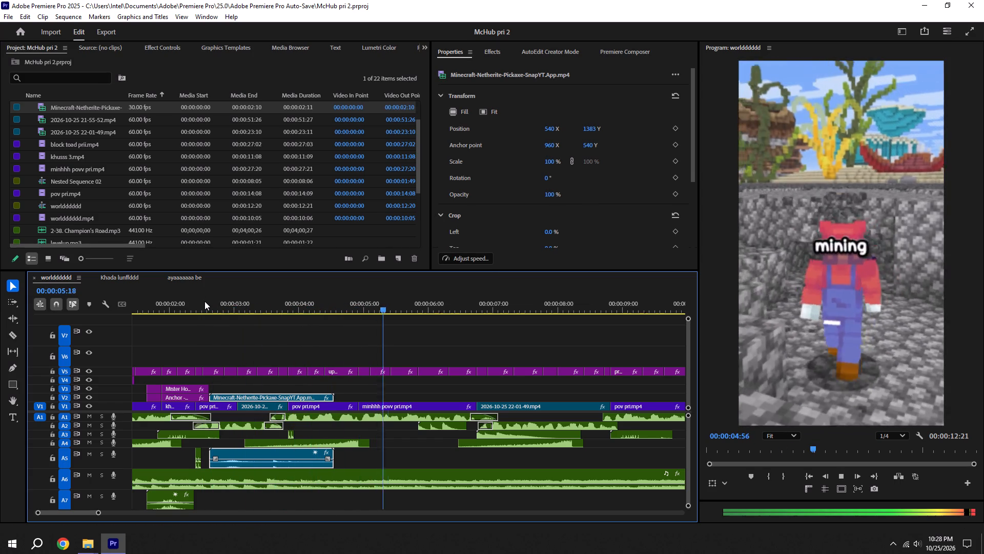
pyautogui.hotkey('ctrl', 's')
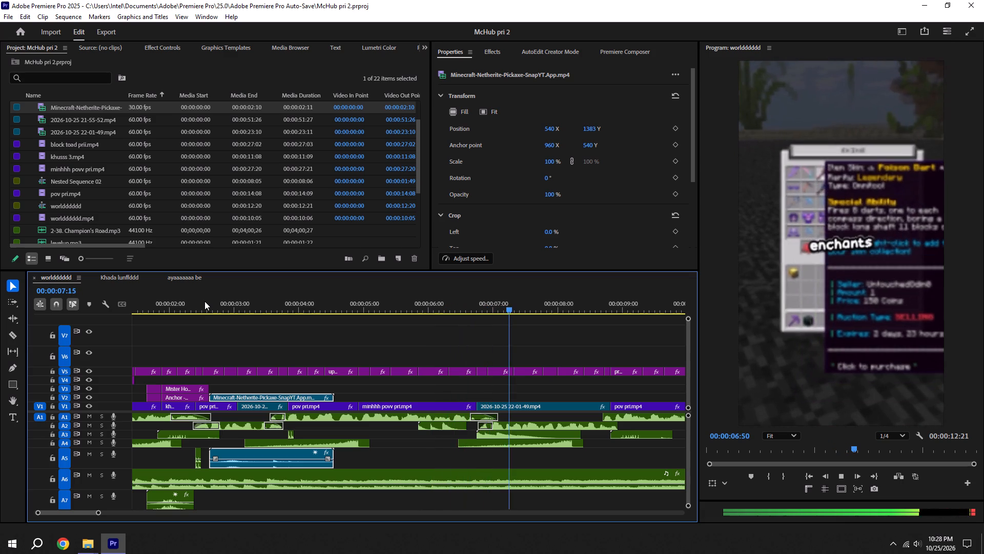
pyautogui.keyDown('shift'); pyautogui.moveTo(370, 294); pyautogui.dragTo(360, 292); pyautogui.keyUp('shift')
pyautogui.hotkey('ctrl', 's')
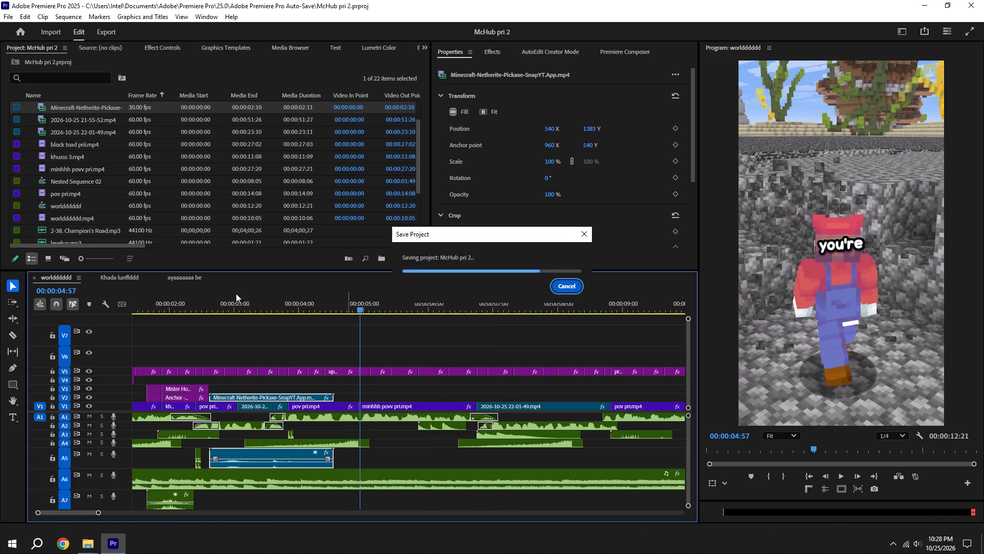
# Copy Anime Speed line Overlay.mp4 from the Khada lunffddd sequence and paste it into the short's sequence at 00:00:17:23, past the existing clips.
pyautogui.click(125, 281)
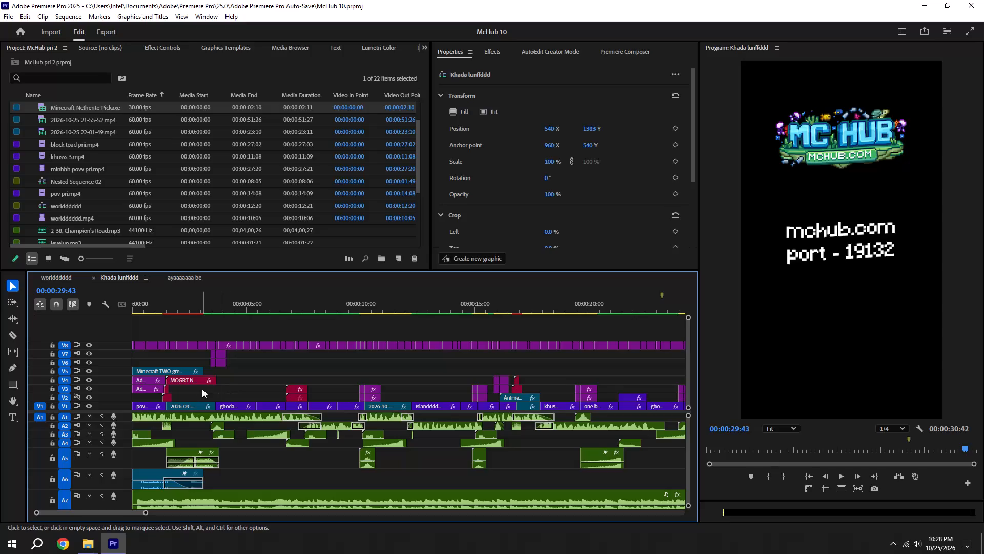
pyautogui.scroll(-3, 282, 391)
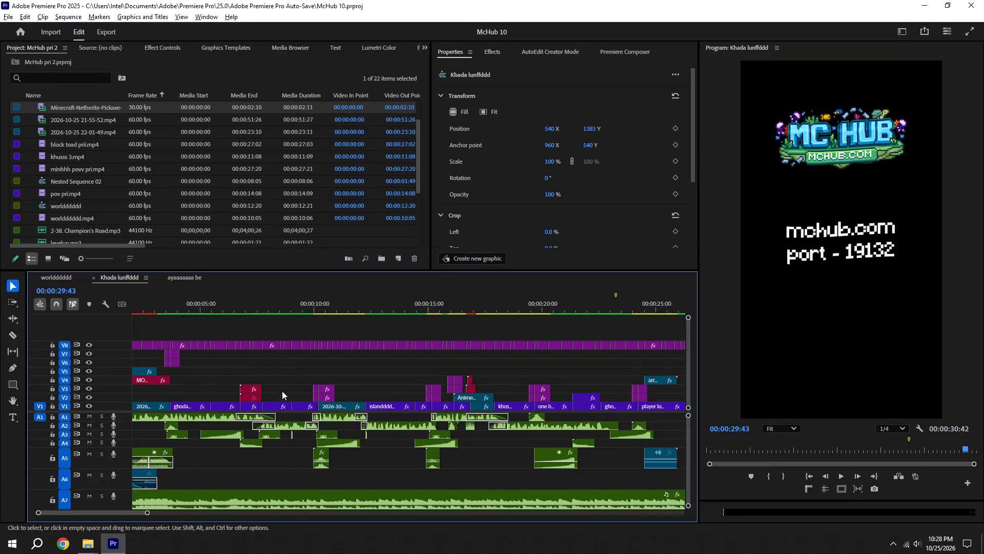
pyautogui.click(465, 399)
pyautogui.hotkey('ctrl', 'c')
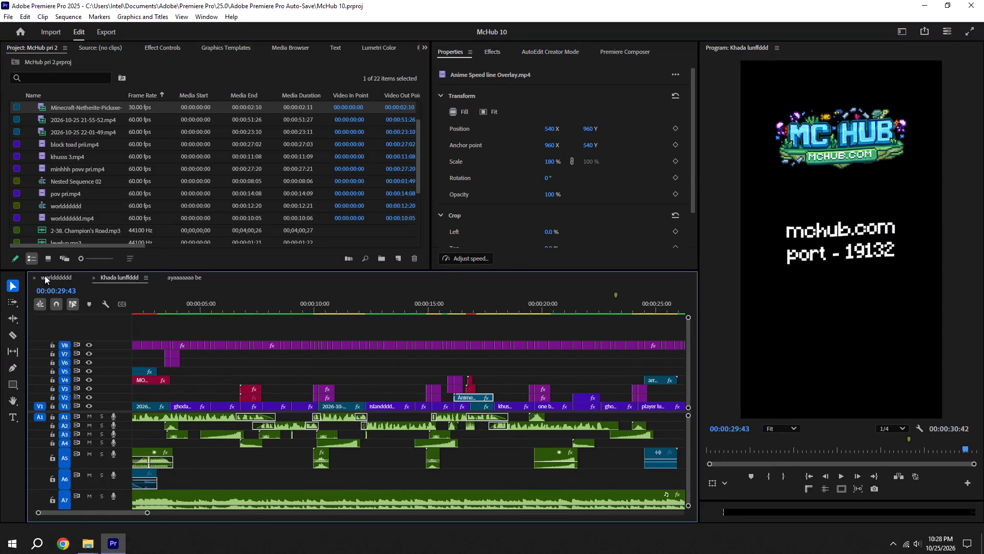
pyautogui.click(51, 276)
pyautogui.scroll(5, 233, 345)
pyautogui.moveTo(159, 303); pyautogui.dragTo(11, 306)
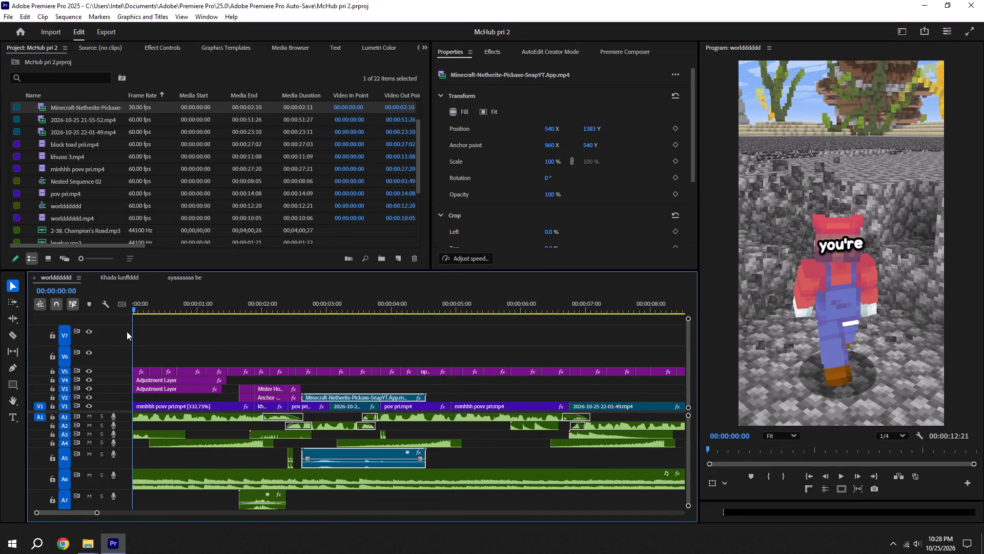
pyautogui.keyDown('alt'); pyautogui.scroll(-13, 254, 343); pyautogui.keyUp('alt')
pyautogui.click(388, 313)
pyautogui.click(383, 307)
pyautogui.hotkey('ctrl', 'v')
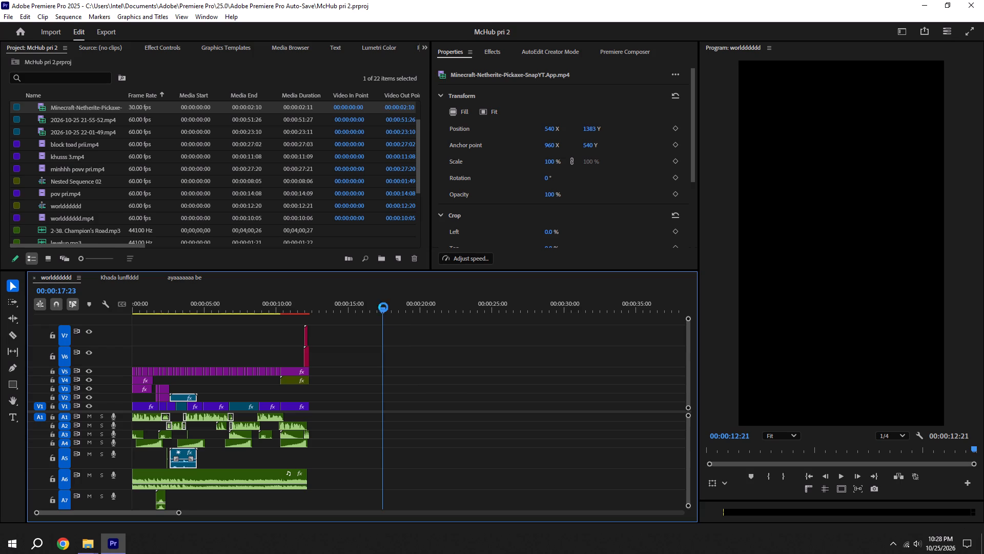
# Move the pasted speed line overlay to the sequence start on V6 and extend it to the first V1 clip's end, about 00:00:01:52.
pyautogui.moveTo(394, 399); pyautogui.dragTo(121, 354)
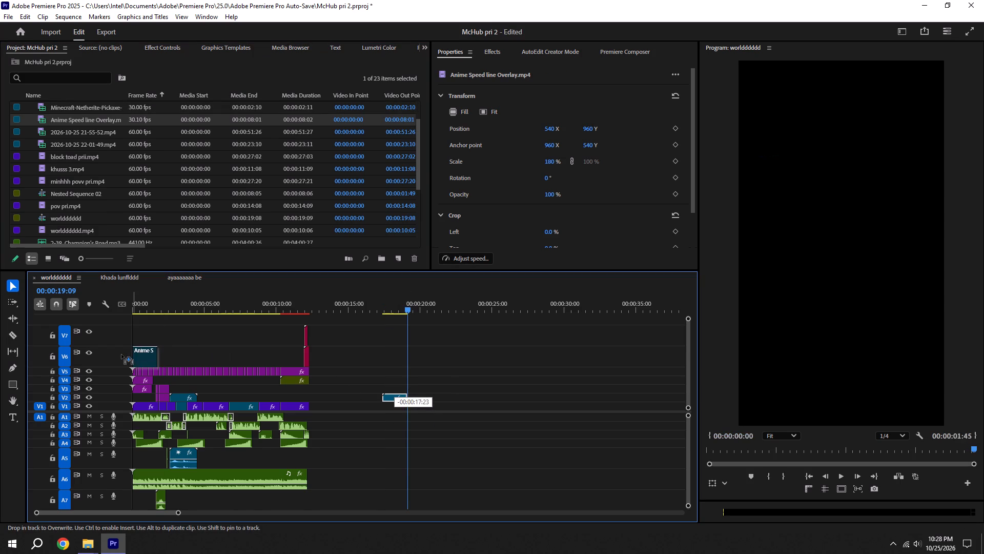
pyautogui.moveTo(121, 354); pyautogui.dragTo(120, 354)
pyautogui.keyDown('alt'); pyautogui.scroll(17, 160, 362); pyautogui.keyUp('alt')
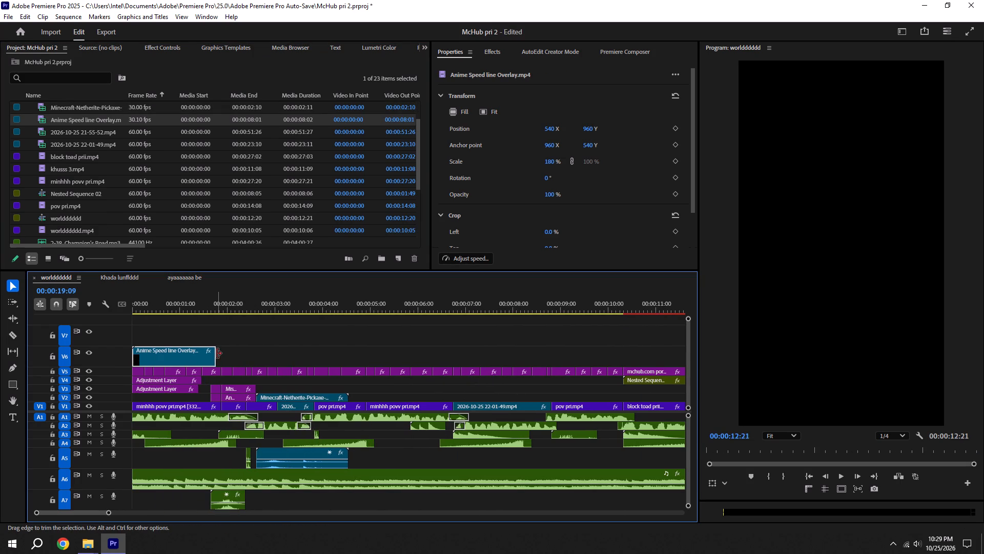
pyautogui.moveTo(217, 353); pyautogui.dragTo(221, 354)
# Duplicate the speed line overlay on V6 so the copy starts at about 00:00:03:03, and save the project.
pyautogui.keyDown('alt'); pyautogui.moveTo(176, 356); pyautogui.dragTo(355, 360); pyautogui.keyUp('alt')
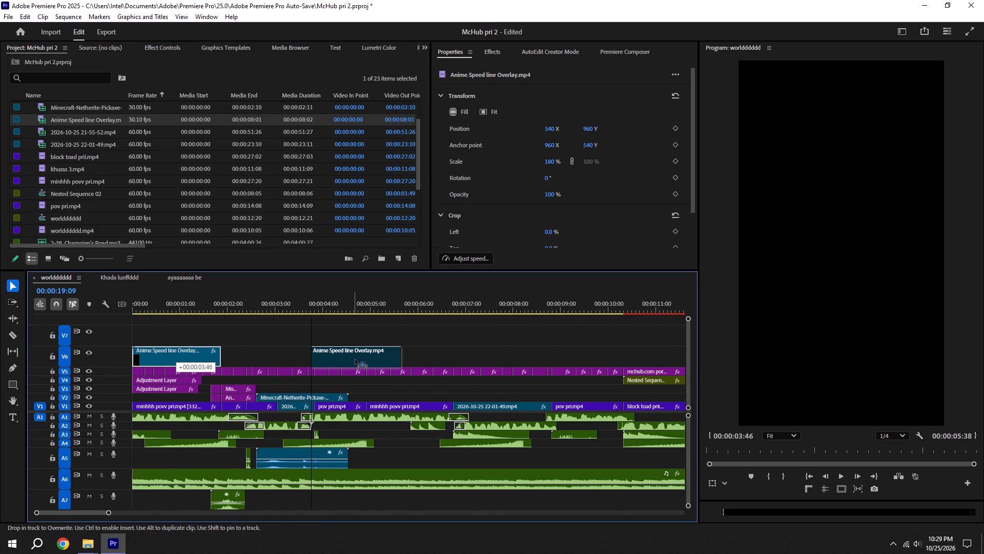
pyautogui.keyDown('alt'); pyautogui.moveTo(355, 360); pyautogui.dragTo(323, 360); pyautogui.keyUp('alt')
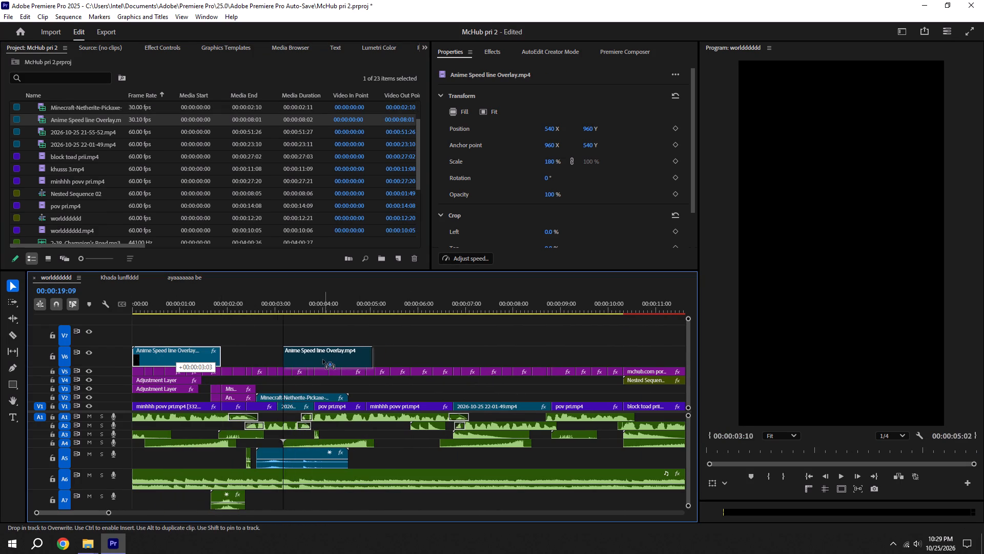
pyautogui.keyDown('alt'); pyautogui.moveTo(323, 360); pyautogui.dragTo(322, 360); pyautogui.keyUp('alt')
pyautogui.hotkey('ctrl', 's')
# Play the sequence from the start to about 00:00:04:18 to check the two speed line overlays.
pyautogui.moveTo(207, 291); pyautogui.dragTo(147, 294)
pyautogui.moveTo(194, 307); pyautogui.dragTo(13, 306)
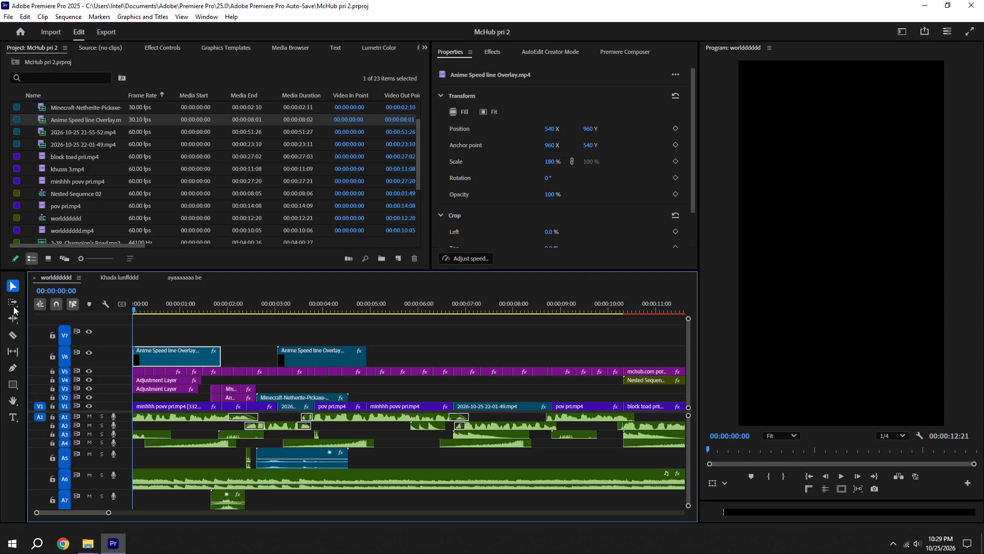
pyautogui.moveTo(13, 306); pyautogui.dragTo(17, 306)
pyautogui.press('space')
pyautogui.keyDown('alt'); pyautogui.scroll(-4, 188, 348); pyautogui.keyUp('alt')
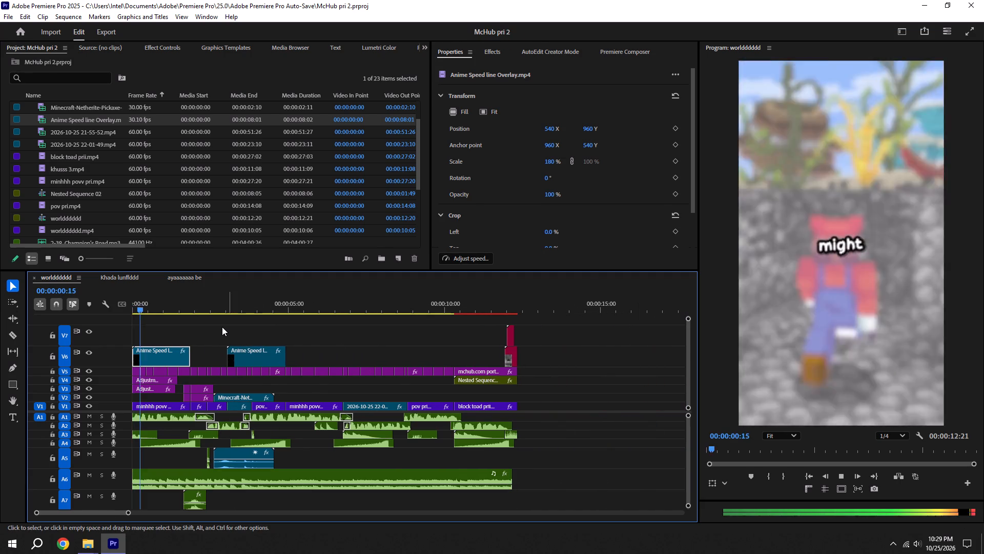
pyautogui.press('space')
pyautogui.press('space')
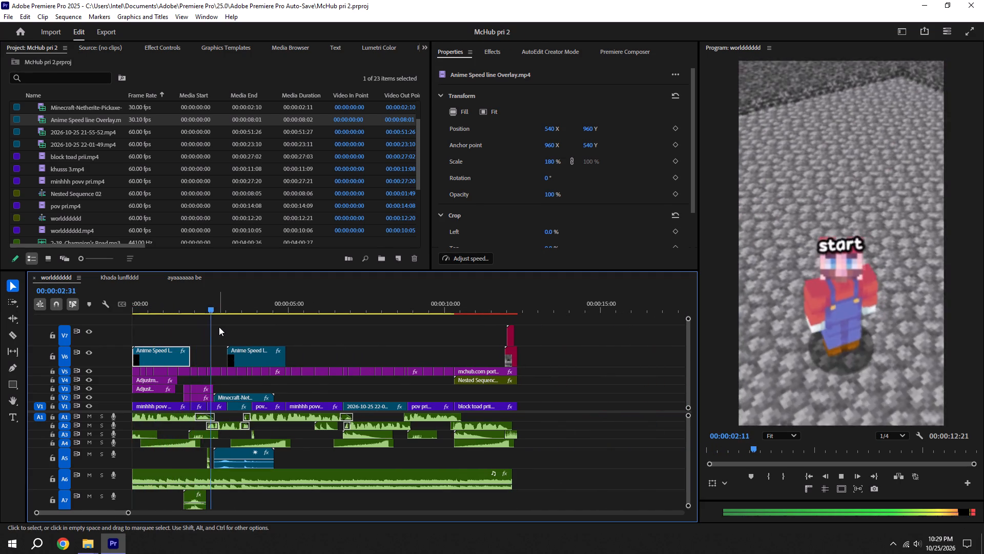
pyautogui.press('space')
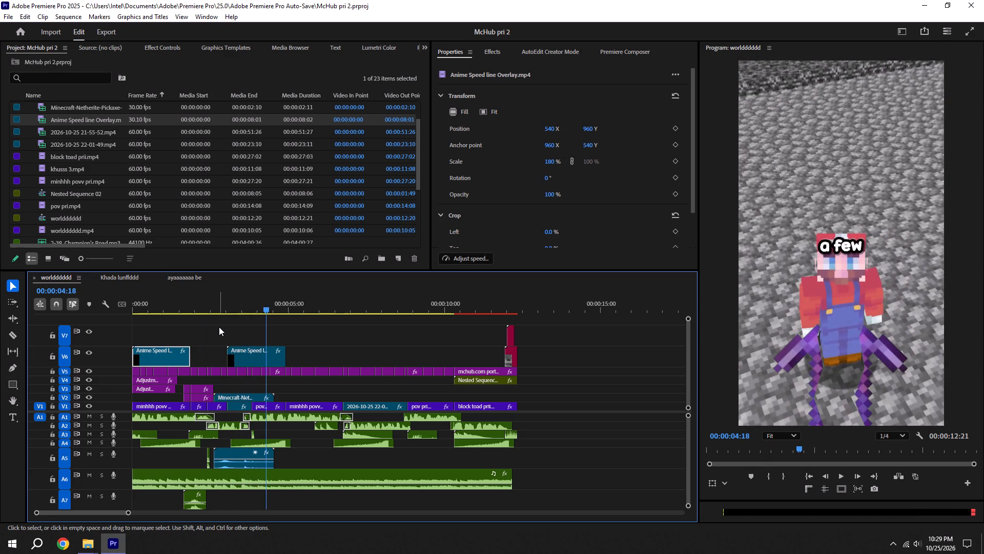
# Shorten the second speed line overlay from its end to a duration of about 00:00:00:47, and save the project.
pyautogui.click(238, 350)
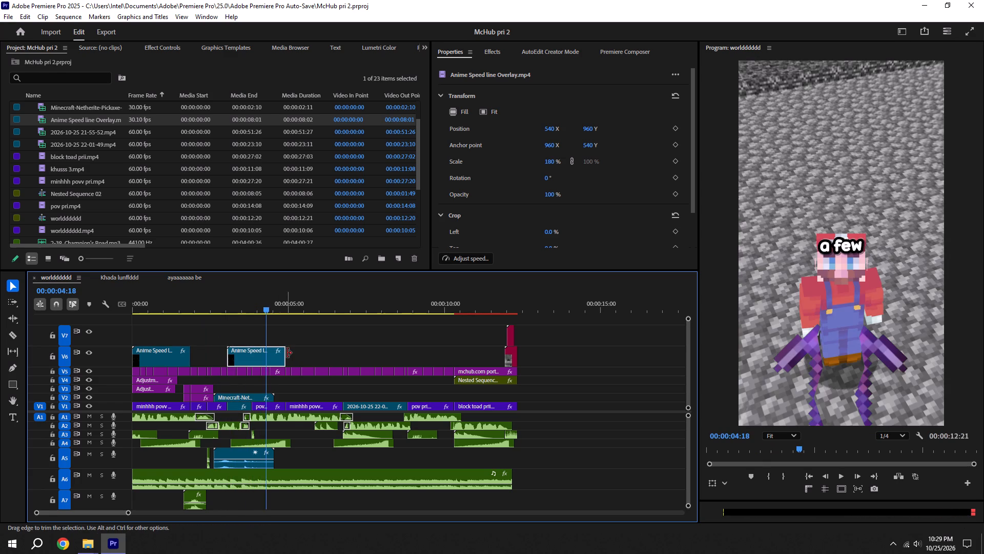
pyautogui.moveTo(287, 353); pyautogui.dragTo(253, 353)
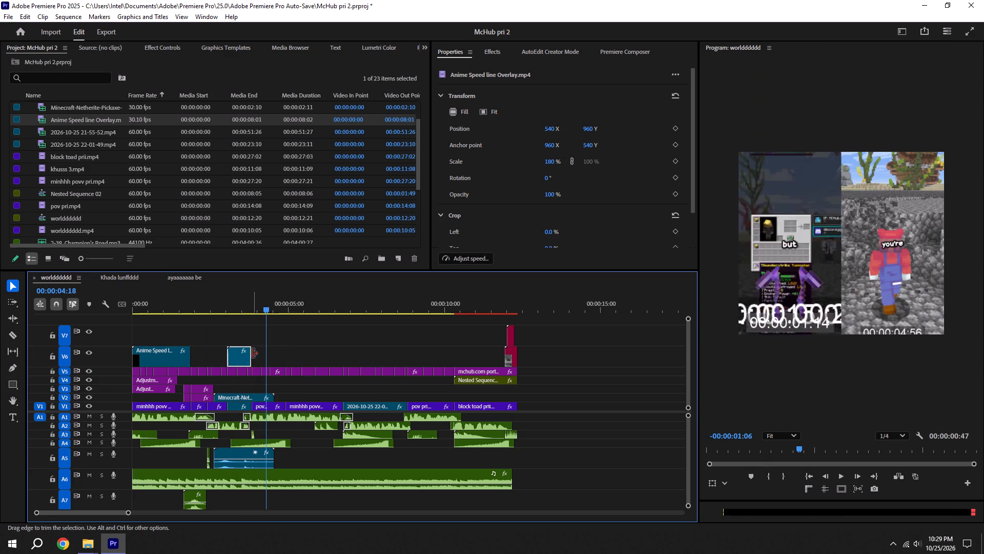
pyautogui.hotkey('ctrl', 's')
# Play the sequence from 00:00:02:12 to 00:00:05:02 to check the shortened overlay, saving the project partway.
pyautogui.keyDown('shift'); pyautogui.moveTo(218, 304); pyautogui.dragTo(204, 304); pyautogui.keyUp('shift')
pyautogui.press('space')
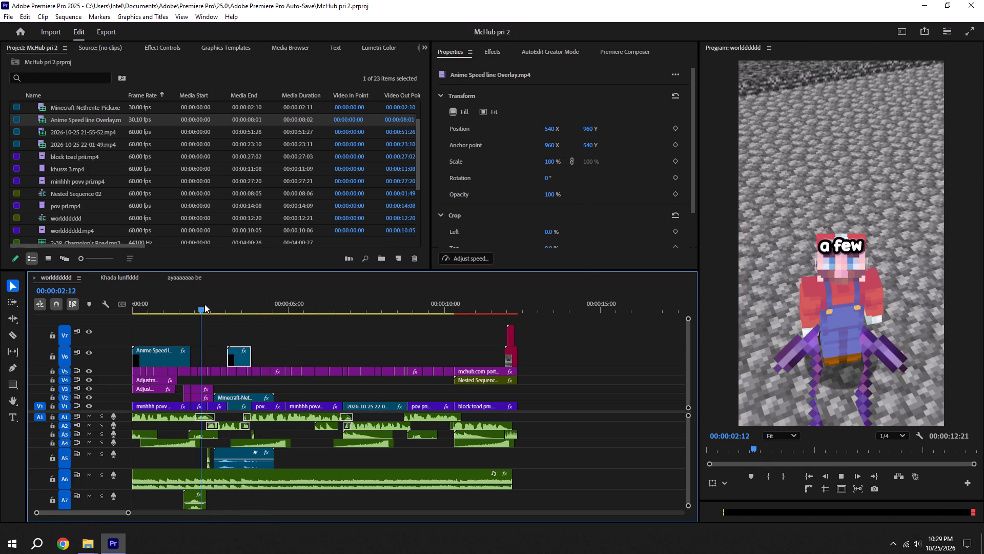
pyautogui.press('space')
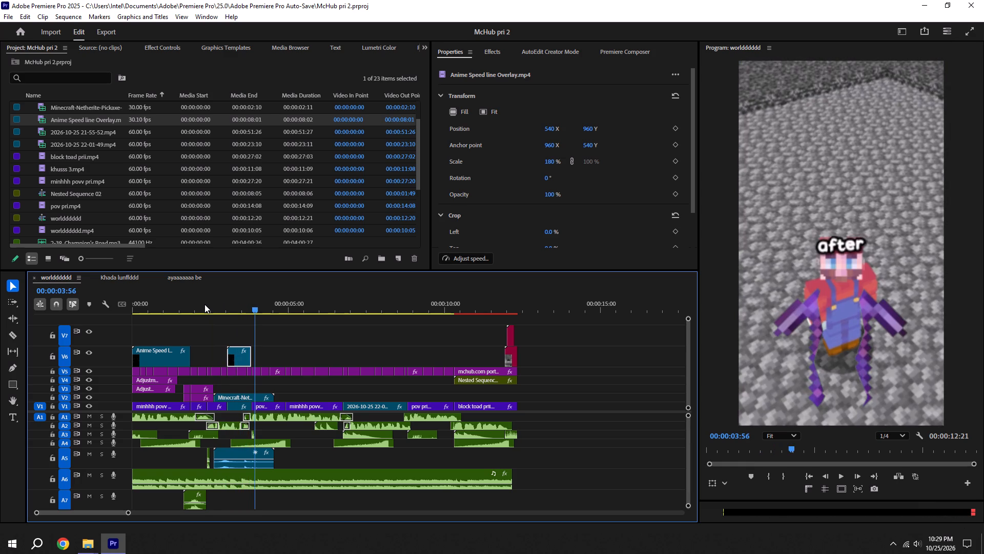
pyautogui.hotkey('ctrl', 's')
pyautogui.press('space')
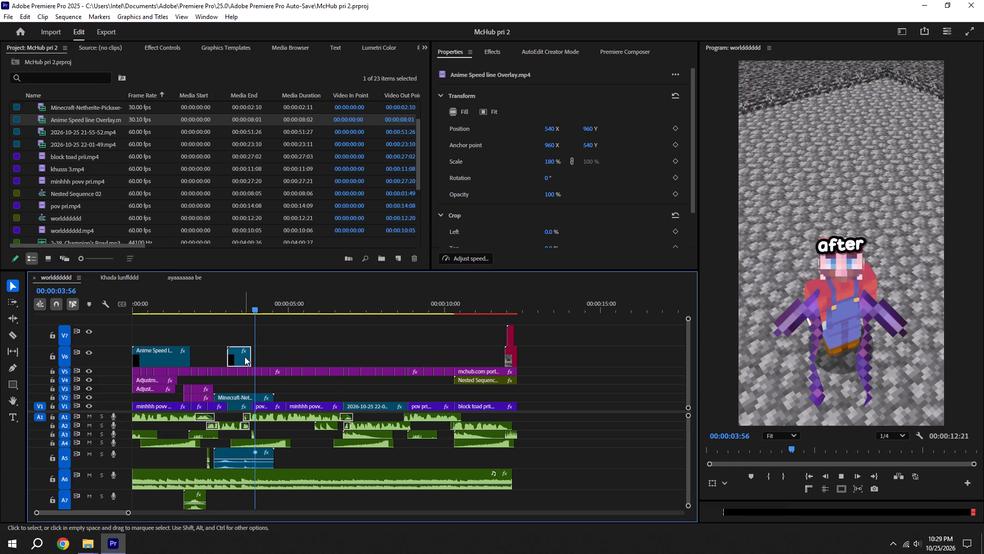
pyautogui.press('space')
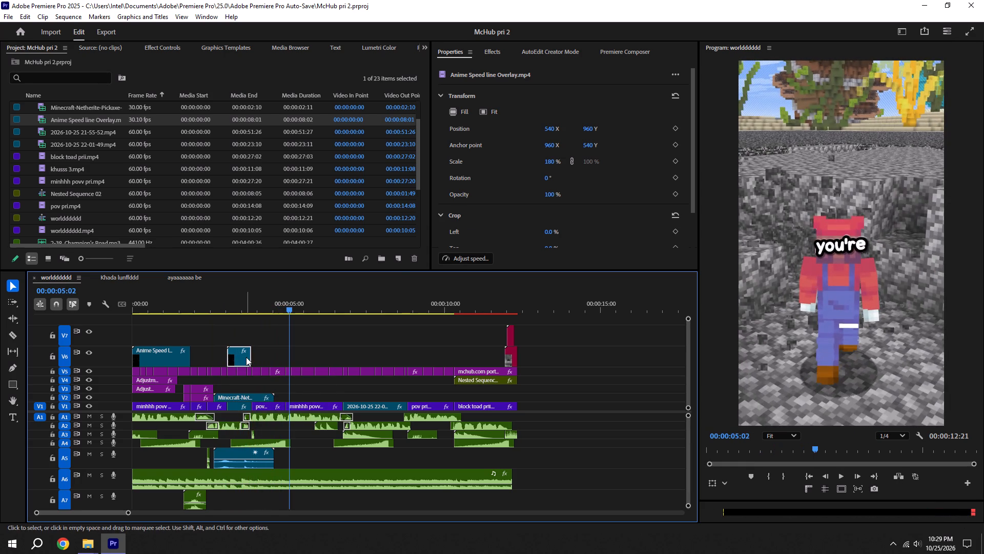
# Move the second speed line overlay to start at about 00:00:04:56, extend it across the minhhh povv pri.mp4 clip below, and save.
pyautogui.moveTo(243, 358); pyautogui.dragTo(294, 358)
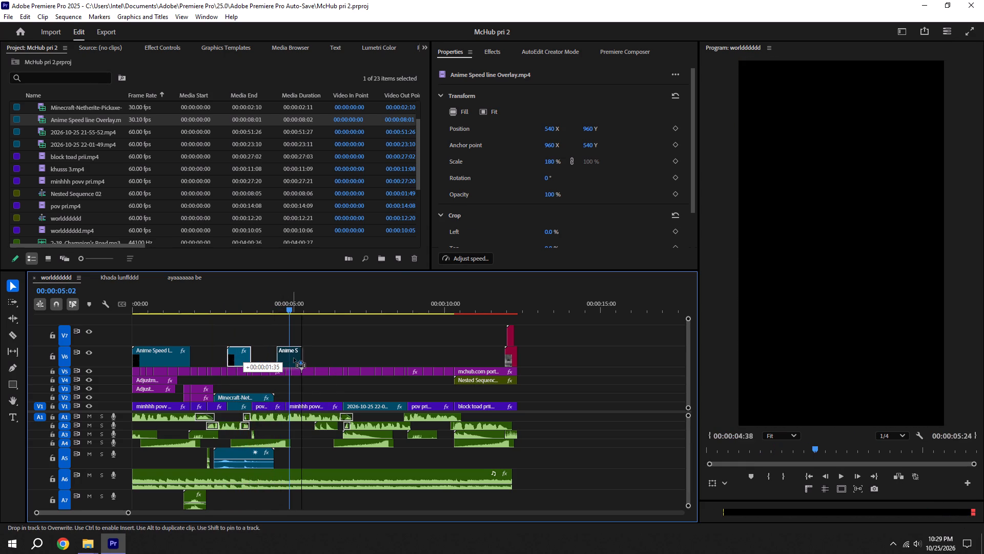
pyautogui.moveTo(294, 358); pyautogui.dragTo(301, 358)
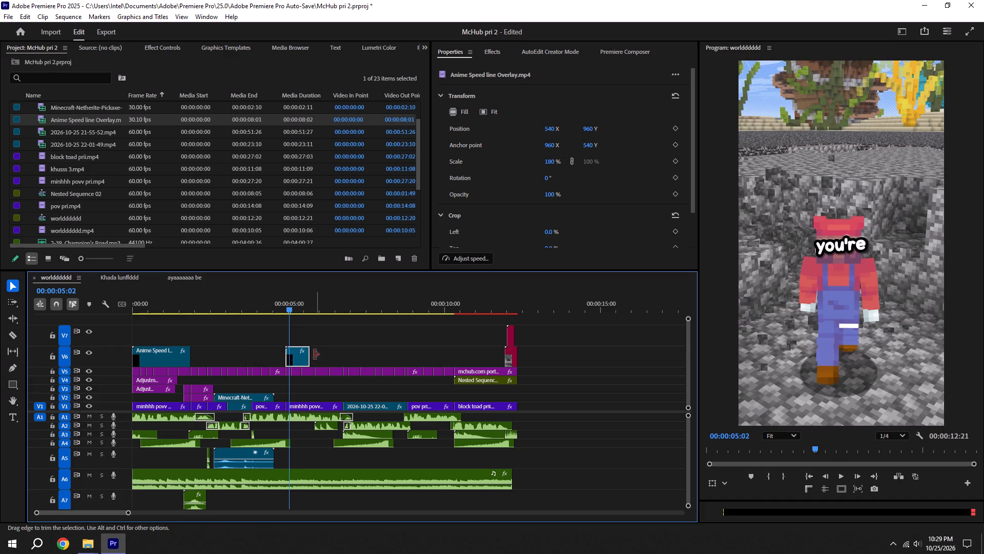
pyautogui.moveTo(314, 354); pyautogui.dragTo(346, 354)
pyautogui.hotkey('ctrl', 's')
# Play from 00:00:05:02 to 00:00:07:45 to check the repositioned speed line overlay, and save the project.
pyautogui.click(381, 354)
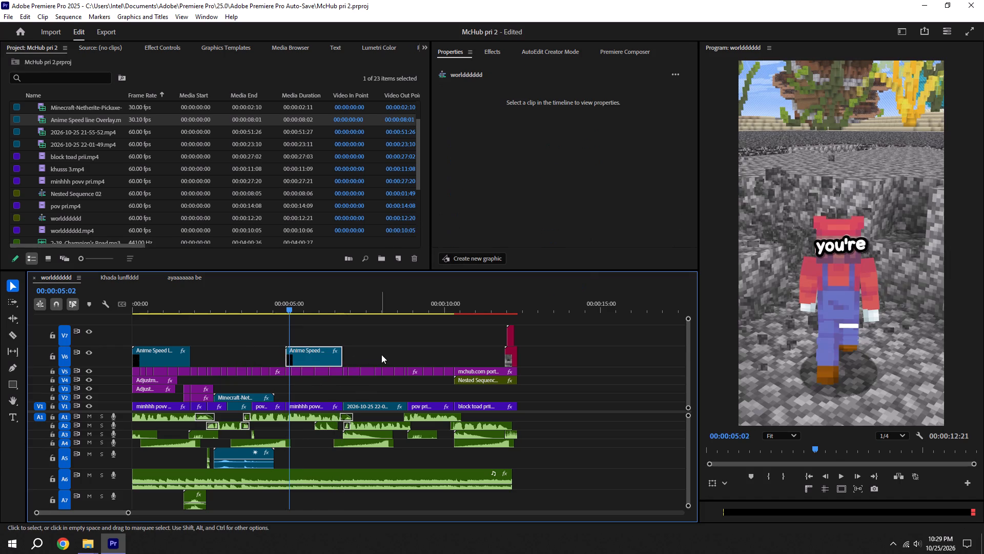
pyautogui.press('space')
pyautogui.press('space')
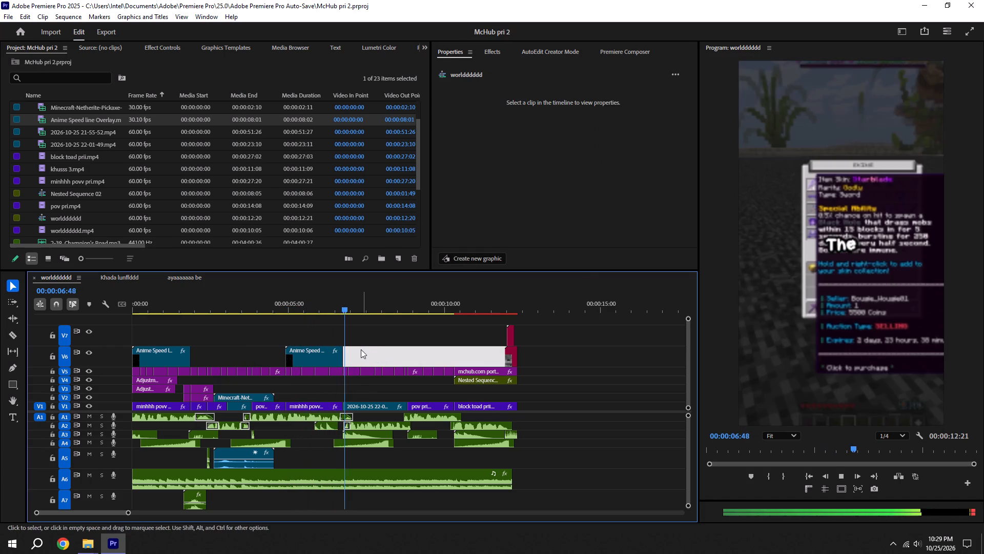
pyautogui.press('space')
pyautogui.hotkey('ctrl', 's')
pyautogui.click(362, 343)
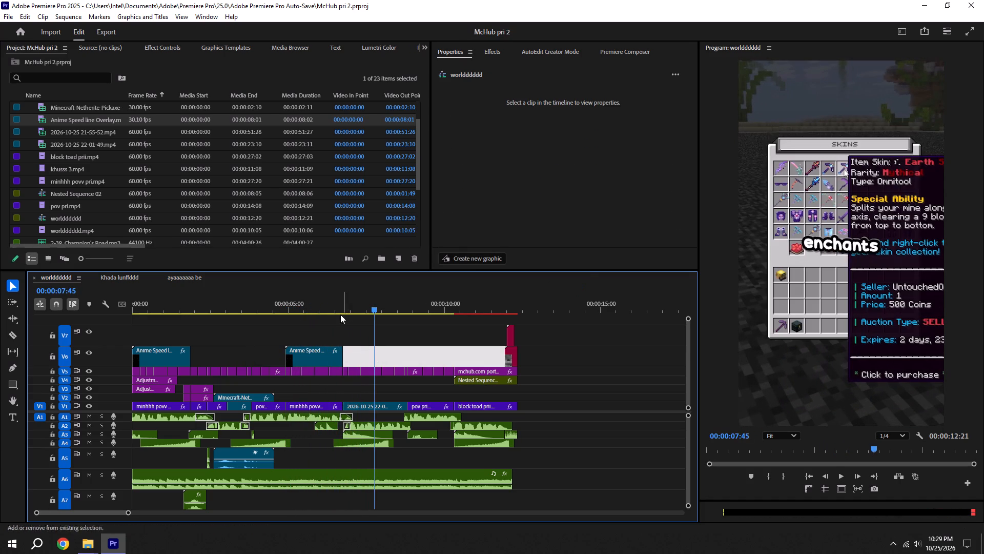
pyautogui.keyDown('shift'); pyautogui.moveTo(337, 305); pyautogui.dragTo(345, 305); pyautogui.keyUp('shift')
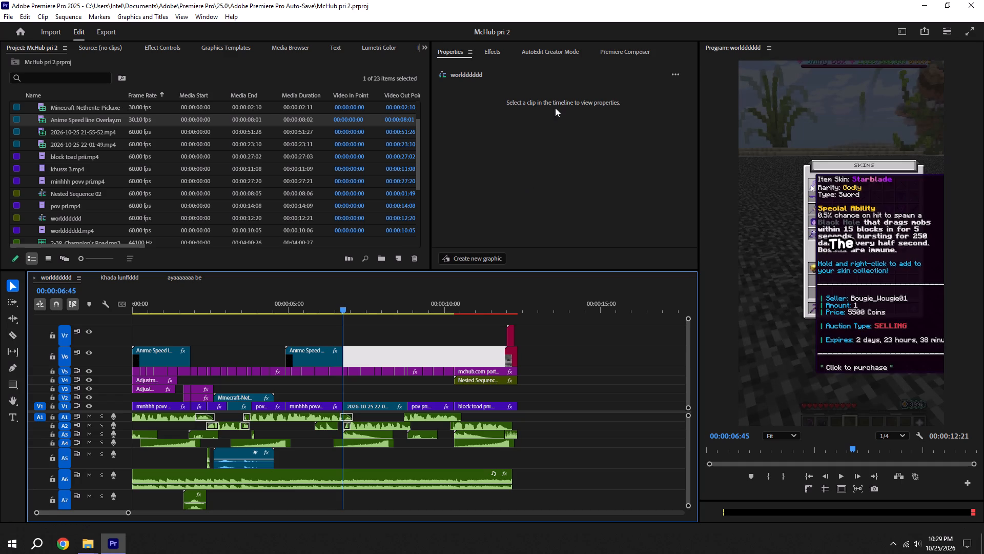
pyautogui.click(629, 52)
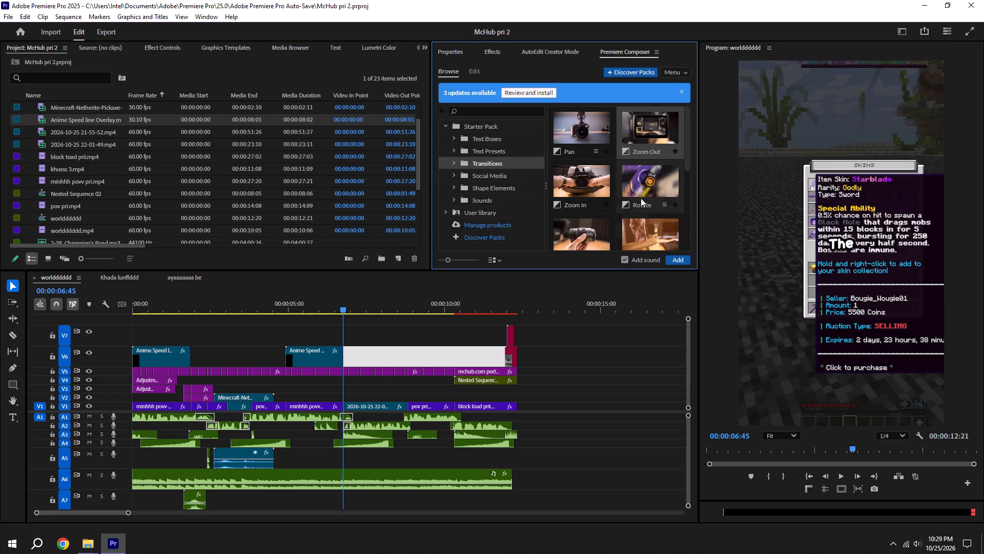
pyautogui.click(387, 395)
pyautogui.press('space')
pyautogui.press('space')
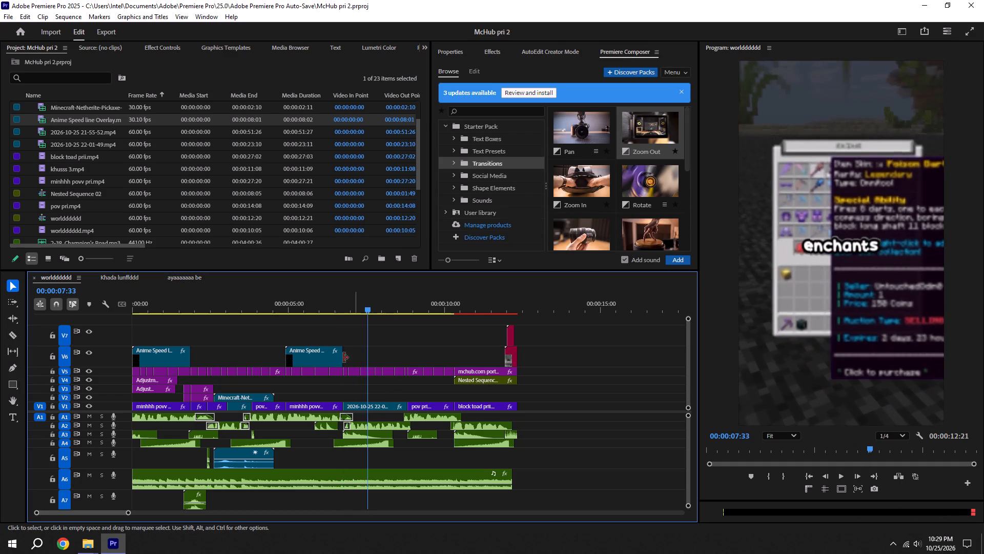
pyautogui.keyDown('shift'); pyautogui.moveTo(340, 304); pyautogui.dragTo(346, 304); pyautogui.keyUp('shift')
pyautogui.click(346, 304)
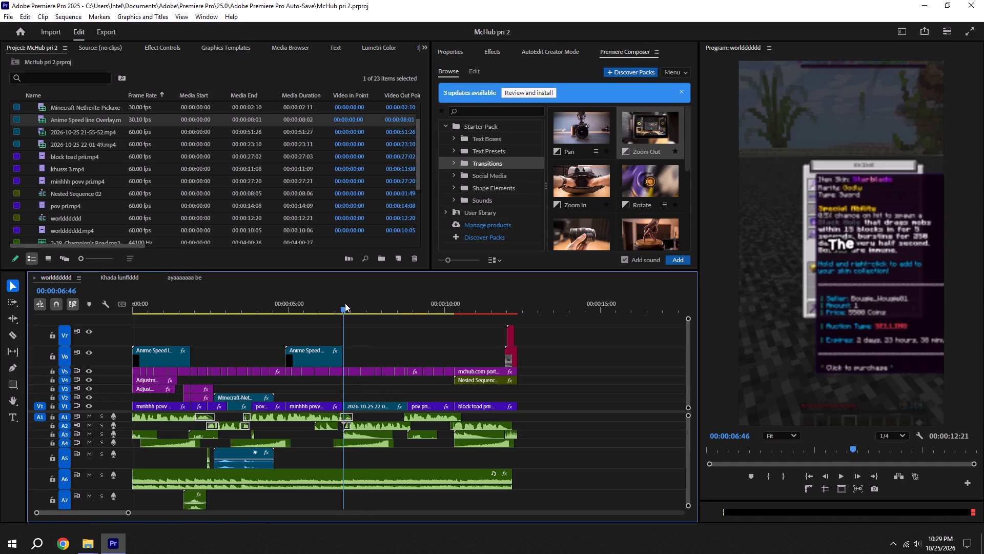
pyautogui.click(650, 171)
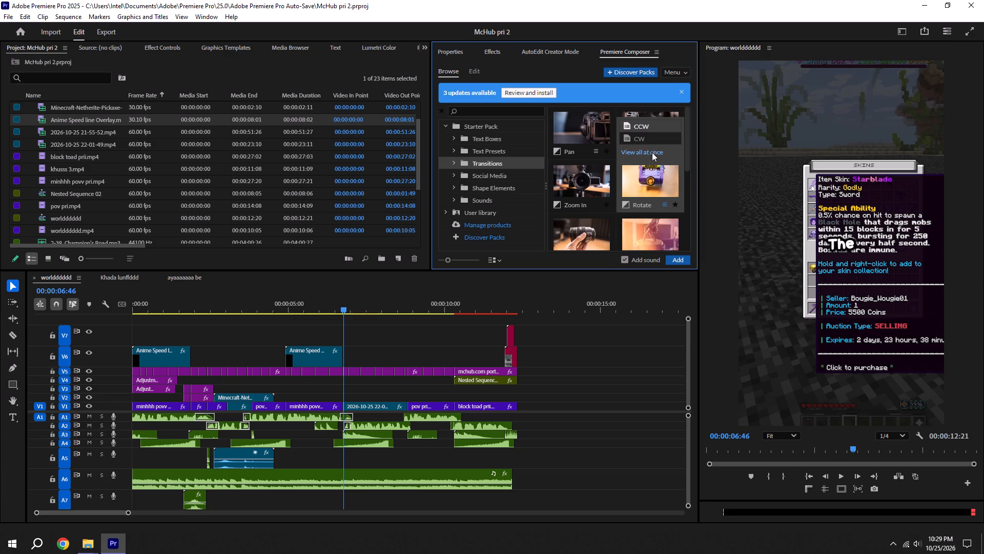
pyautogui.click(650, 140)
pyautogui.click(681, 259)
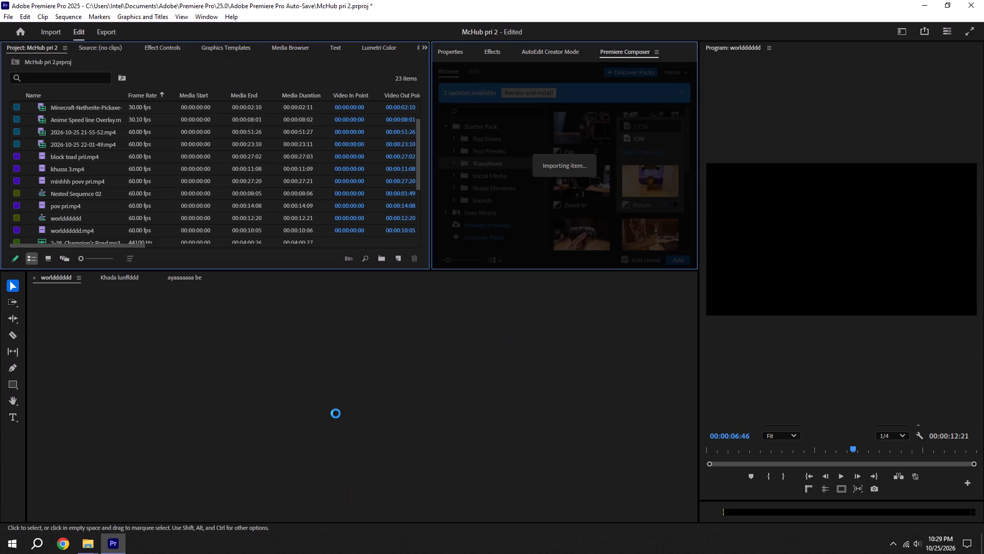
pyautogui.hotkey('ctrl', 's')
pyautogui.keyDown('alt'); pyautogui.scroll(-5, 373, 401); pyautogui.keyUp('alt')
pyautogui.hotkey('ctrl', 's')
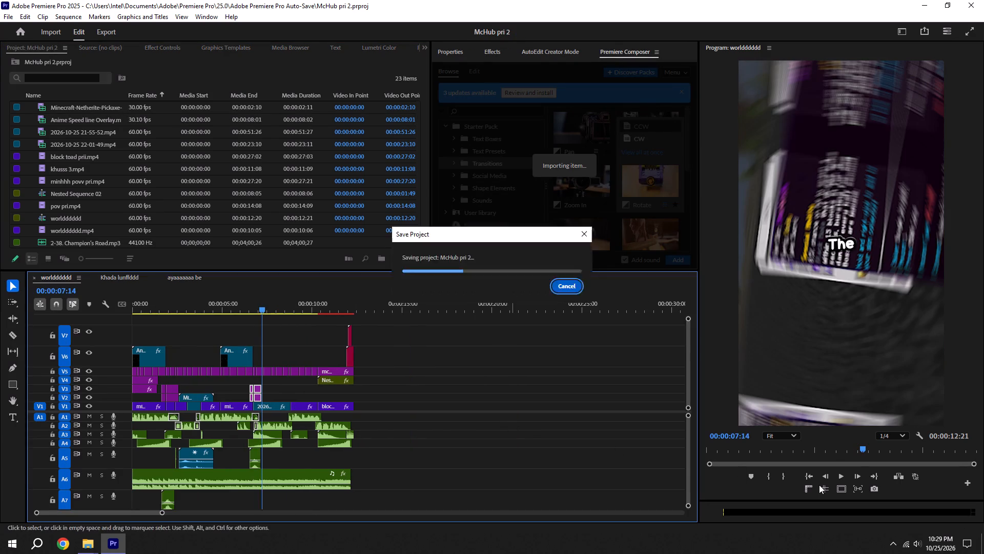
# Play the sequence from the start through the mchub.com port title to check the added Rotate transition, saving the project along the way.
pyautogui.click(810, 473)
pyautogui.press('space')
pyautogui.scroll(-6, 462, 455)
pyautogui.click(358, 410)
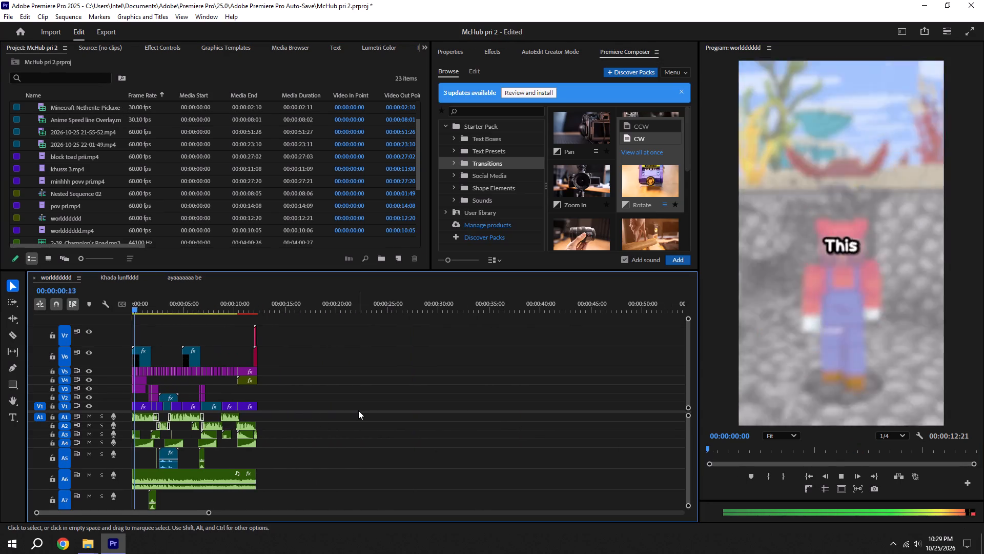
pyautogui.press('space')
pyautogui.click(356, 410)
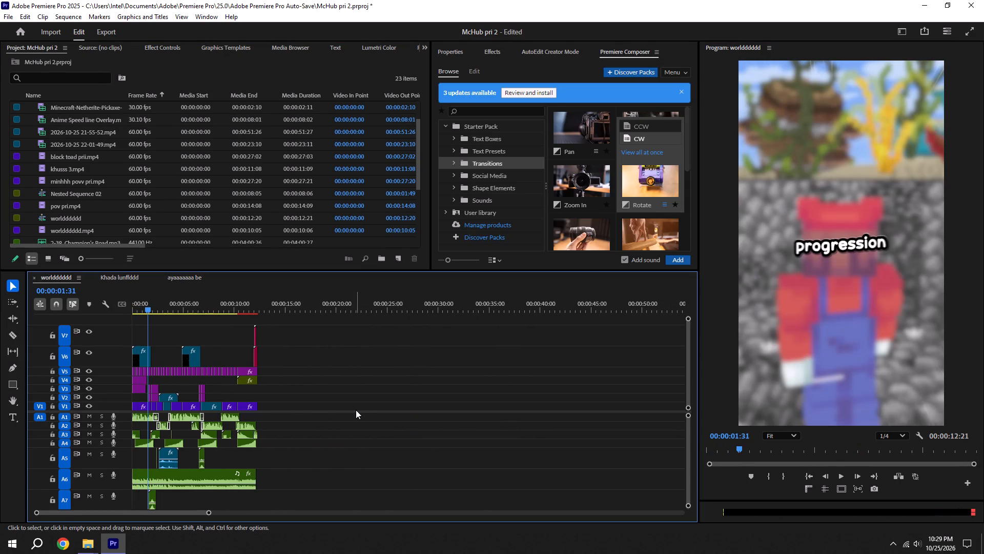
pyautogui.press('space')
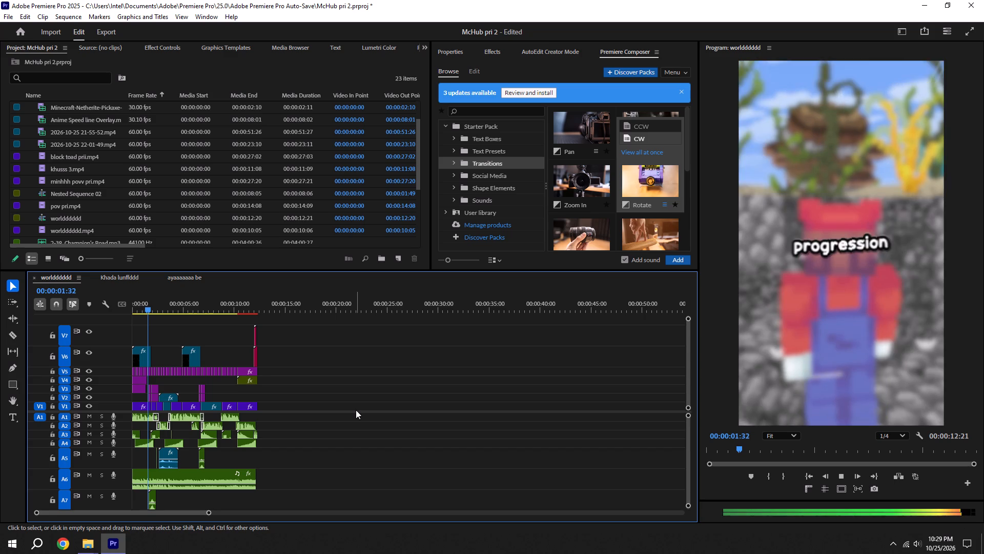
pyautogui.press('space')
pyautogui.press('space')
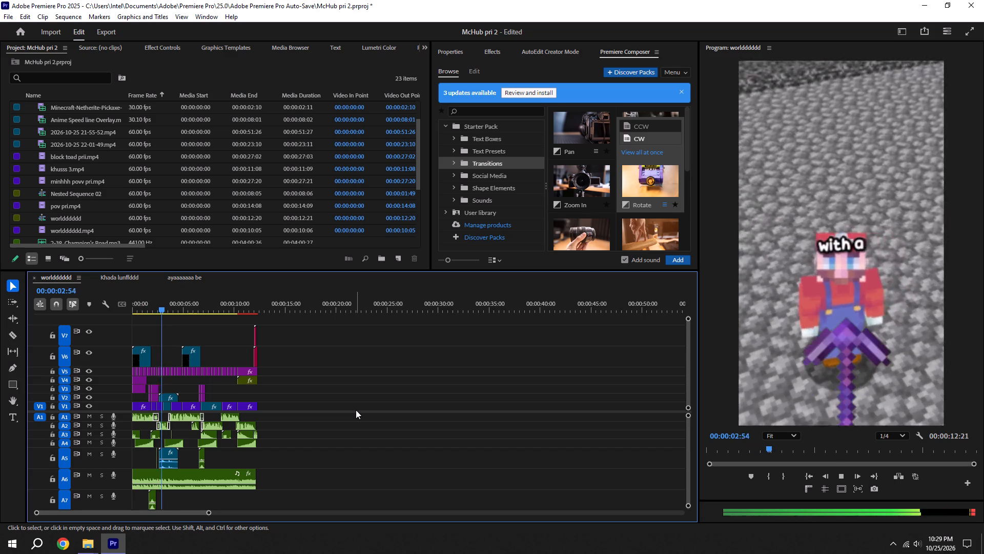
pyautogui.press('space')
pyautogui.press('space')
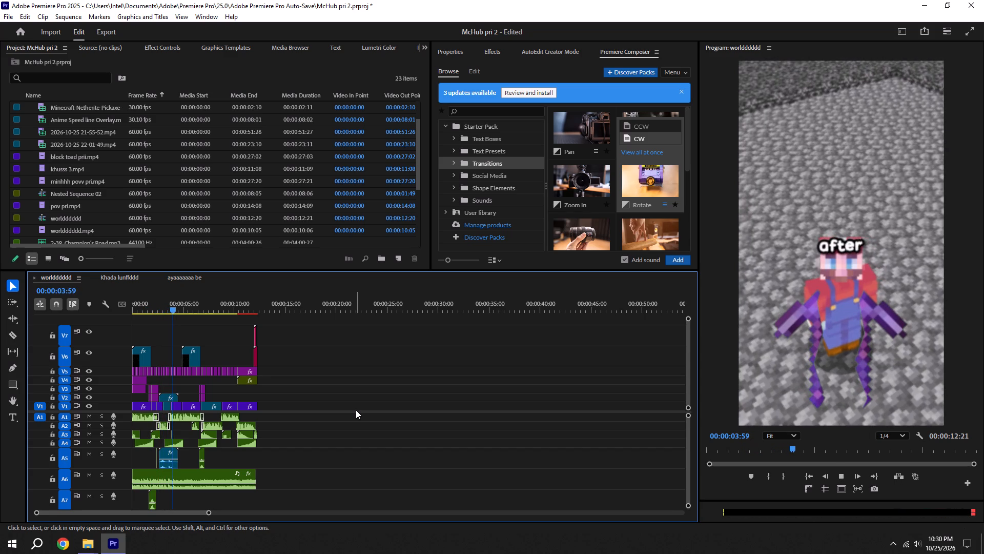
pyautogui.press('space')
pyautogui.press('space')
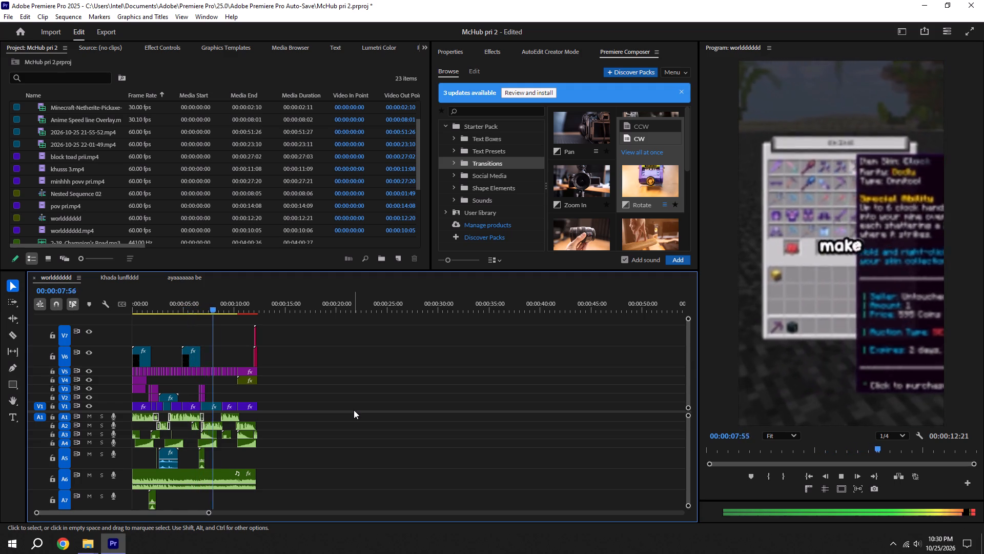
pyautogui.hotkey('ctrl', 's')
pyautogui.press('space')
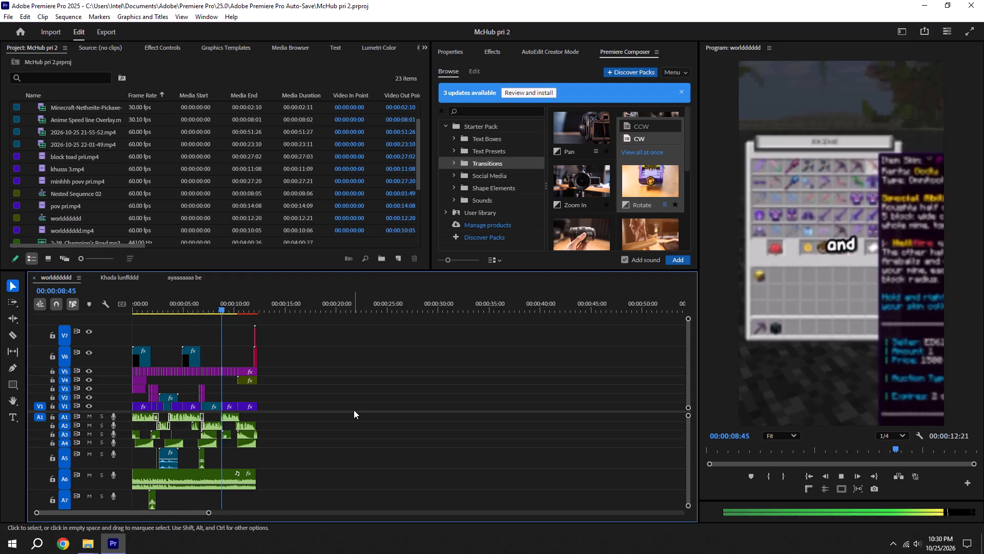
pyautogui.press('space')
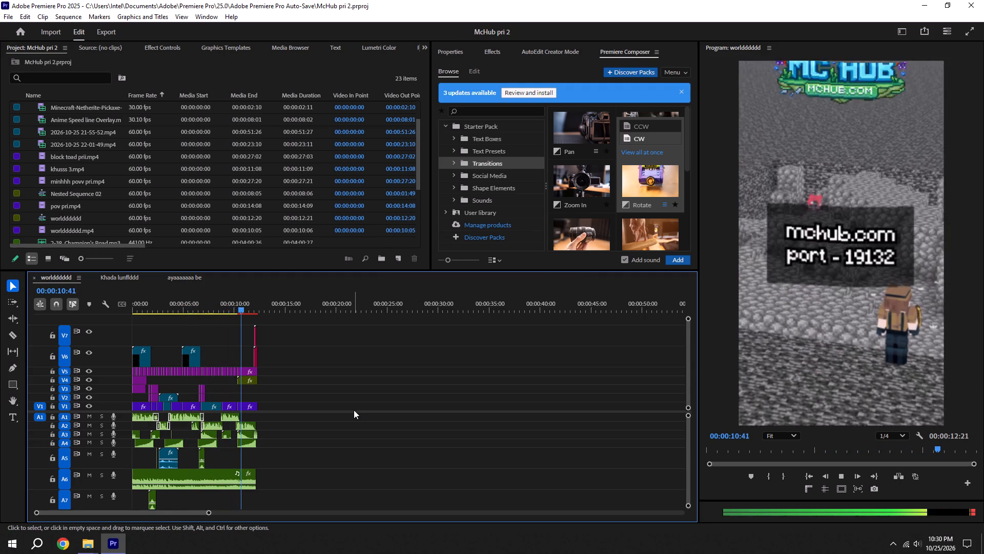
pyautogui.hotkey('ctrl', 's')
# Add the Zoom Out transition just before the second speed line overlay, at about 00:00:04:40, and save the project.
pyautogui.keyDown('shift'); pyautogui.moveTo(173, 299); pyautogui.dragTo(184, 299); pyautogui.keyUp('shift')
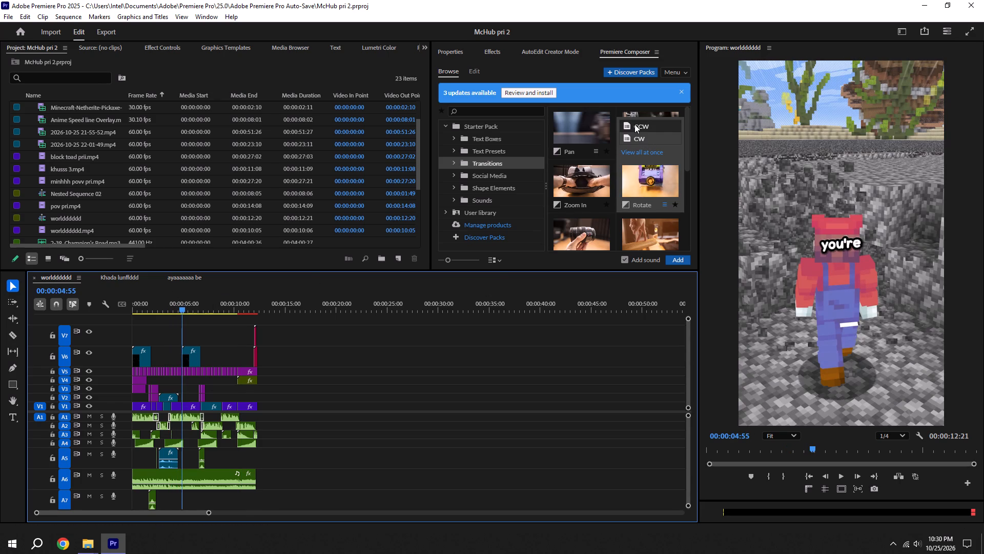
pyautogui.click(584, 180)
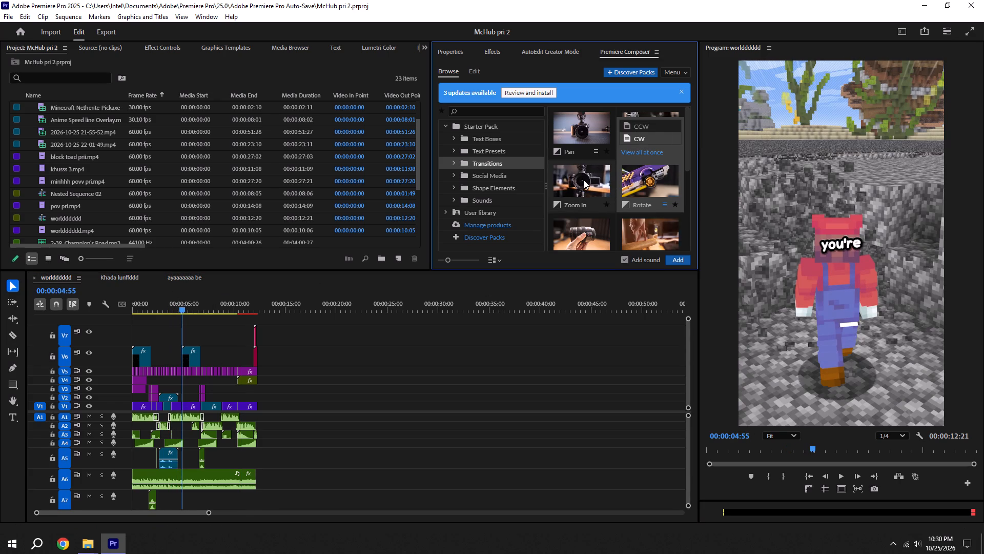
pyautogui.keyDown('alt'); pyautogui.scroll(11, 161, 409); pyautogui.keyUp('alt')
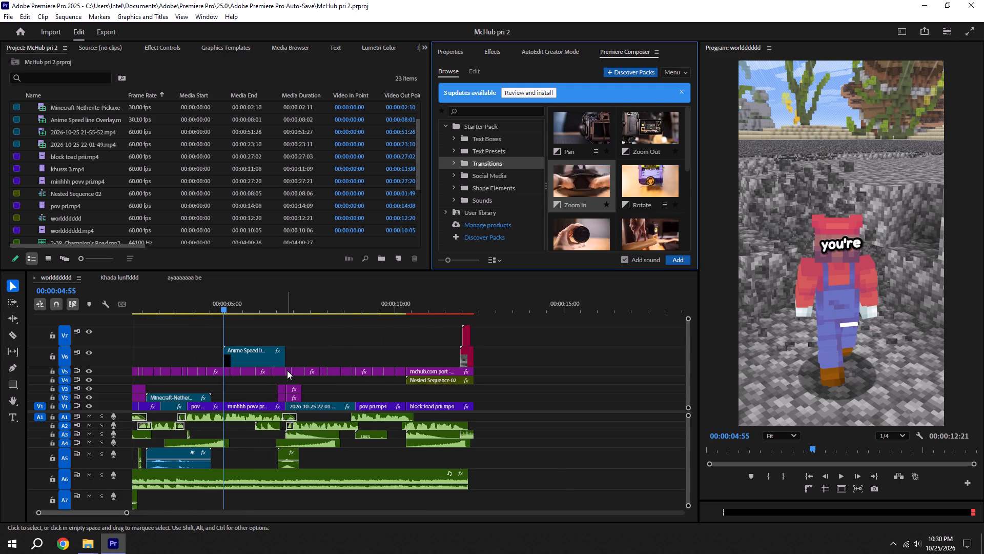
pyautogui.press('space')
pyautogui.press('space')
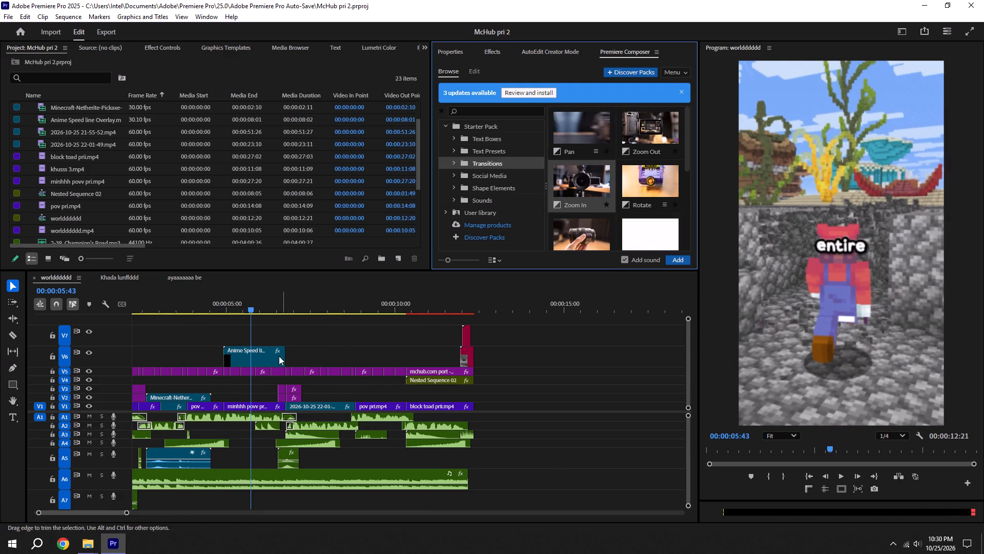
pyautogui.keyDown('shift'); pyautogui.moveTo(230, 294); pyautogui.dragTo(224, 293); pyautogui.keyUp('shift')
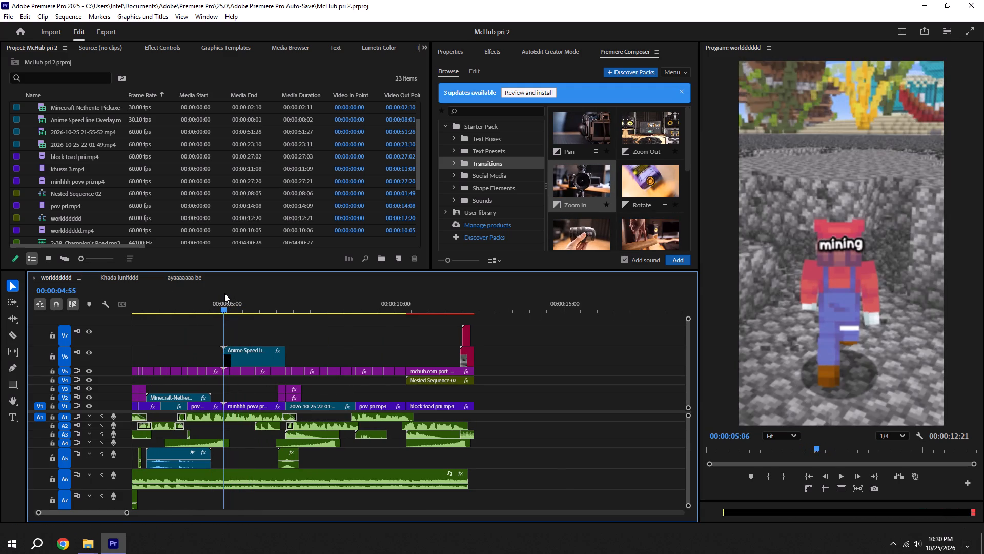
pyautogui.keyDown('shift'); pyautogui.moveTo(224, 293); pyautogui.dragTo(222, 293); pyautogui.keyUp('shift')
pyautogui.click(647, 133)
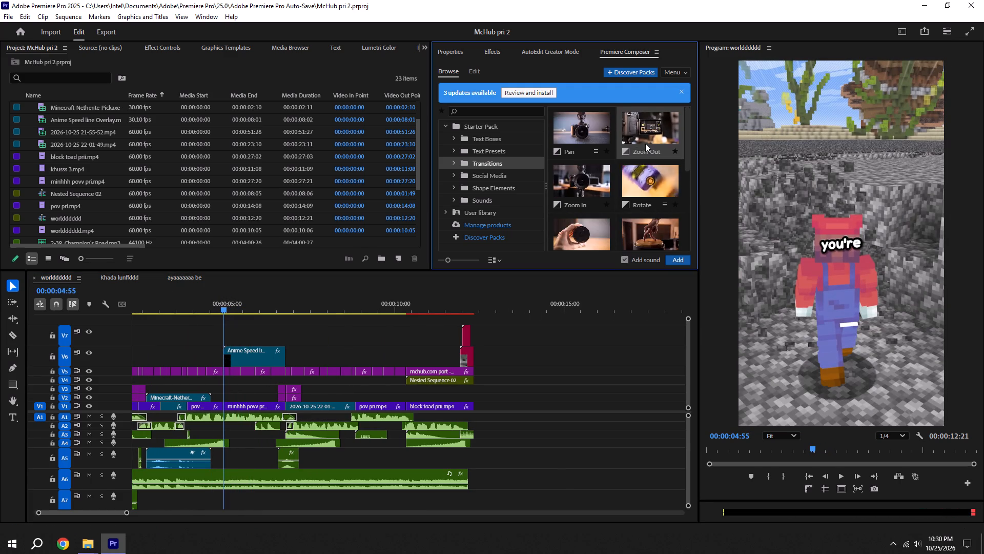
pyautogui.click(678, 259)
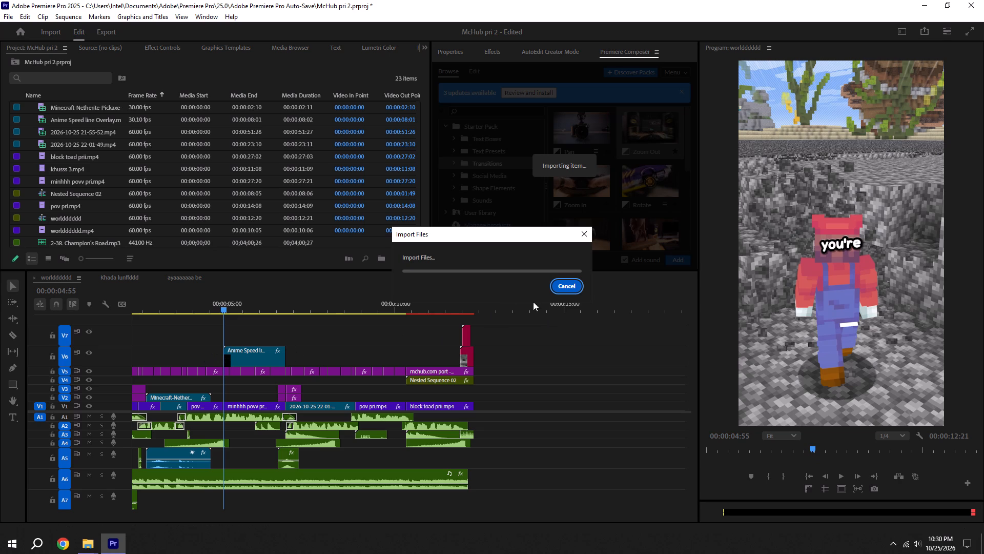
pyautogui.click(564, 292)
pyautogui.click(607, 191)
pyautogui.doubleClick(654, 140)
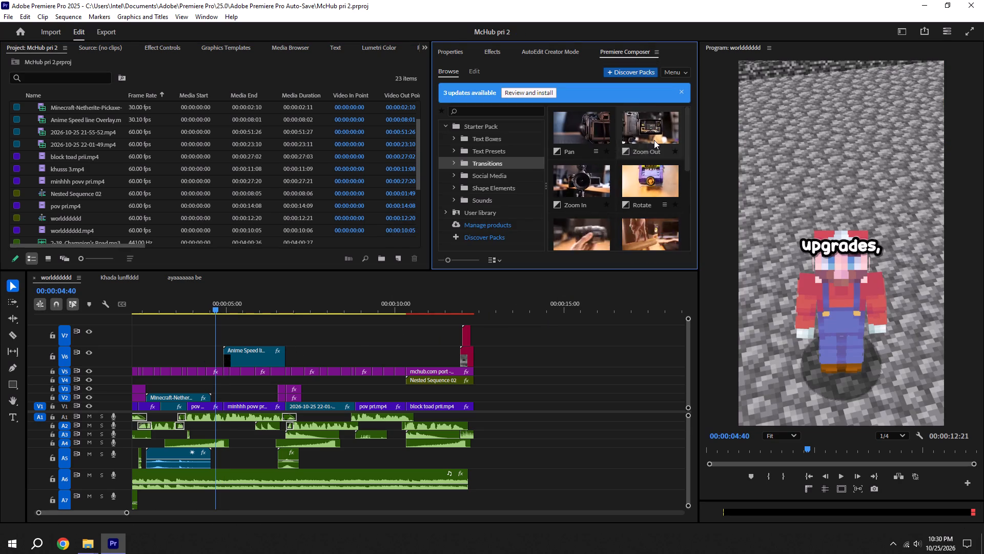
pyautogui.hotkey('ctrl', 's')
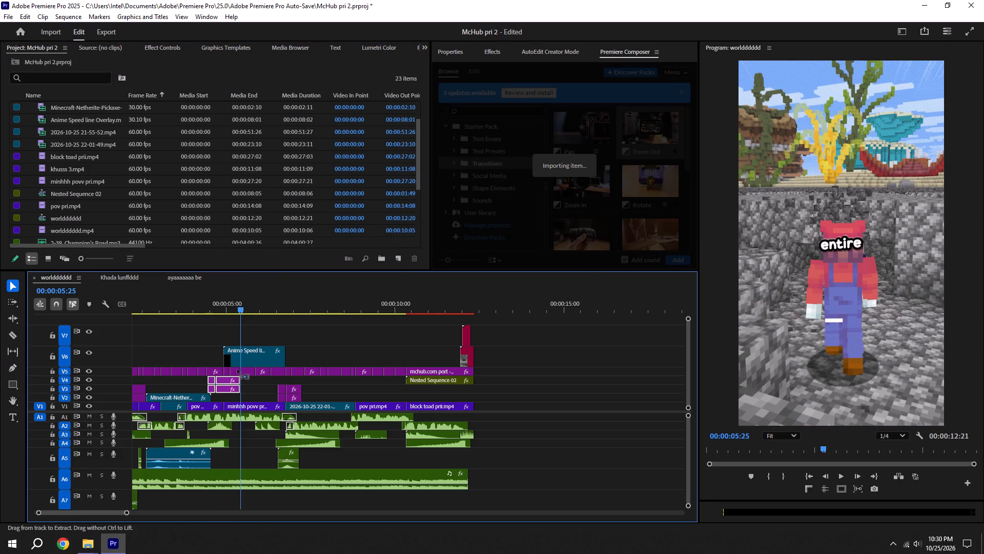
# Play the sequence from the start to 00:00:05:39 to check the Zoom Out transition, and save the project.
pyautogui.keyDown('alt'); pyautogui.scroll(-5, 237, 369); pyautogui.keyUp('alt')
pyautogui.moveTo(219, 308); pyautogui.dragTo(0, 308)
pyautogui.keyDown('alt'); pyautogui.scroll(-5, 126, 335); pyautogui.keyUp('alt')
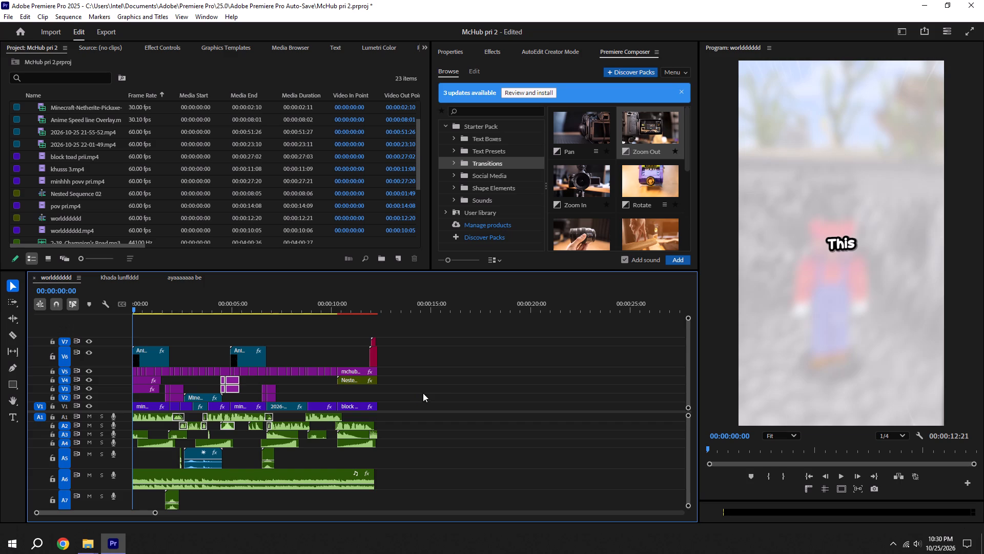
pyautogui.click(445, 384)
pyautogui.press('space')
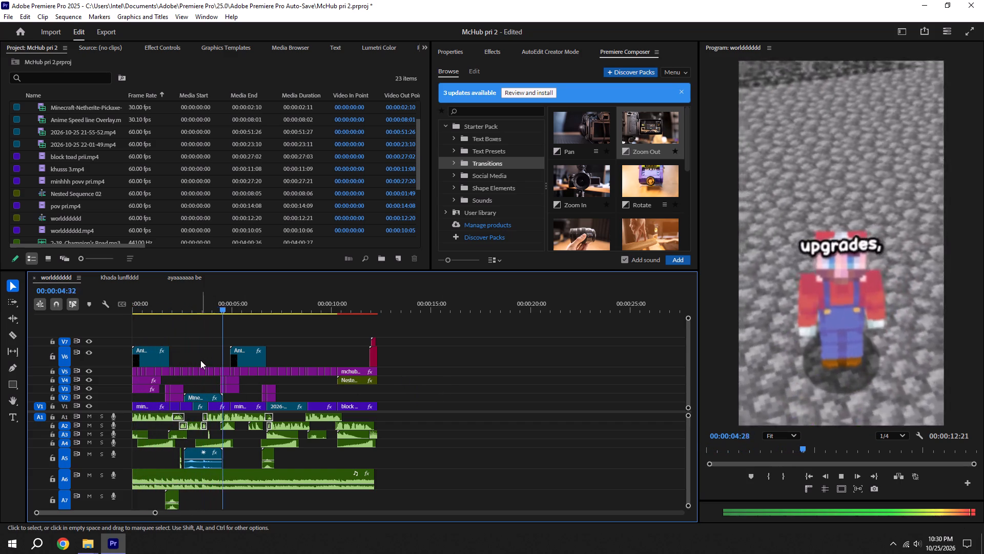
pyautogui.hotkey('ctrl', 's')
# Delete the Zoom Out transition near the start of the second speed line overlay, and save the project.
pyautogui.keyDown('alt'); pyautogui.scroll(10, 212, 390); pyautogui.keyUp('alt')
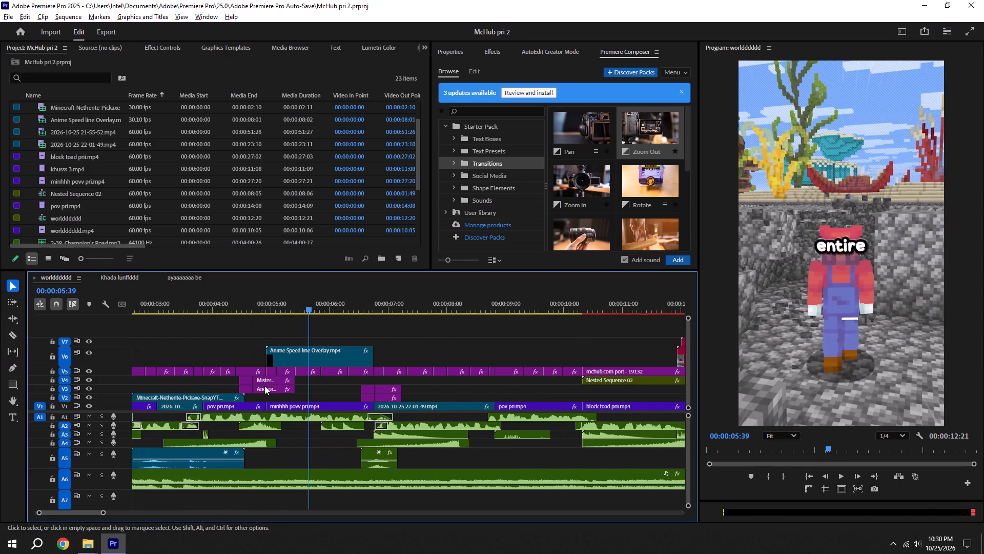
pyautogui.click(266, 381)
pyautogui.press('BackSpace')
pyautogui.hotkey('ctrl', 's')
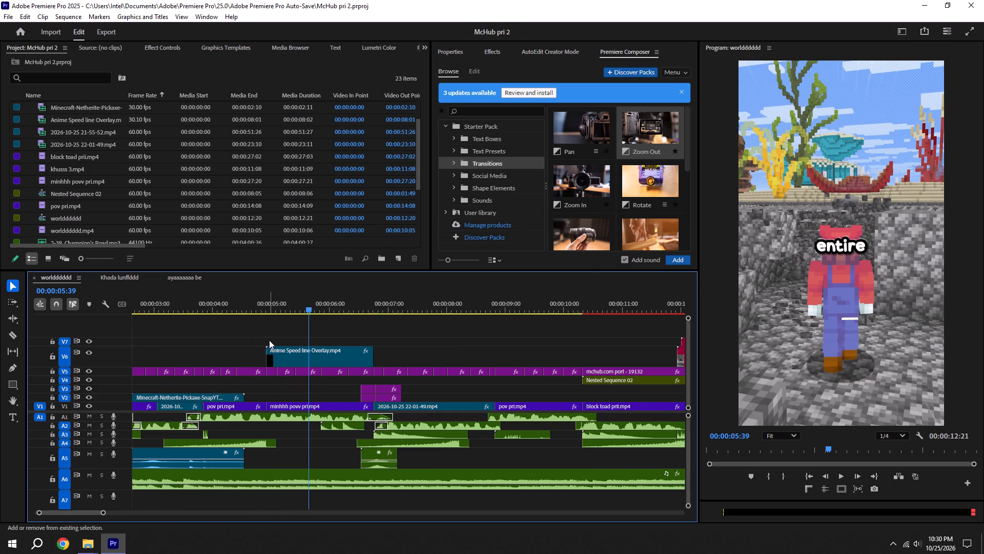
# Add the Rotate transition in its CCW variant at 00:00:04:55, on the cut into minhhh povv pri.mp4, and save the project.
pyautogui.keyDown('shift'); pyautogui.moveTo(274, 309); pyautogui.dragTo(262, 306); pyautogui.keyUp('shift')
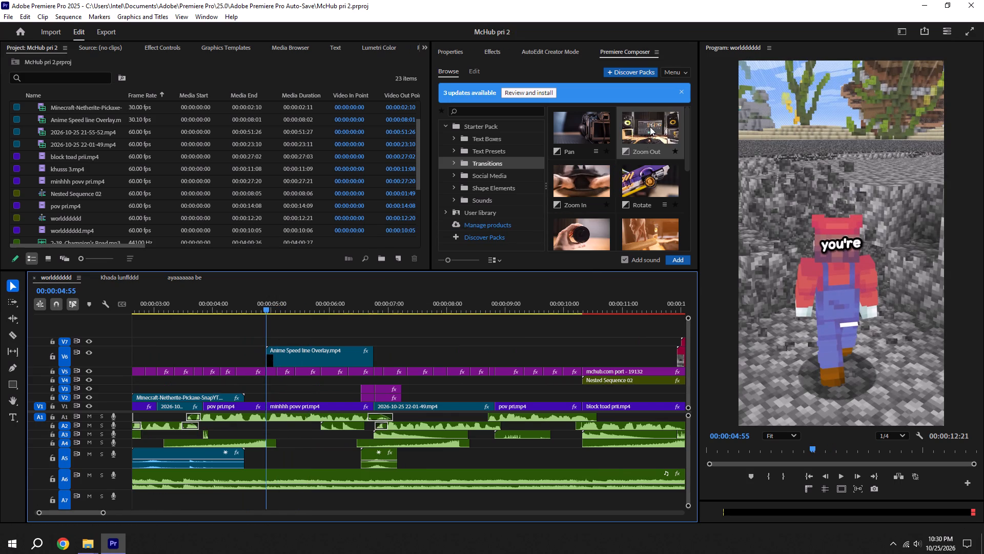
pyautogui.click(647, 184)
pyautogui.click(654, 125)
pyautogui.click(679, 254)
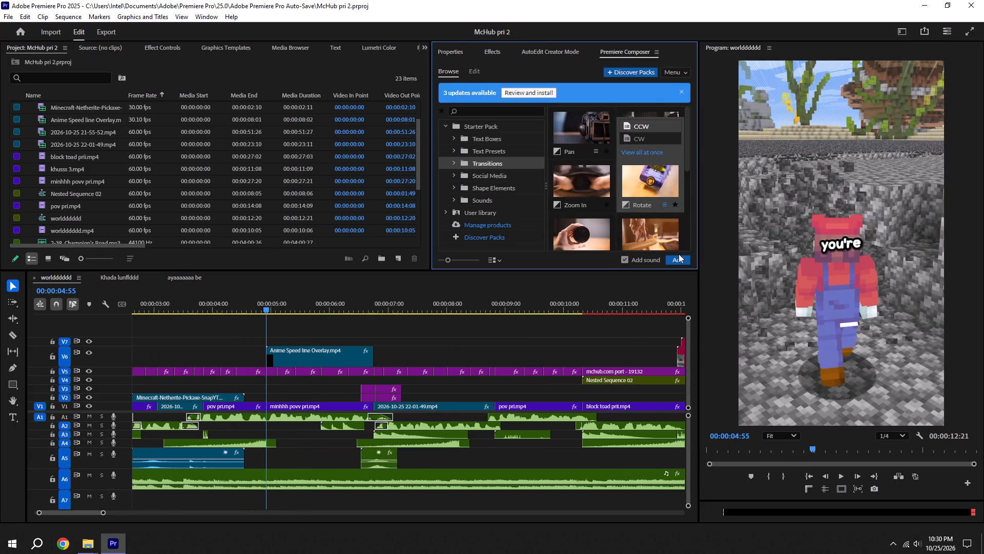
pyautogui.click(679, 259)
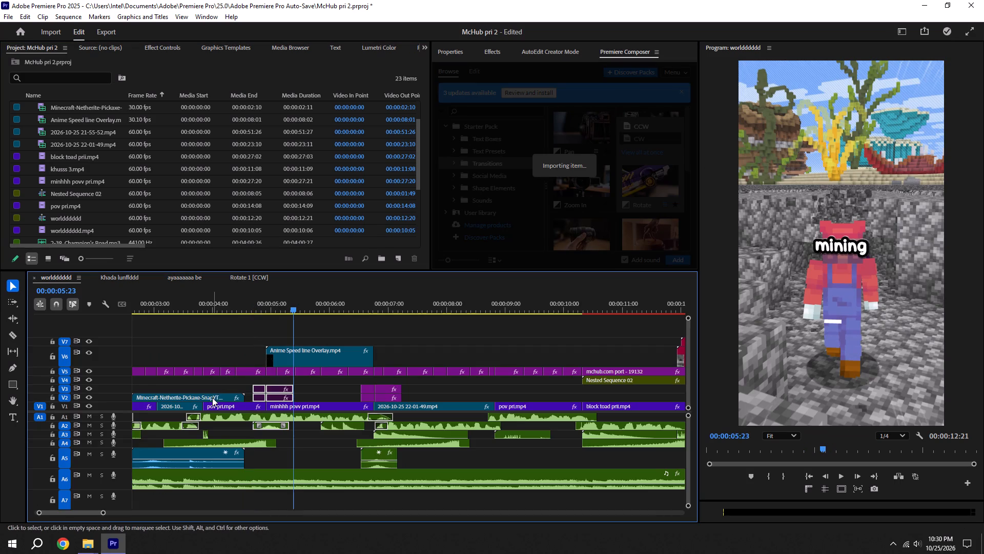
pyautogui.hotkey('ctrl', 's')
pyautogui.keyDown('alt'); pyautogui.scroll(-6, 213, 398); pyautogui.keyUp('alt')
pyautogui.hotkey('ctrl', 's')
# Play the sequence from the start to about 00:00:08:22 to check the CCW Rotate transition, and save the project.
pyautogui.moveTo(222, 306); pyautogui.dragTo(11, 310)
pyautogui.scroll(-4, 141, 343)
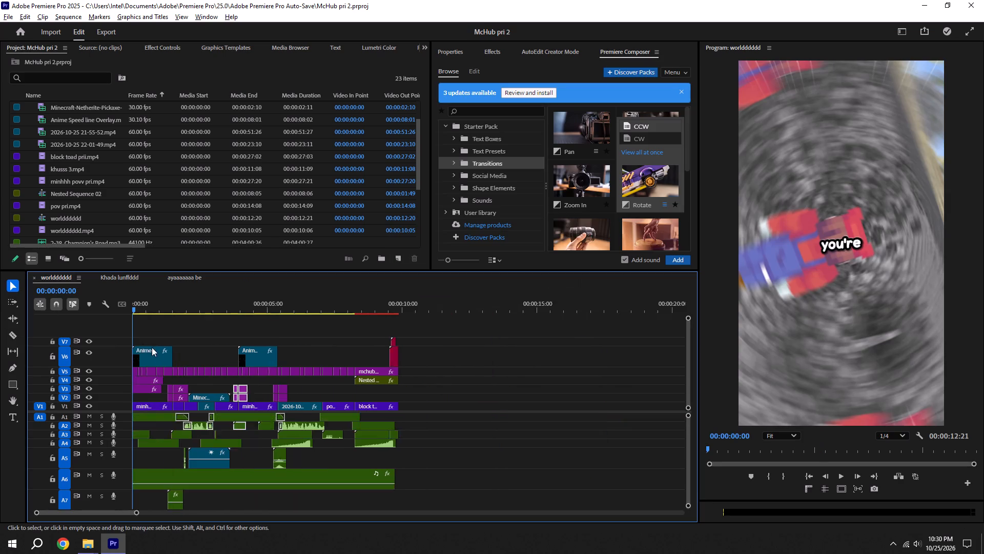
pyautogui.scroll(-2, 152, 347)
pyautogui.click(391, 379)
pyautogui.press('space')
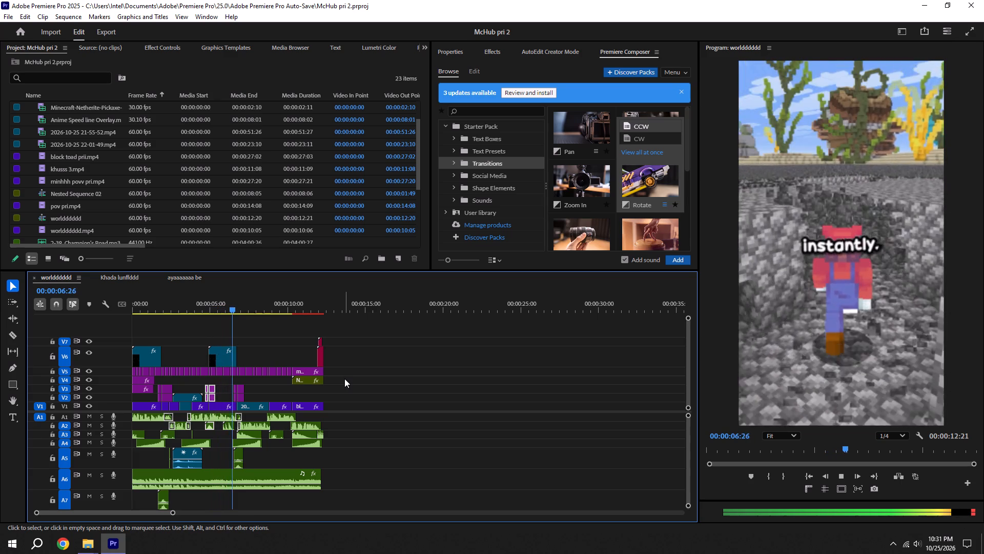
pyautogui.hotkey('ctrl', 's')
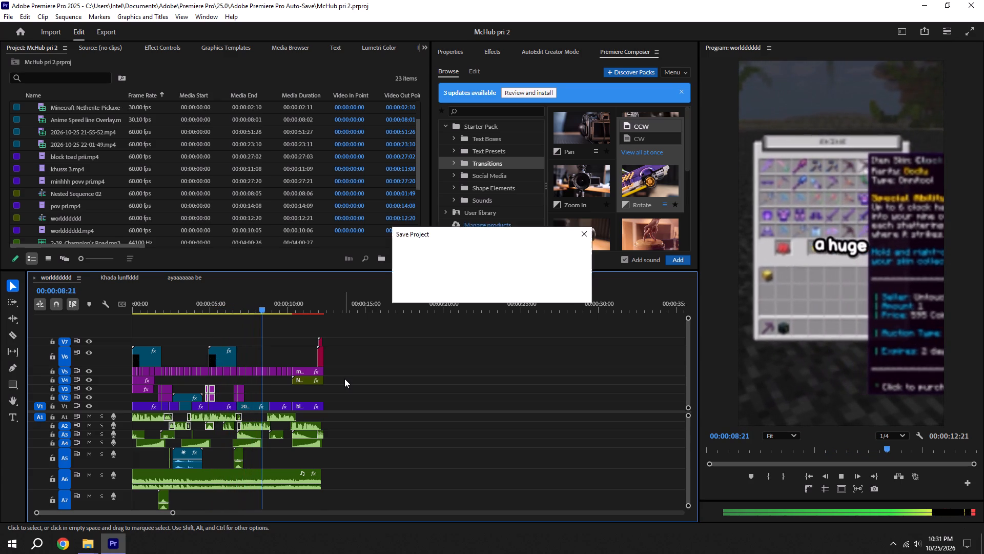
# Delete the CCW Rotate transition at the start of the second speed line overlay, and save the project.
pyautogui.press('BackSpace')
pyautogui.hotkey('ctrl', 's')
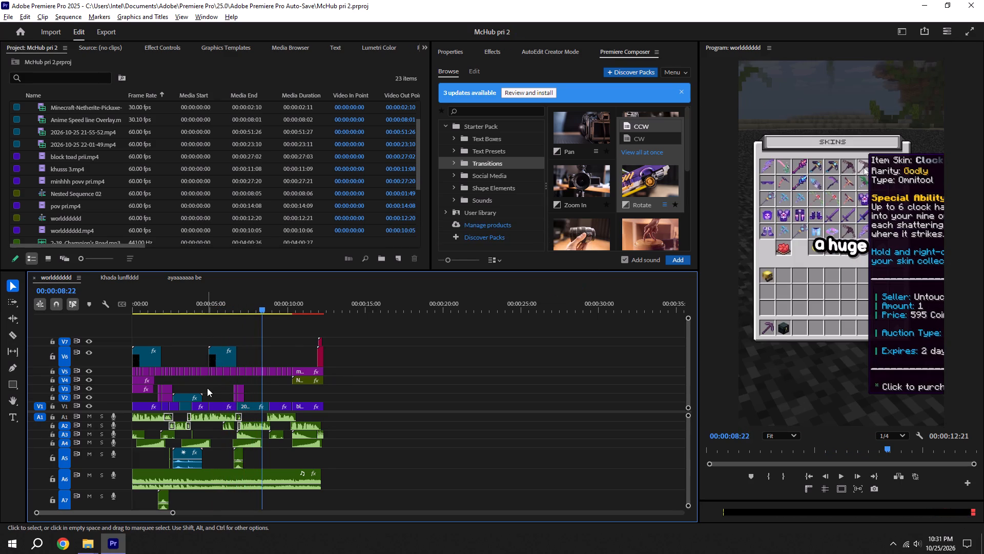
# Play the whole sequence from the start to its end at 00:00:12:20 to review the short, and save the project.
pyautogui.keyDown('alt'); pyautogui.scroll(-4, 207, 388); pyautogui.keyUp('alt')
pyautogui.hotkey('ctrl', 's')
pyautogui.moveTo(175, 304); pyautogui.dragTo(4, 302)
pyautogui.press('space')
pyautogui.keyDown('alt'); pyautogui.scroll(12, 179, 410); pyautogui.keyUp('alt')
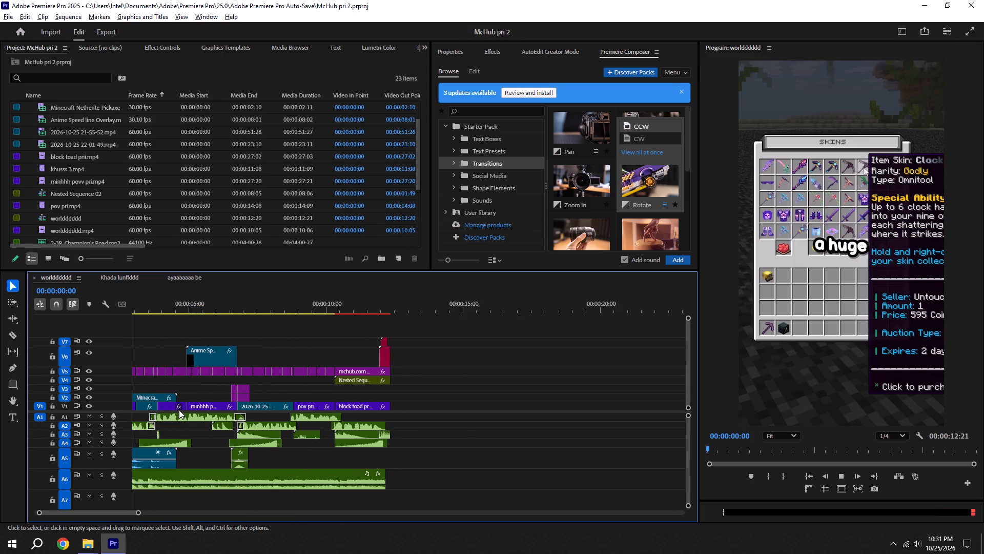
pyautogui.keyDown('alt'); pyautogui.scroll(7, 179, 410); pyautogui.keyUp('alt')
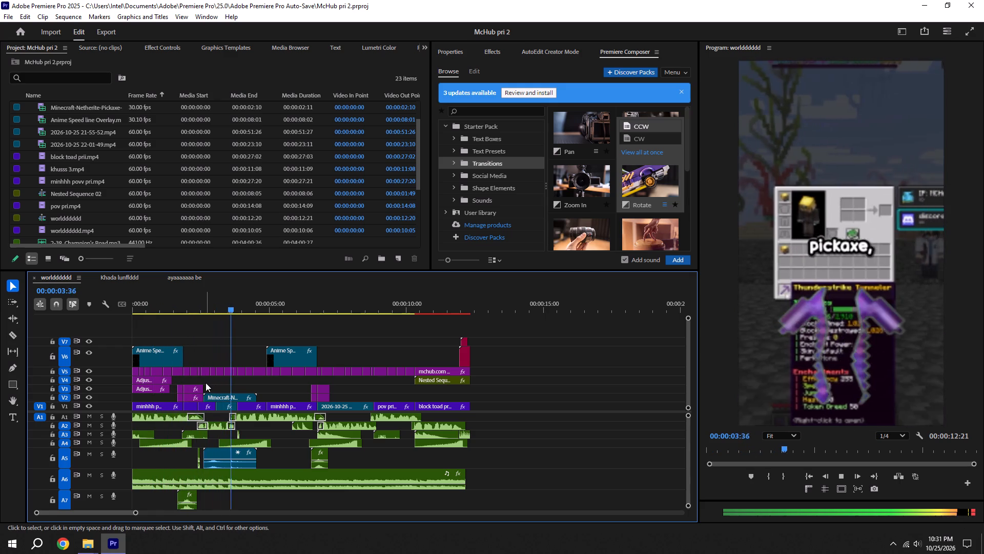
pyautogui.press('space')
pyautogui.press('space')
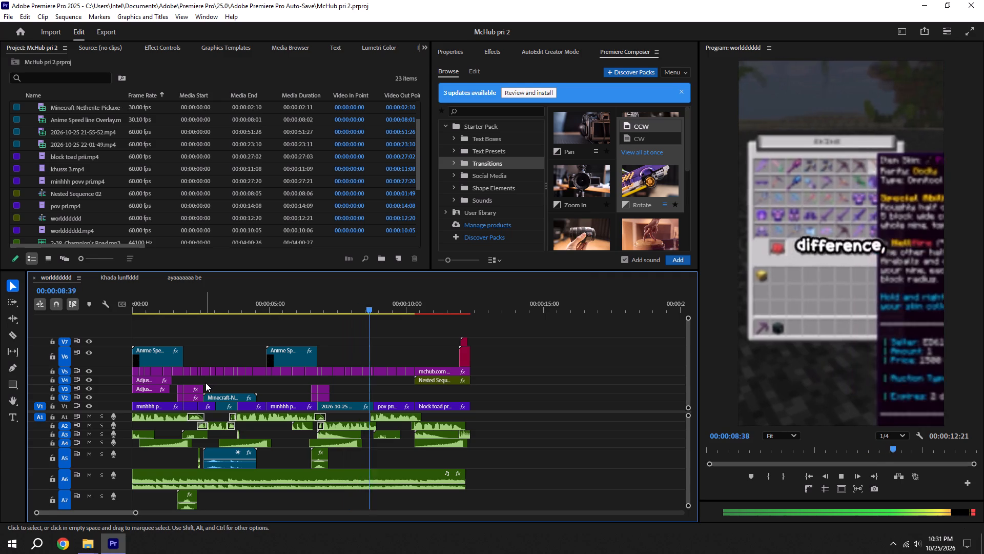
pyautogui.hotkey('ctrl', 's')
pyautogui.press('space')
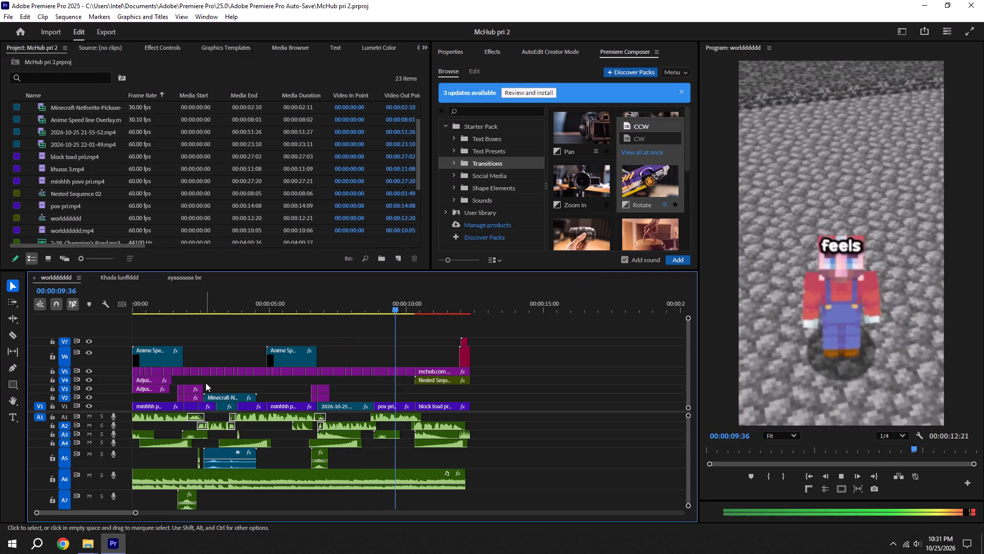
pyautogui.hotkey('ctrl', 's')
pyautogui.press('space')
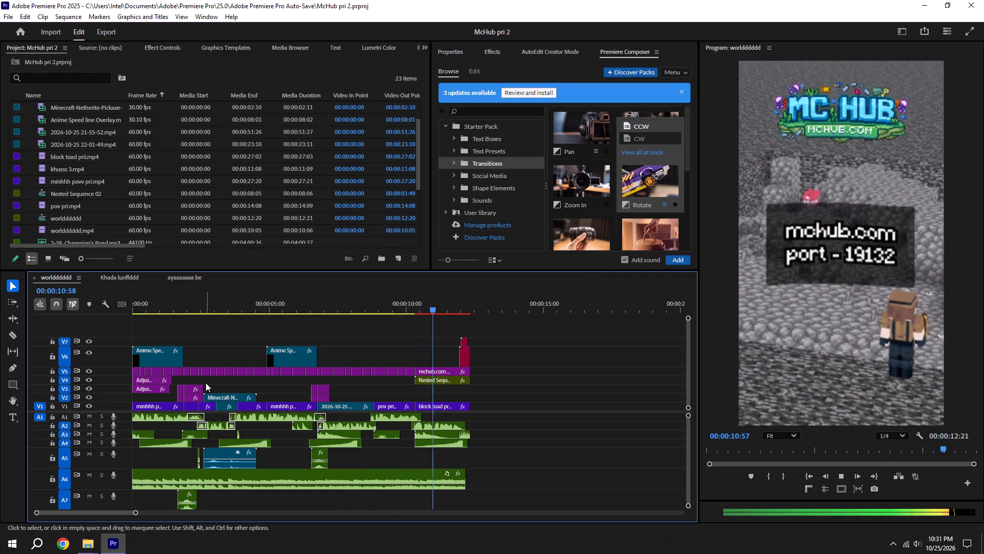
pyautogui.hotkey('ctrl', 's')
pyautogui.keyDown('alt'); pyautogui.scroll(-4, 210, 384); pyautogui.keyUp('alt')
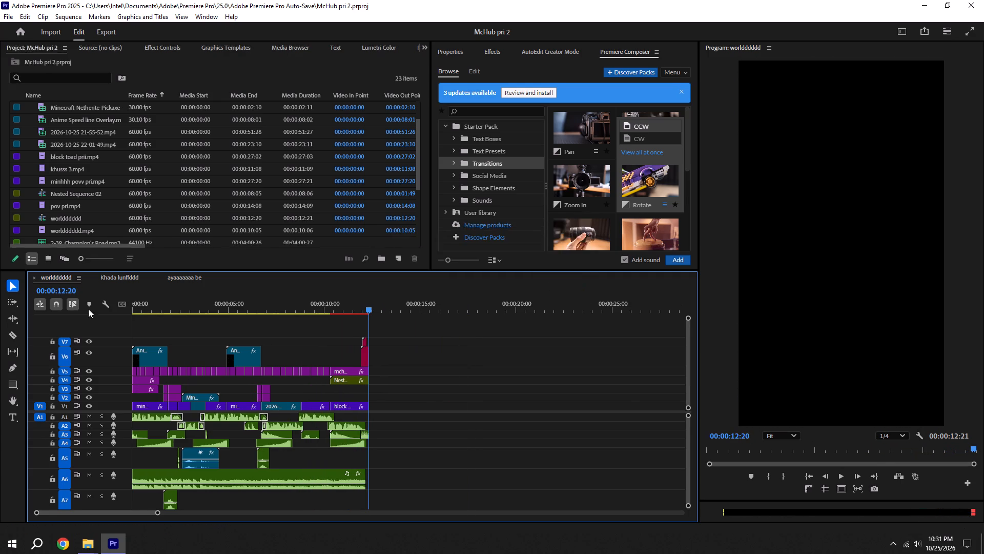
pyautogui.hotkey('ctrl', 's')
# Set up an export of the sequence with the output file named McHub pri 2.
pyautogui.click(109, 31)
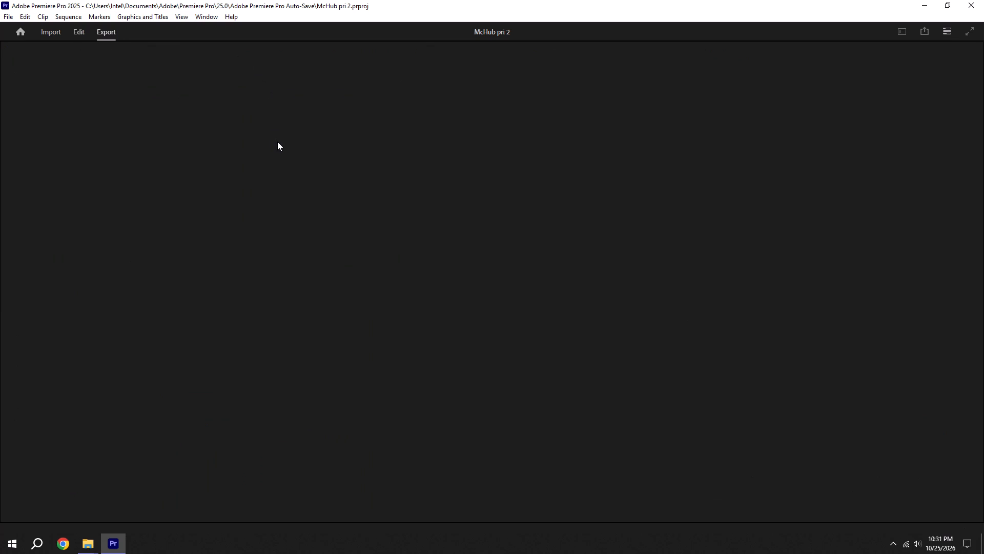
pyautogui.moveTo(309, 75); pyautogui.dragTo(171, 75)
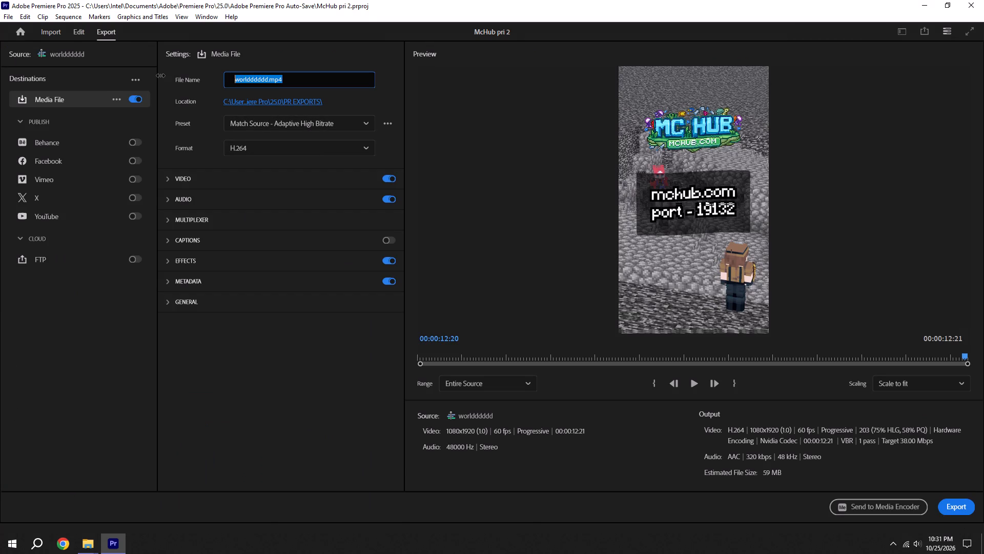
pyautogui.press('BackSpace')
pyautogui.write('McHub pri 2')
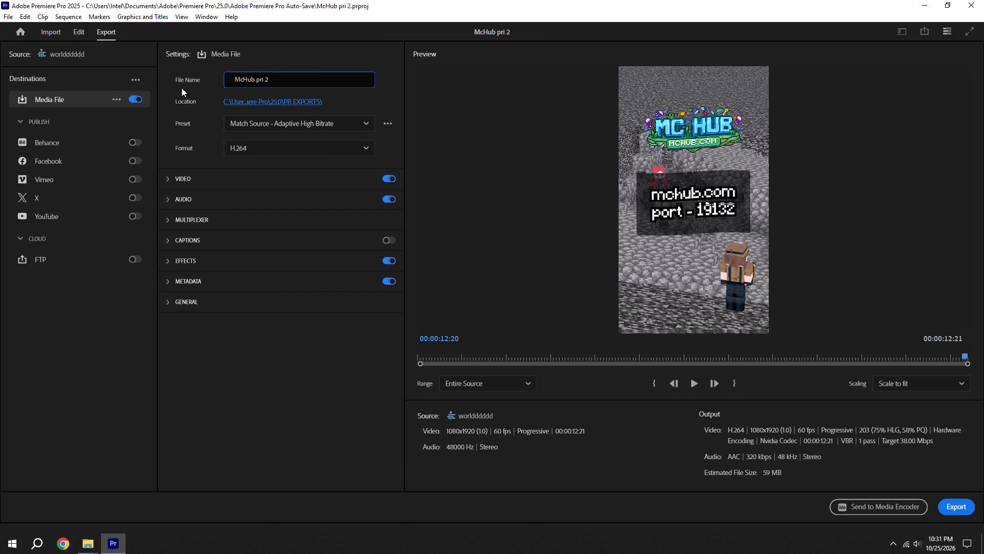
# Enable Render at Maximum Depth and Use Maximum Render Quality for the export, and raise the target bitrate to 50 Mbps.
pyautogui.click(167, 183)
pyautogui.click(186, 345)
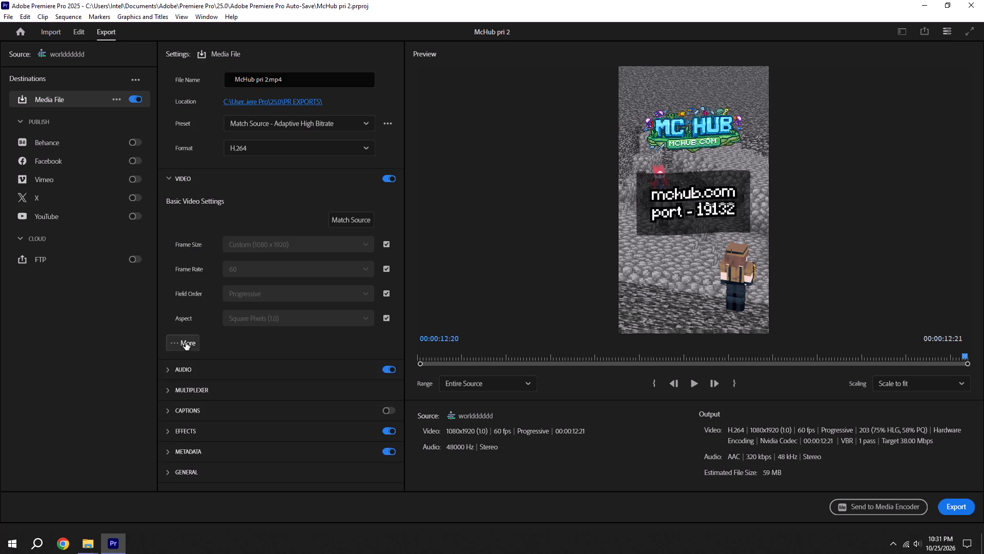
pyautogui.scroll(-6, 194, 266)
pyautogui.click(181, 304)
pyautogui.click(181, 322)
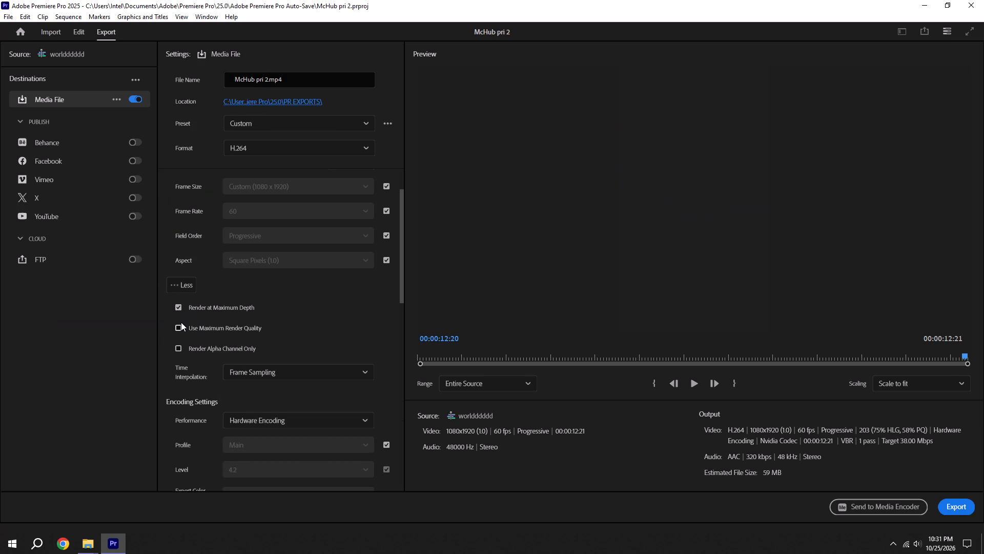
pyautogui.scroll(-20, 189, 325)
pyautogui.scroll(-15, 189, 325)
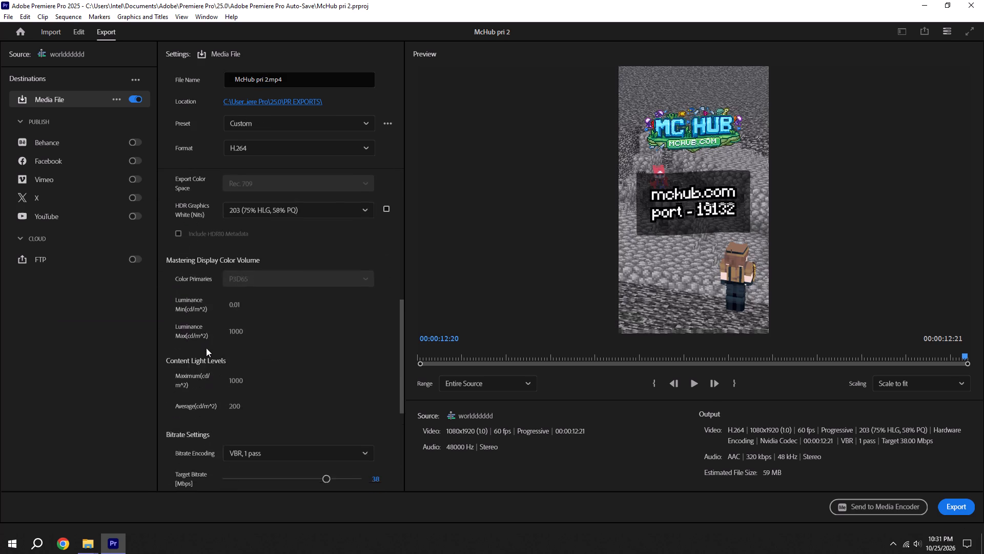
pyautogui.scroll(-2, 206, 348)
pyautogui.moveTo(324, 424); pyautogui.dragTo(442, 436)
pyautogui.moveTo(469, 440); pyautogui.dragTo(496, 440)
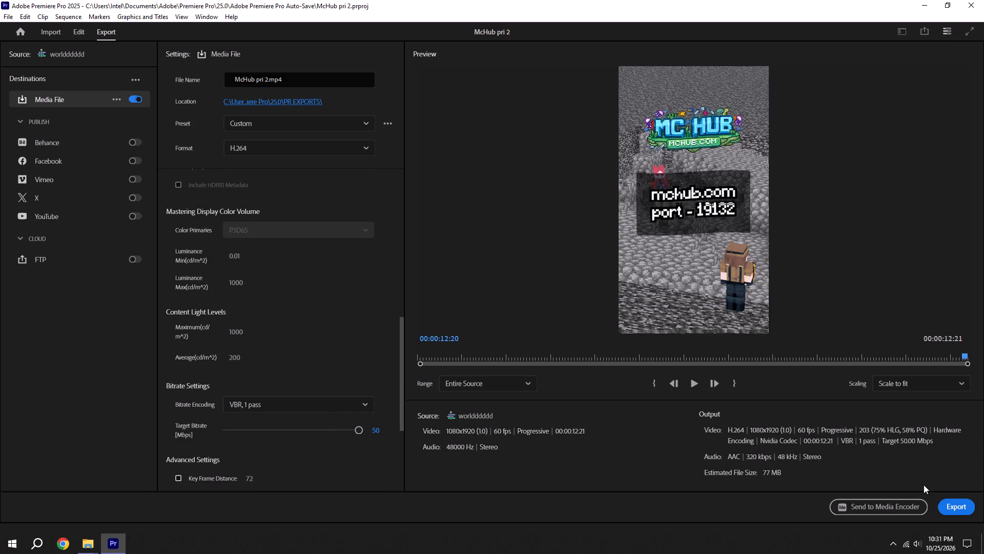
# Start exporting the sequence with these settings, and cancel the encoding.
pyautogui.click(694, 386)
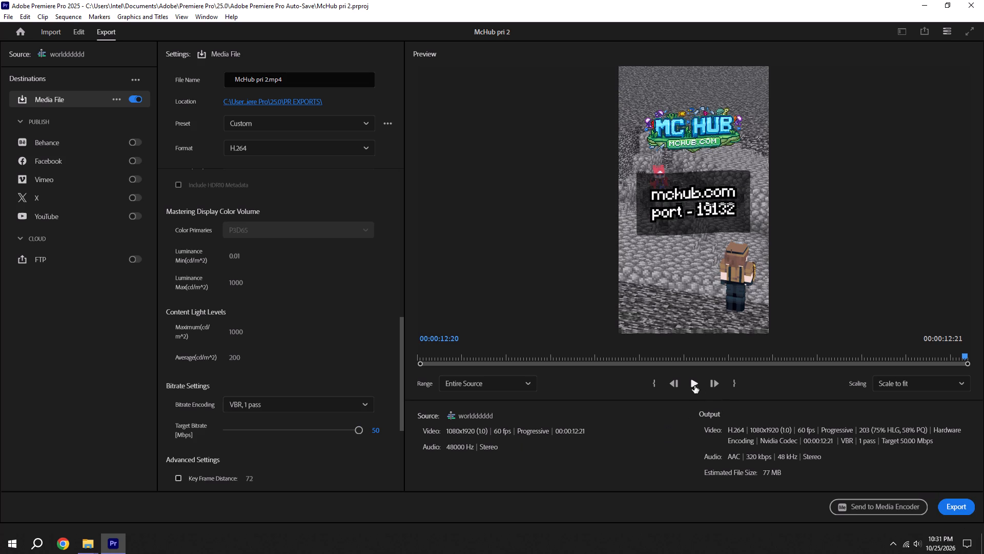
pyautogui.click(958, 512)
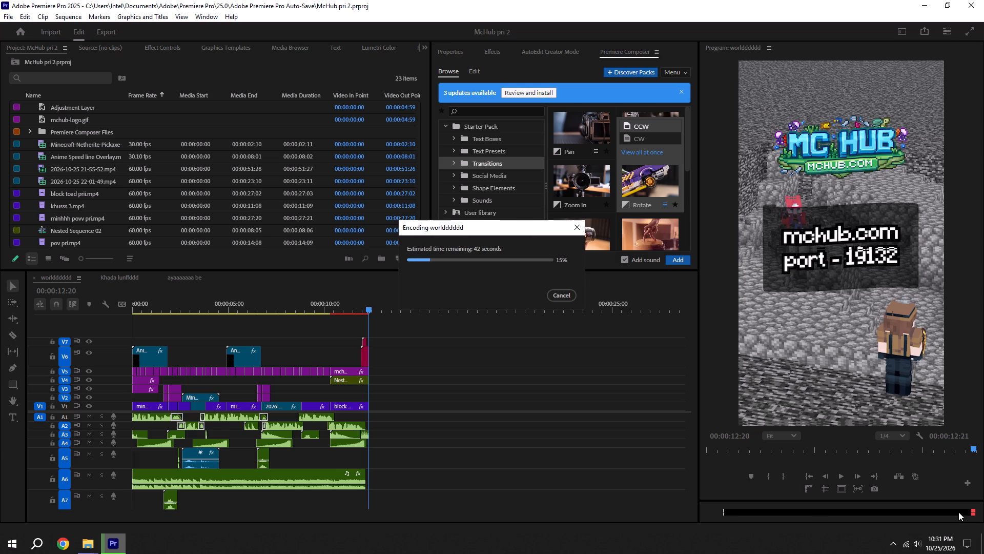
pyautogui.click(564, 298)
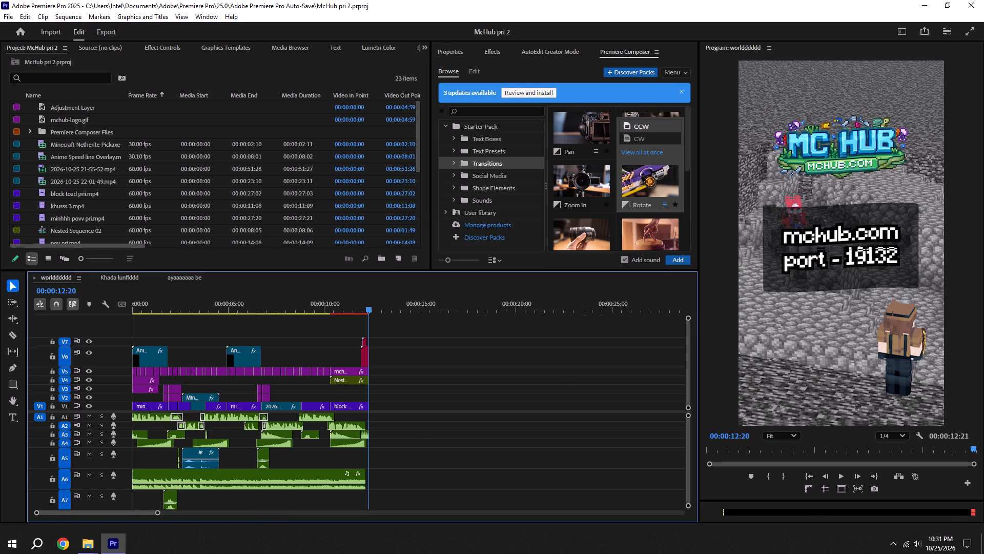
# Switch to Chrome, search for minecraft pickaxe break sound, and open the Minecraft Pickaxe Break Sound Effect page on Myinstants.
pyautogui.click(41, 549)
pyautogui.click(71, 540)
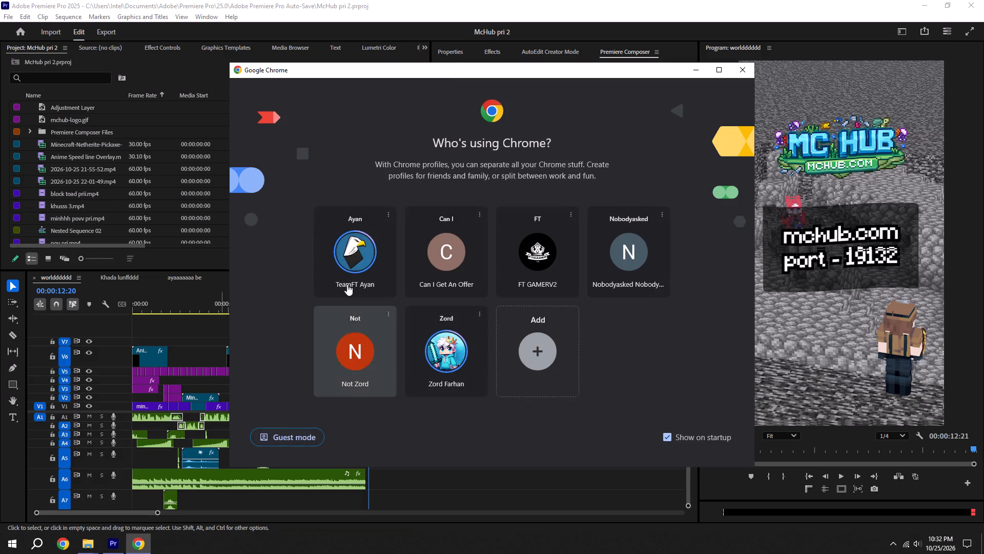
pyautogui.click(459, 360)
pyautogui.click(128, 34)
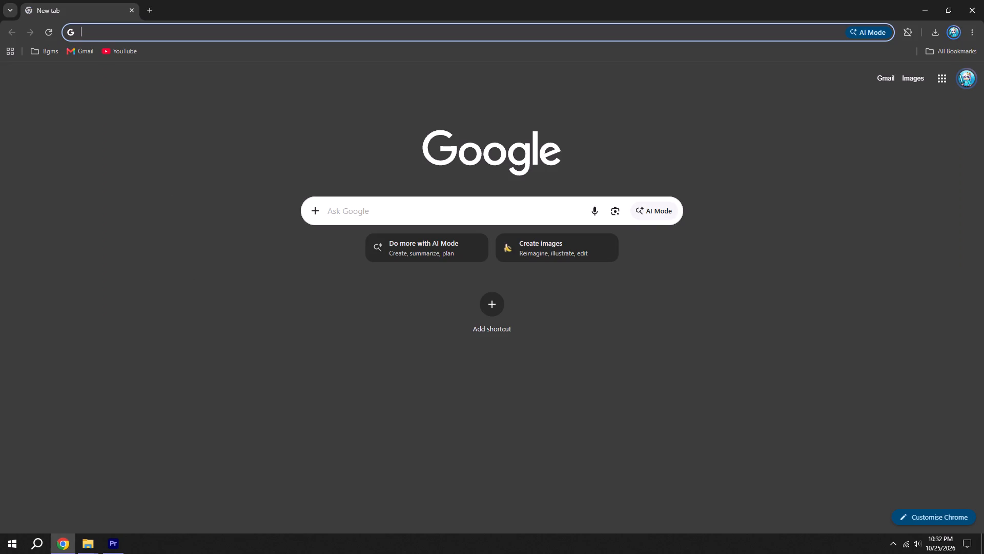
pyautogui.write('minecaft pickaxe break s')
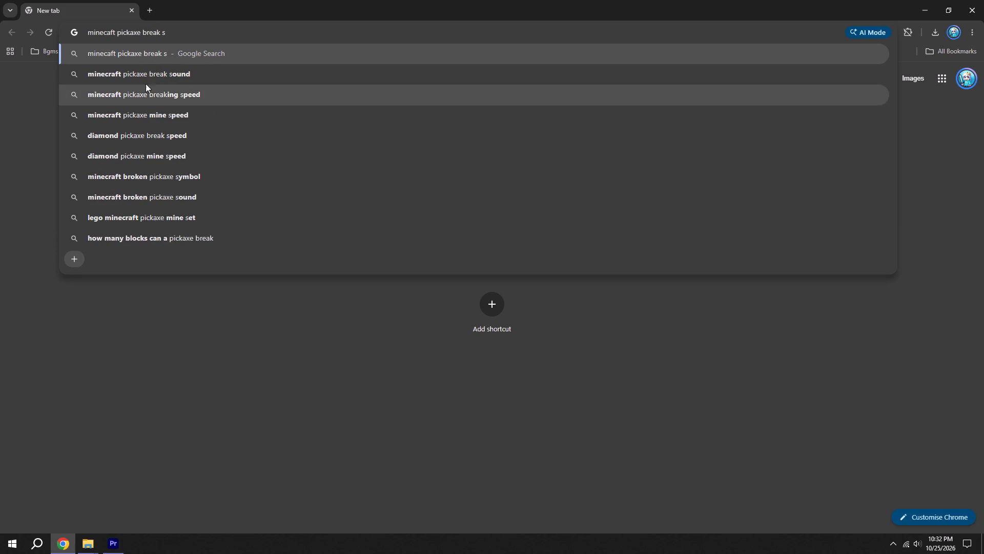
pyautogui.click(150, 77)
pyautogui.click(197, 151)
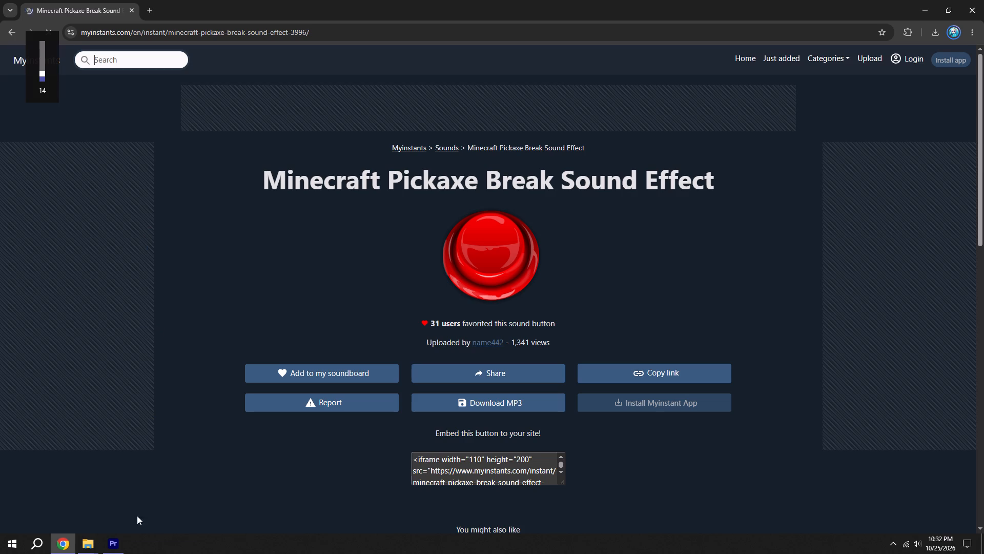
# Listen to the pickaxe break sound effect, download it as an MP3, and show the file in the Downloads folder.
pyautogui.click(490, 250)
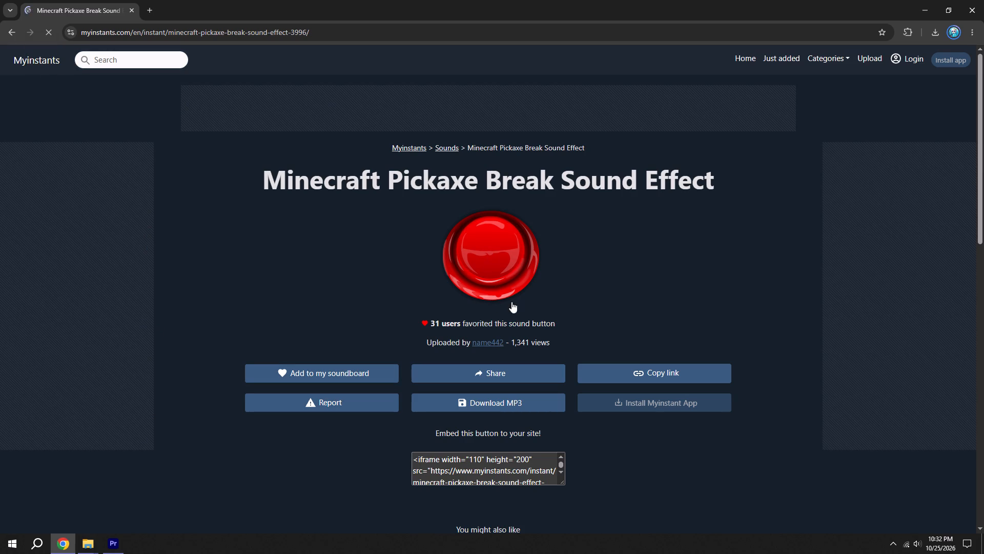
pyautogui.click(494, 408)
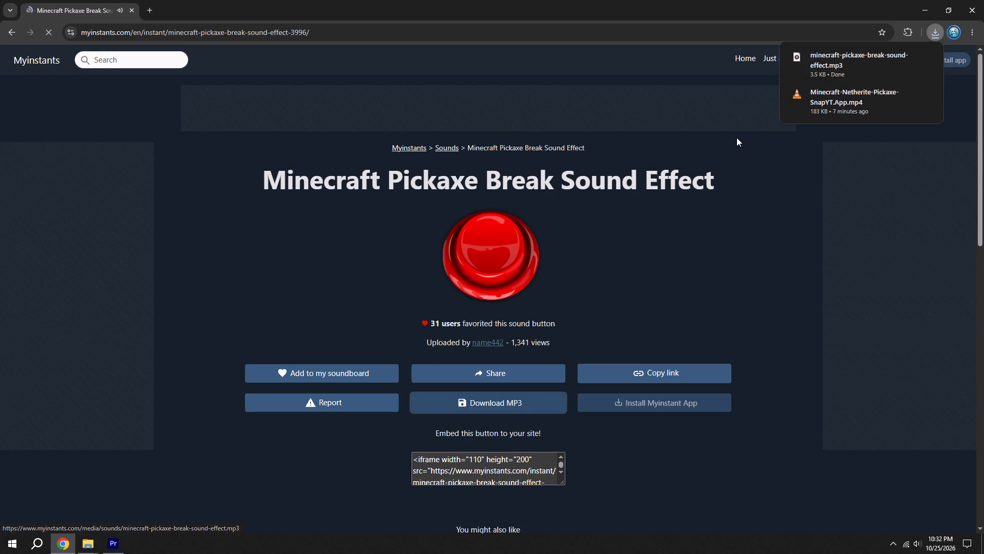
pyautogui.click(907, 51)
pyautogui.click(929, 0)
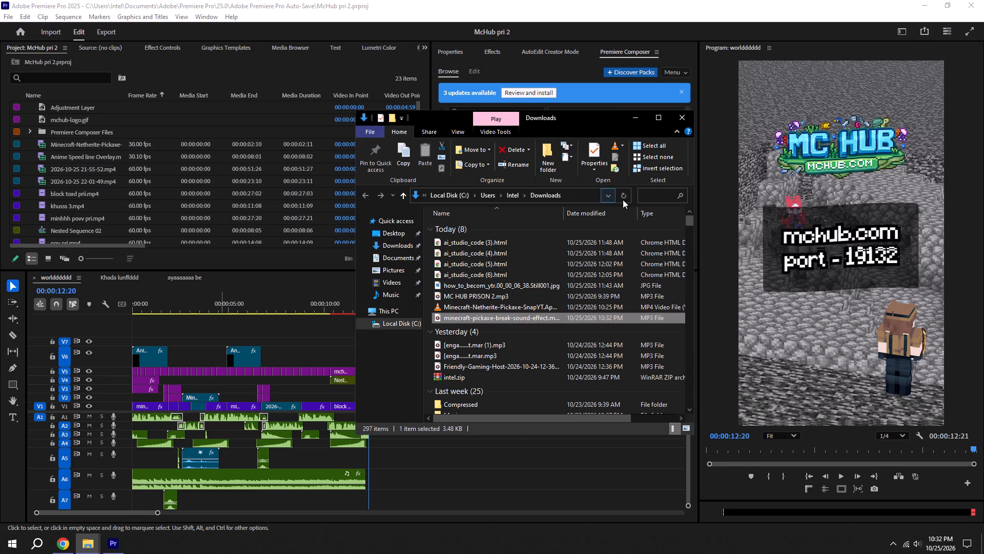
# Back in Premiere Pro, cut the Minecraft-Netherite-Pickaxe clip with its A5 audio at about 00:00:03:36.
pyautogui.click(204, 460)
pyautogui.keyDown('alt'); pyautogui.scroll(12, 204, 460); pyautogui.keyUp('alt')
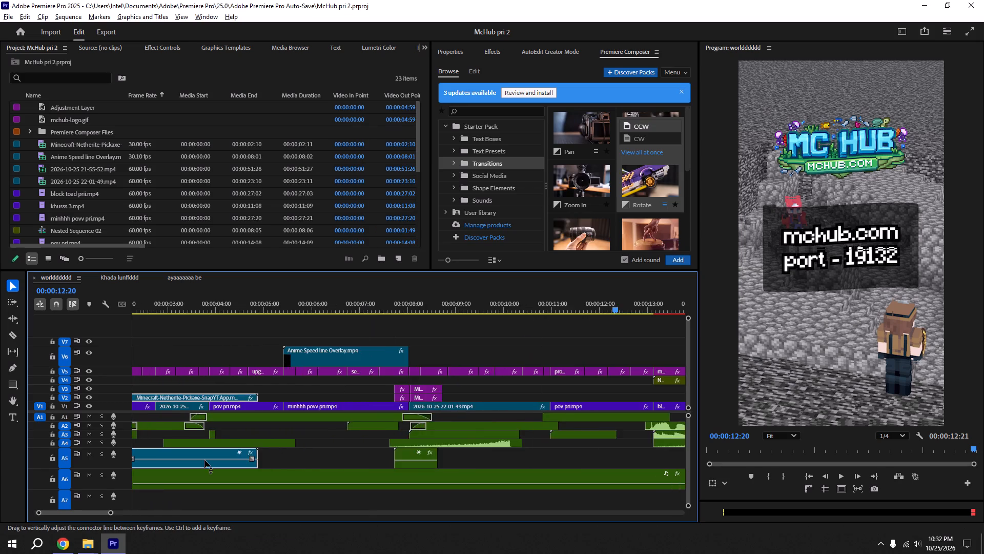
pyautogui.keyDown('alt'); pyautogui.scroll(4, 204, 460); pyautogui.keyUp('alt')
pyautogui.scroll(5, 191, 451)
pyautogui.press('c')
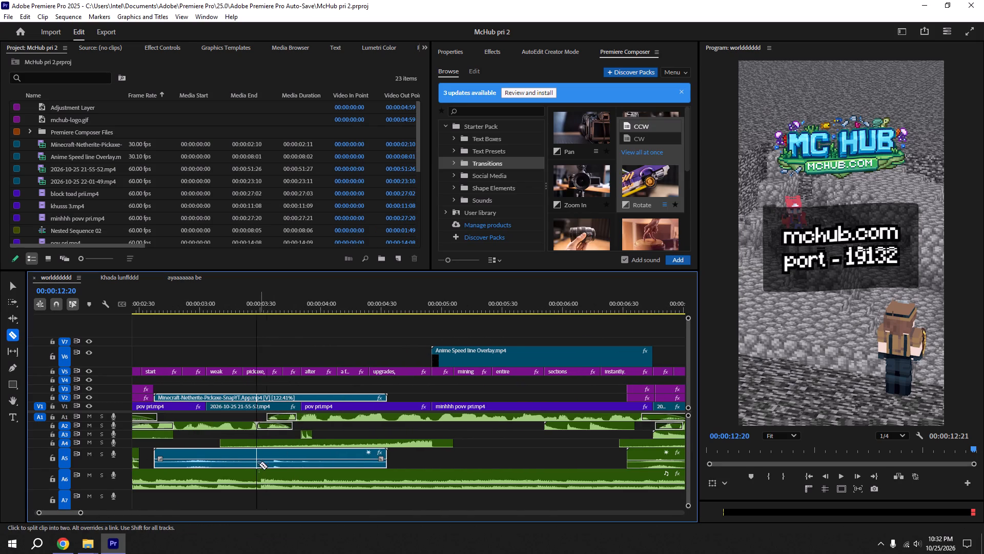
pyautogui.click(272, 464)
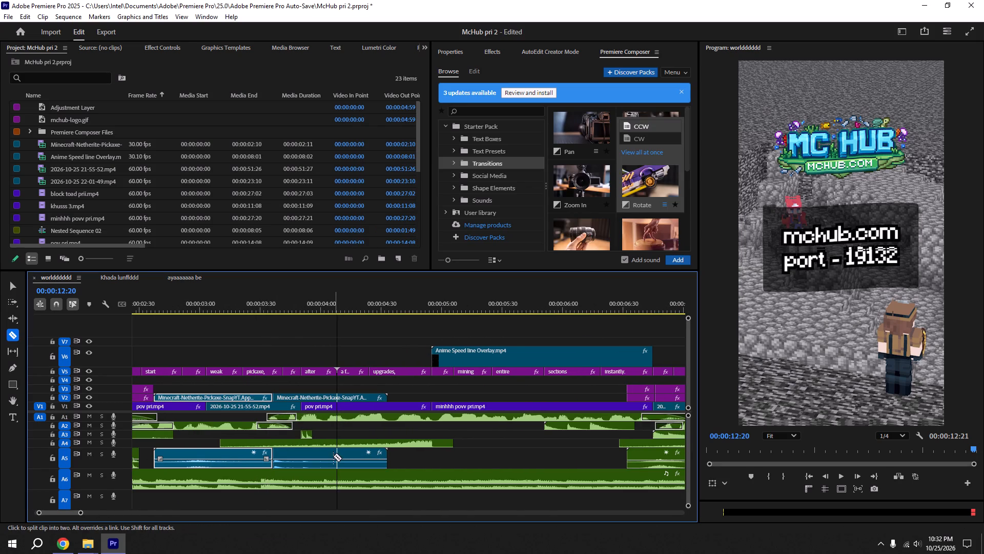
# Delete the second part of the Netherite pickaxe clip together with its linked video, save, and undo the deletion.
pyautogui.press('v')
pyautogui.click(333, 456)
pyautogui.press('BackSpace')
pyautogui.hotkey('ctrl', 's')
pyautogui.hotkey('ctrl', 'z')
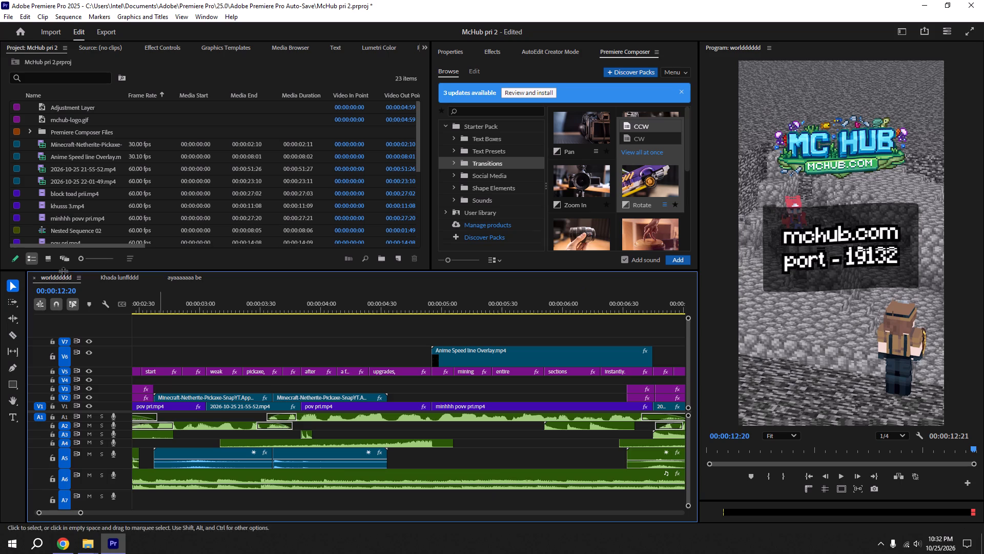
# Turn off Linked Selection, delete only the A5 audio of the Netherite pickaxe clip's second part, and save the project.
pyautogui.click(74, 302)
pyautogui.click(339, 459)
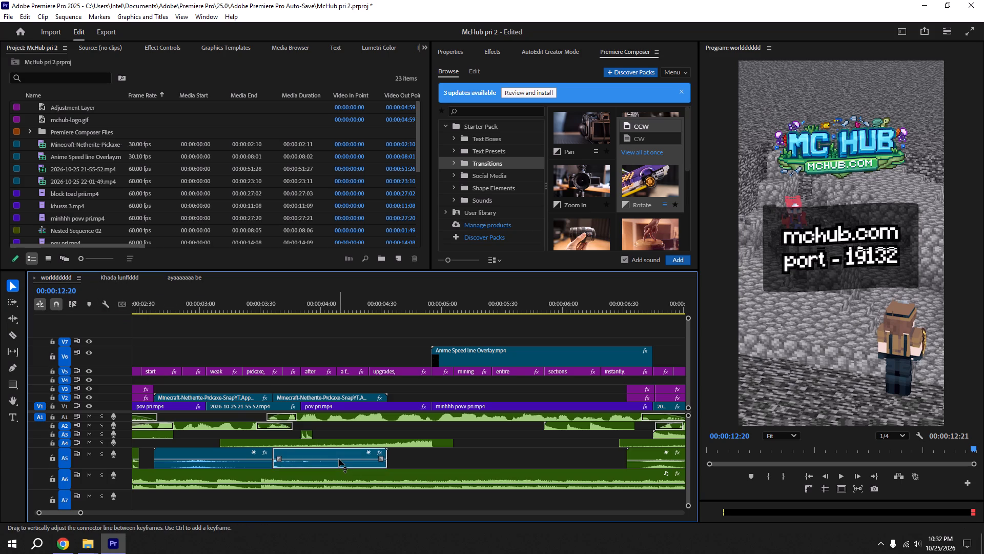
pyautogui.press('BackSpace')
pyautogui.hotkey('ctrl', 's')
# Add minecraft-pickaxe-break-sound-effect.mp3 from Downloads to A5, starting at the pickaxe clip's cut near 00:00:03:36, and save the project.
pyautogui.keyDown('shift'); pyautogui.click(255, 303); pyautogui.keyUp('shift')
pyautogui.keyDown('alt'); pyautogui.scroll(-5, 264, 355); pyautogui.keyUp('alt')
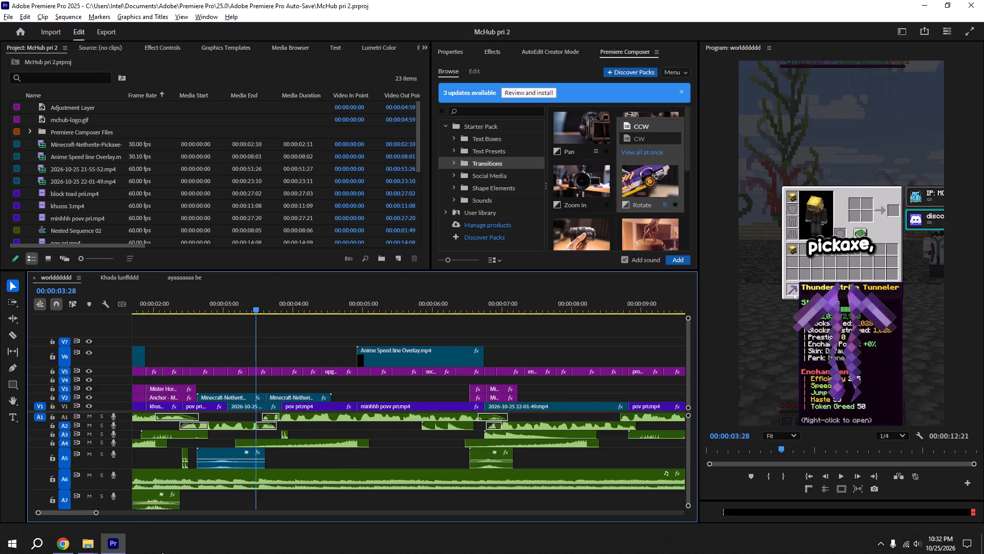
pyautogui.click(89, 551)
pyautogui.moveTo(209, 510); pyautogui.dragTo(214, 506)
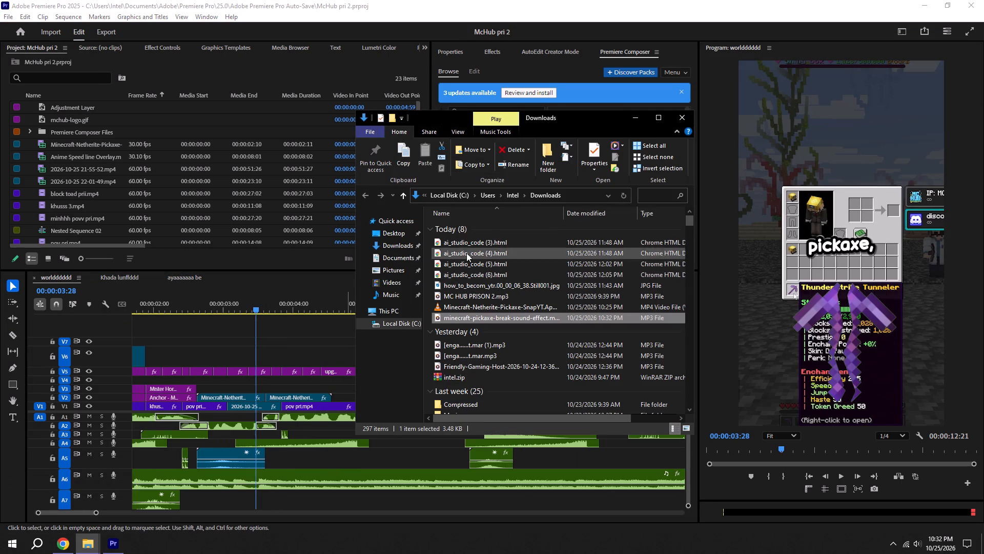
pyautogui.moveTo(468, 316); pyautogui.dragTo(308, 466)
pyautogui.click(360, 464)
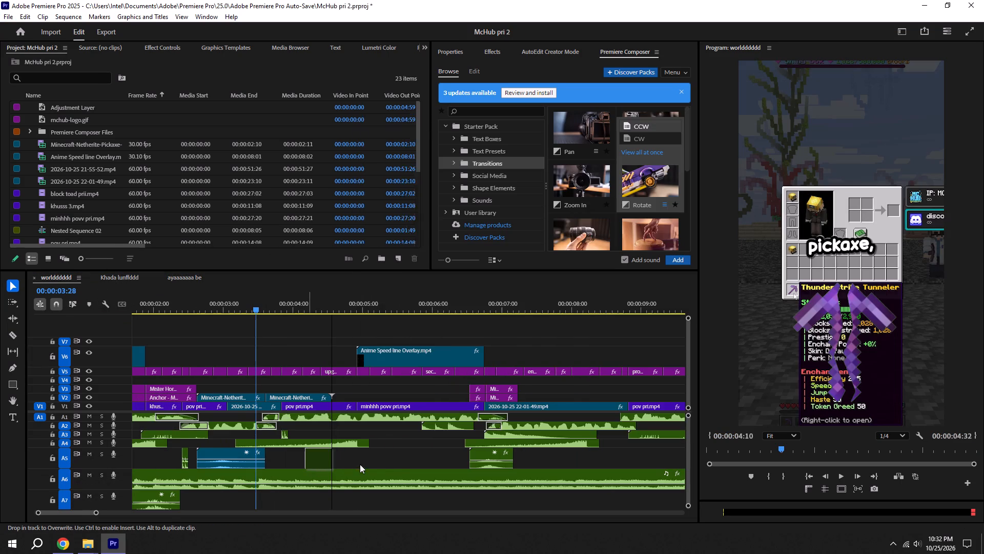
pyautogui.keyDown('alt'); pyautogui.scroll(14, 326, 458); pyautogui.keyUp('alt')
pyautogui.moveTo(364, 454); pyautogui.dragTo(269, 461)
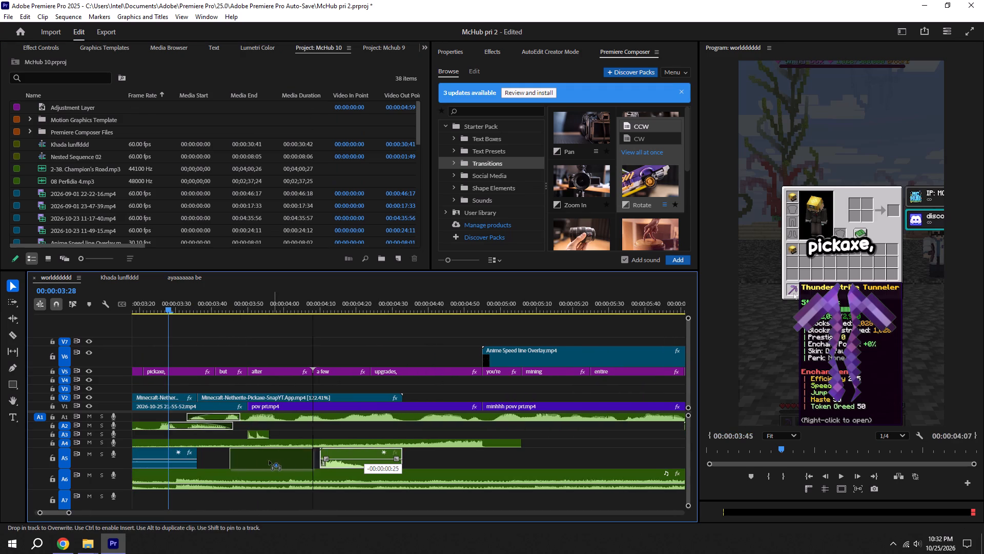
pyautogui.moveTo(269, 461); pyautogui.dragTo(243, 459)
pyautogui.hotkey('ctrl', 's')
pyautogui.keyDown('alt'); pyautogui.scroll(-5, 242, 458); pyautogui.keyUp('alt')
pyautogui.hotkey('ctrl', 's')
# Play from 00:00:03:28 to about 00:00:04:13 to check the pickaxe break sound.
pyautogui.press('space')
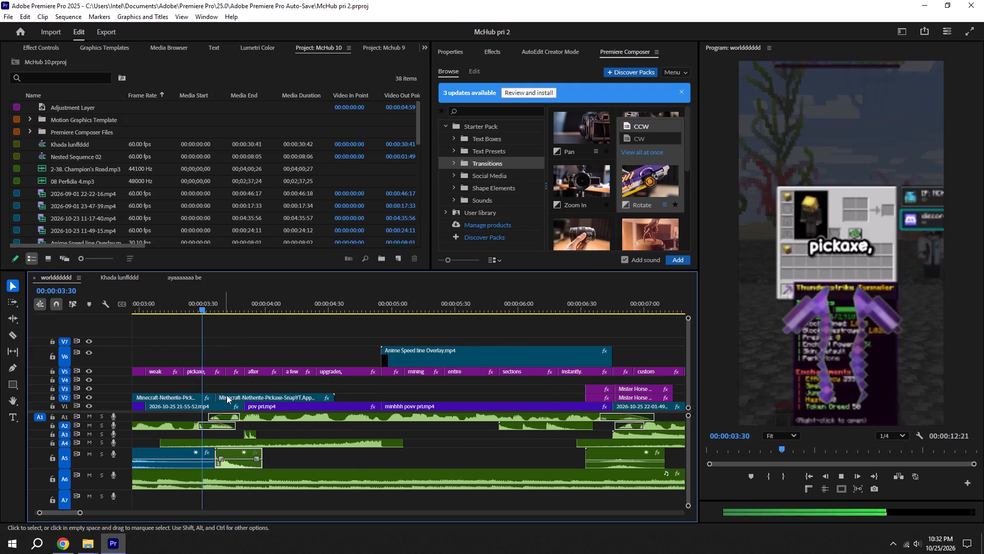
pyautogui.press('space')
# Set the volume of the minecraft-pickaxe-break-sound-effect.mp3 clip on A5 to -6 dB and save the project.
pyautogui.click(463, 51)
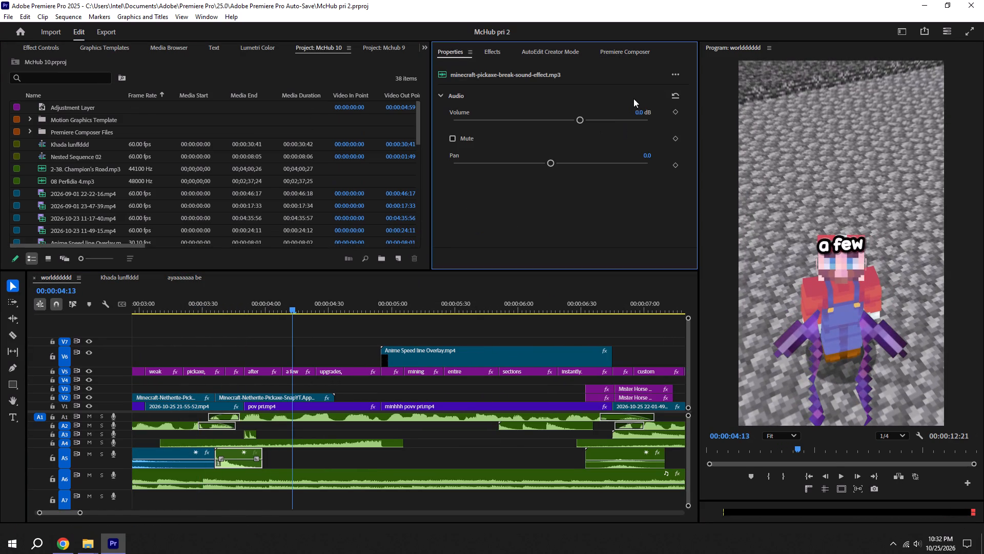
pyautogui.click(641, 110)
pyautogui.press('BackSpace')
pyautogui.press('-')
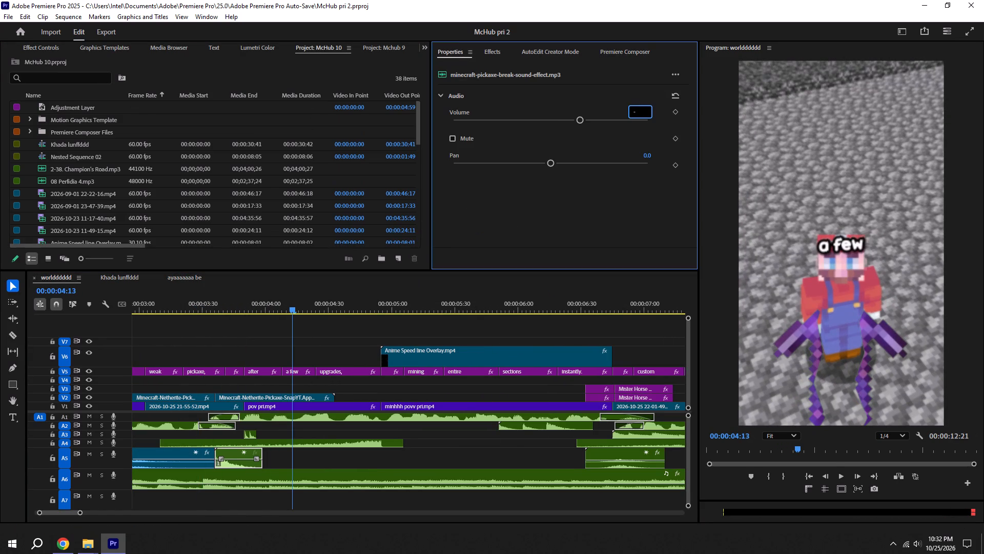
pyautogui.press('6')
pyautogui.press('Return')
pyautogui.hotkey('ctrl', 's')
pyautogui.keyDown('alt'); pyautogui.scroll(-9, 525, 306); pyautogui.keyUp('alt')
pyautogui.hotkey('ctrl', 's')
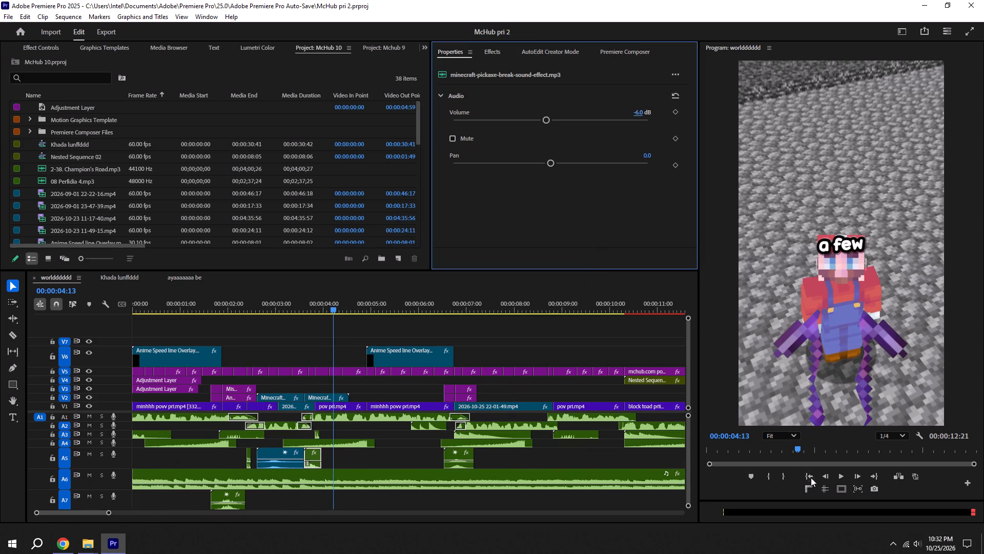
# Play the sequence from the start to about 00:00:04:51 to check the pickaxe break sound's new volume.
pyautogui.click(810, 479)
pyautogui.press('space')
pyautogui.keyDown('alt'); pyautogui.scroll(-6, 377, 385); pyautogui.keyUp('alt')
pyautogui.click(542, 434)
pyautogui.press('space')
pyautogui.click(509, 434)
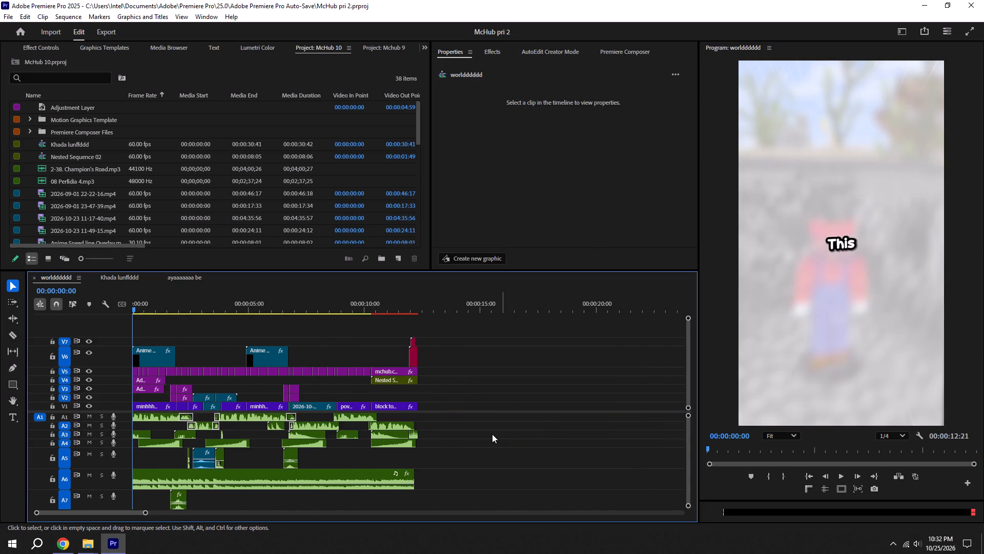
pyautogui.keyDown('alt'); pyautogui.scroll(15, 473, 434); pyautogui.keyUp('alt')
pyautogui.press('space')
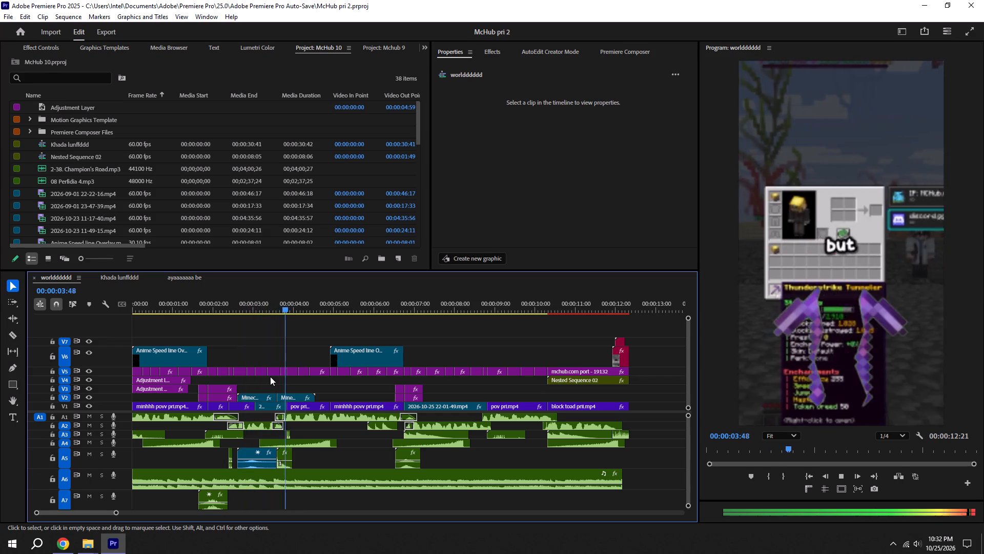
pyautogui.press('space')
pyautogui.hotkey('ctrl', 's')
pyautogui.press('space')
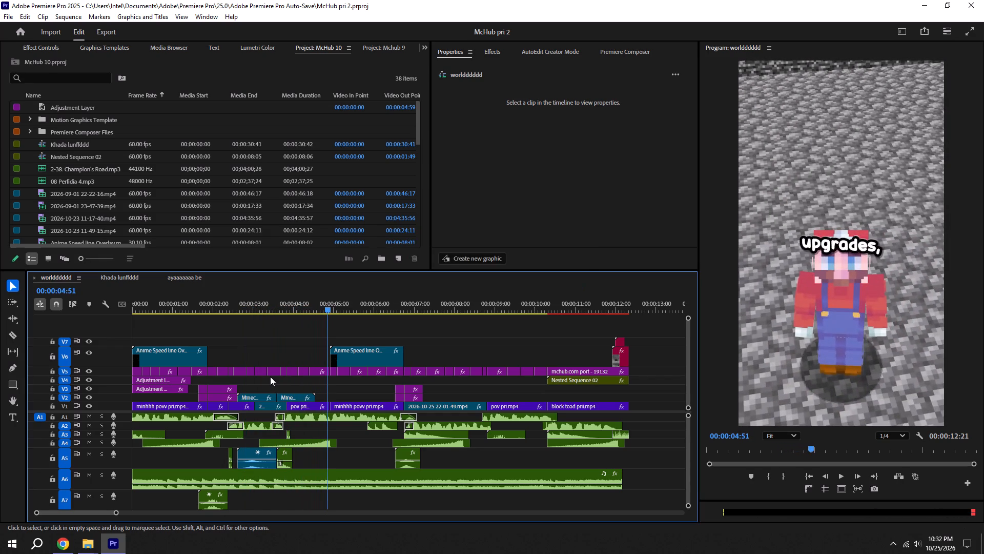
pyautogui.press('space')
# Replay the sequence from the start to about 00:00:04:17 to judge the timing of the pickaxe break sound.
pyautogui.moveTo(175, 304); pyautogui.dragTo(44, 302)
pyautogui.press('space')
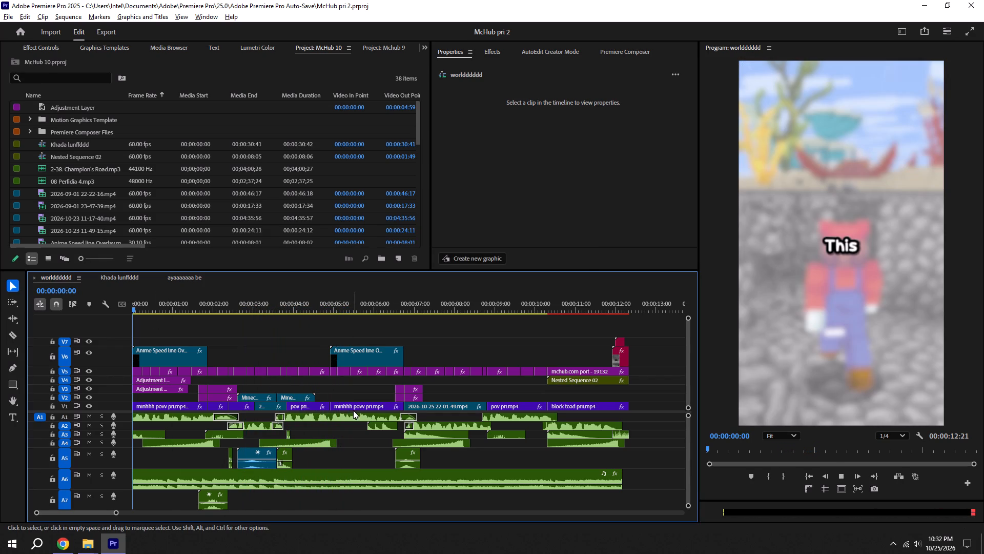
pyautogui.keyDown('alt'); pyautogui.scroll(-5, 348, 415); pyautogui.keyUp('alt')
pyautogui.hotkey('ctrl', 's')
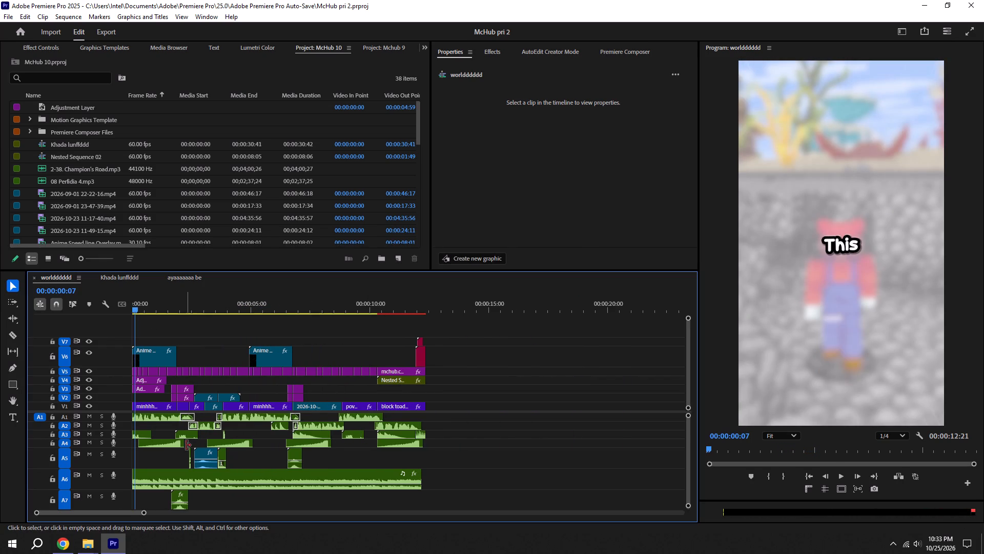
pyautogui.press('space')
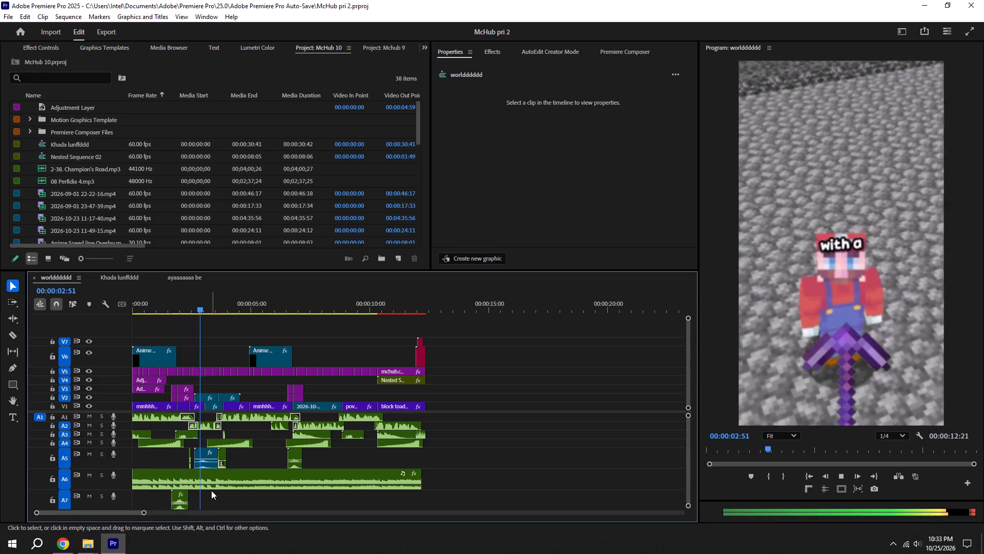
pyautogui.hotkey('ctrl', 's')
pyautogui.press('space')
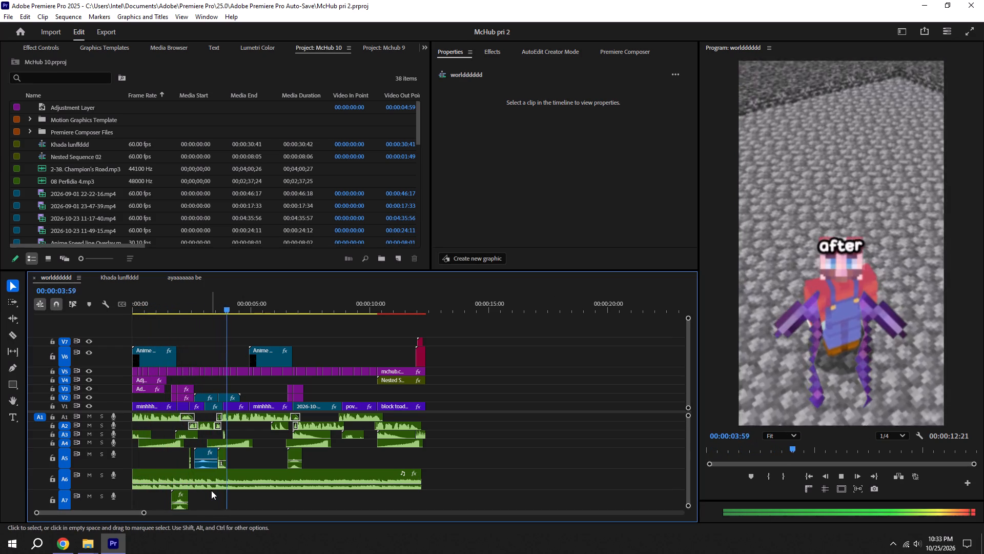
pyautogui.hotkey('ctrl', 's')
# Move the pickaxe break sound on A5 slightly earlier so it starts at 00:00:03:31, and save the project.
pyautogui.keyDown('alt'); pyautogui.scroll(-3, 211, 490); pyautogui.keyUp('alt')
pyautogui.keyDown('alt'); pyautogui.scroll(20, 171, 452); pyautogui.keyUp('alt')
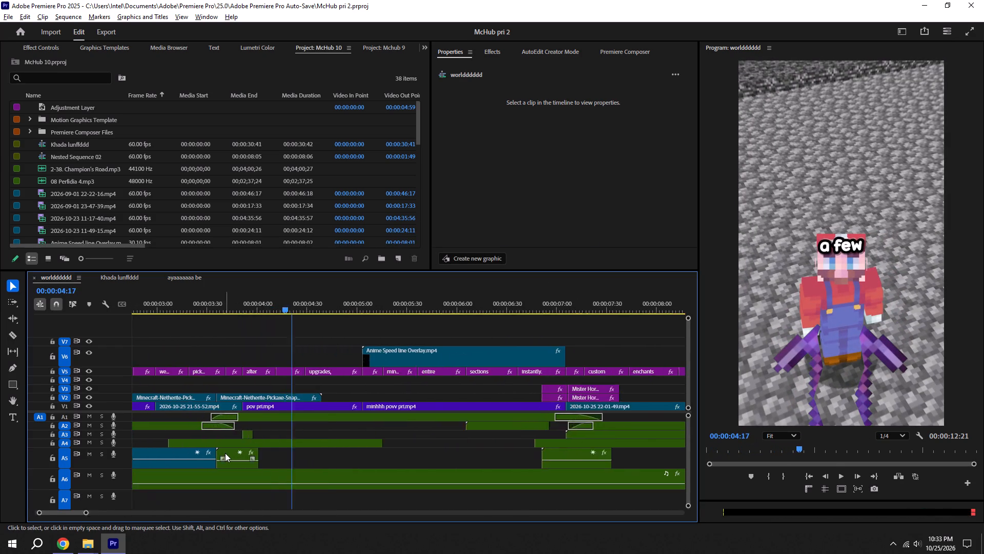
pyautogui.keyDown('alt'); pyautogui.scroll(1, 225, 453); pyautogui.keyUp('alt')
pyautogui.moveTo(229, 452); pyautogui.dragTo(223, 452)
pyautogui.hotkey('ctrl', 's')
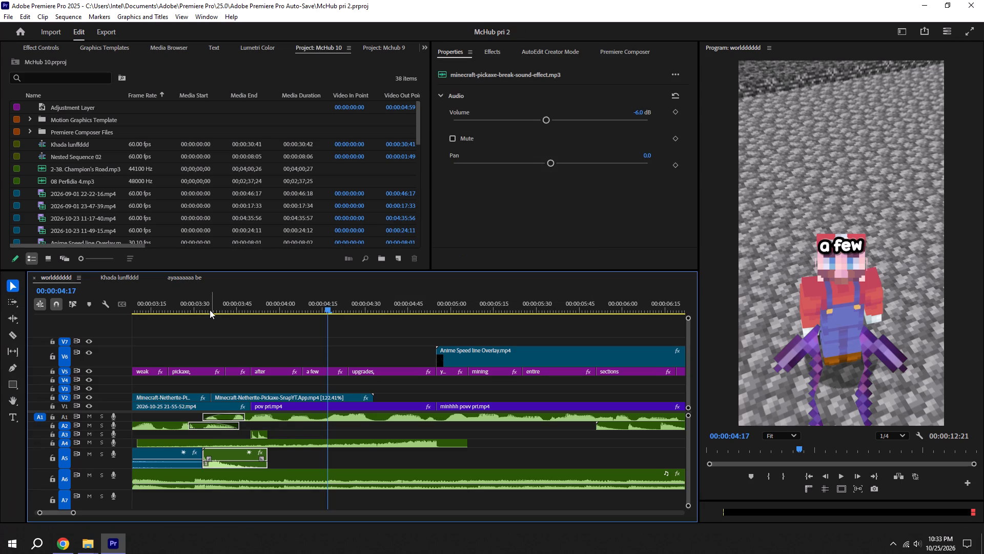
pyautogui.moveTo(192, 302); pyautogui.dragTo(200, 302)
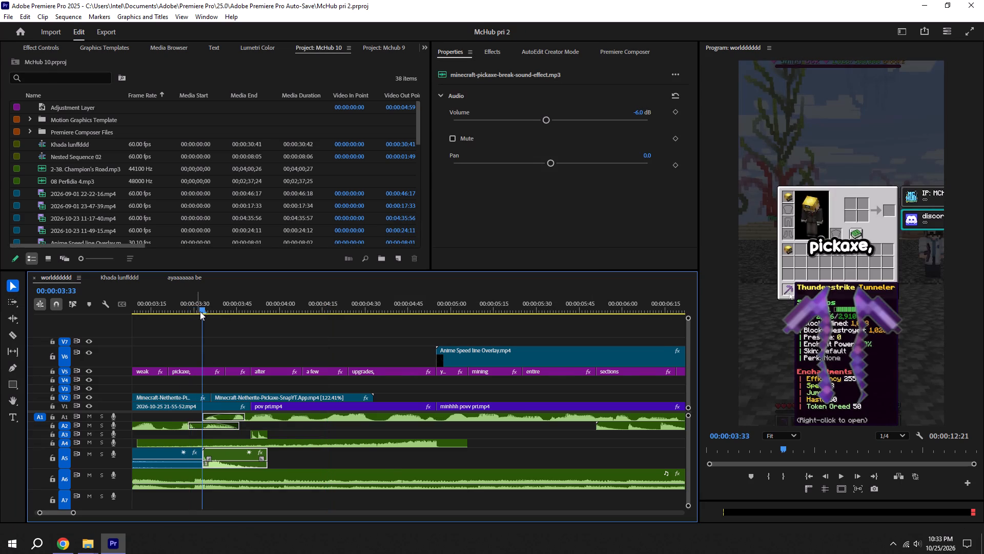
pyautogui.keyDown('alt'); pyautogui.scroll(10, 201, 382); pyautogui.keyUp('alt')
pyautogui.moveTo(303, 454); pyautogui.dragTo(297, 453)
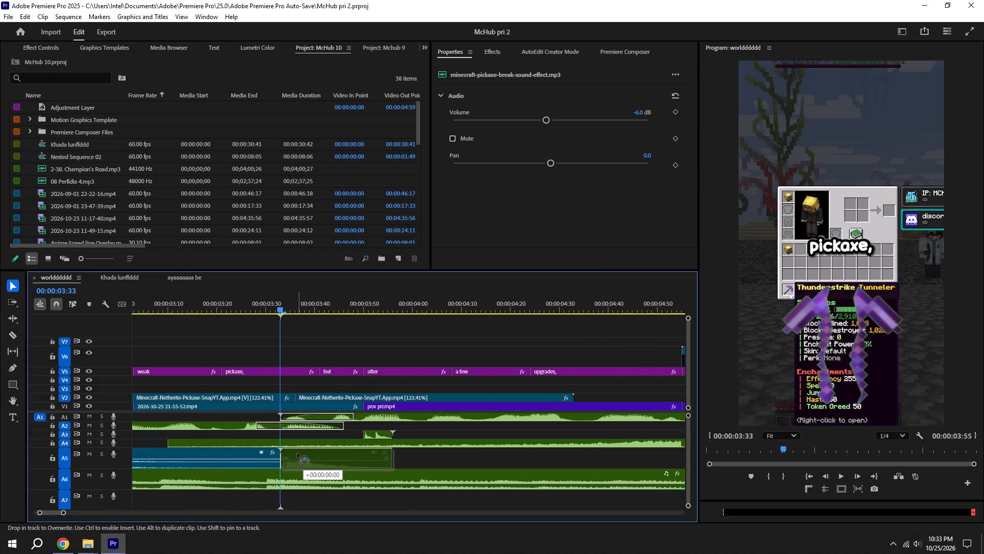
pyautogui.moveTo(297, 453); pyautogui.dragTo(294, 453)
pyautogui.keyDown('shift'); pyautogui.moveTo(274, 315); pyautogui.dragTo(268, 312); pyautogui.keyUp('shift')
pyautogui.keyDown('shift'); pyautogui.click(268, 311); pyautogui.keyUp('shift')
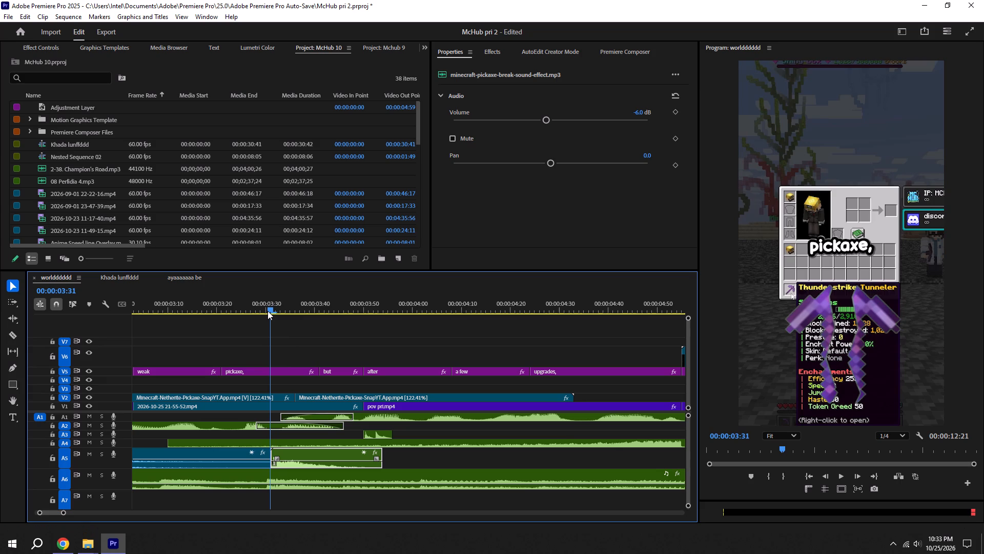
pyautogui.press('space')
pyautogui.hotkey('ctrl', 's')
# Play the pickaxe section through to about 00:00:04:35 to check the shifted break sound, and save the project.
pyautogui.keyDown('alt'); pyautogui.scroll(-5, 268, 311); pyautogui.keyUp('alt')
pyautogui.moveTo(214, 302); pyautogui.dragTo(202, 302)
pyautogui.press('space')
pyautogui.scroll(-4, 215, 311)
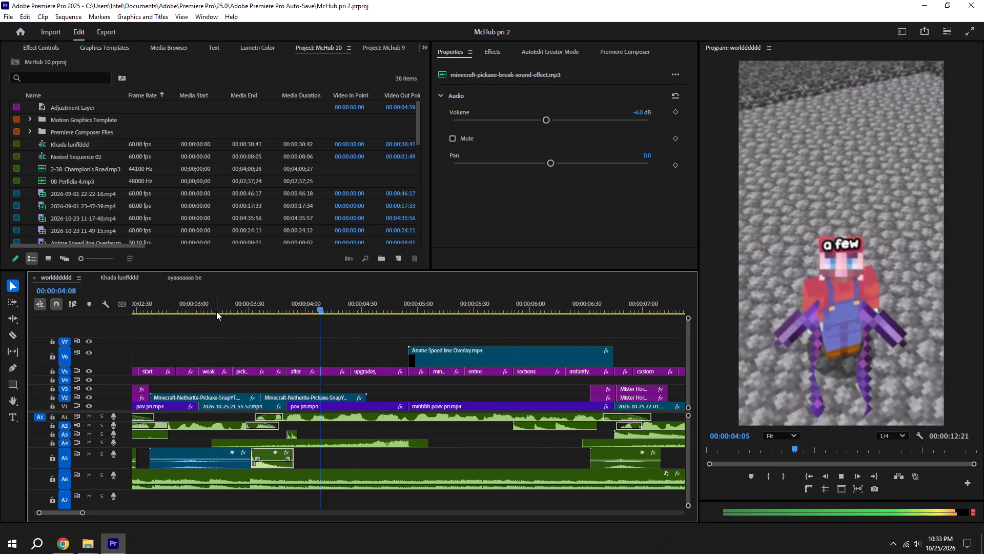
pyautogui.hotkey('ctrl', 's')
pyautogui.keyDown('alt'); pyautogui.scroll(-4, 242, 344); pyautogui.keyUp('alt')
pyautogui.press('space')
pyautogui.scroll(-6, 287, 411)
pyautogui.hotkey('ctrl', 's')
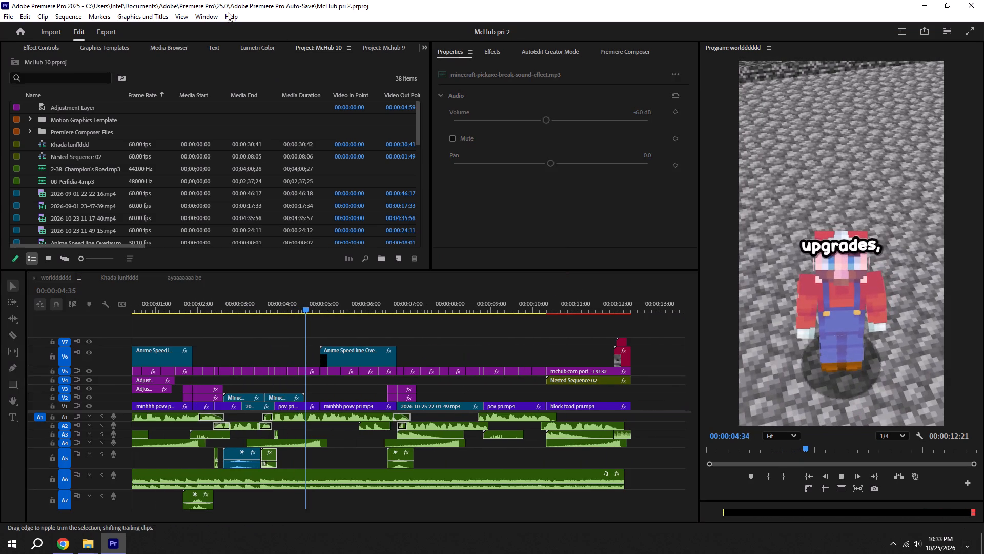
# Export the worldddddd sequence as an H.264 media file named McHub 2 pri.
pyautogui.click(106, 36)
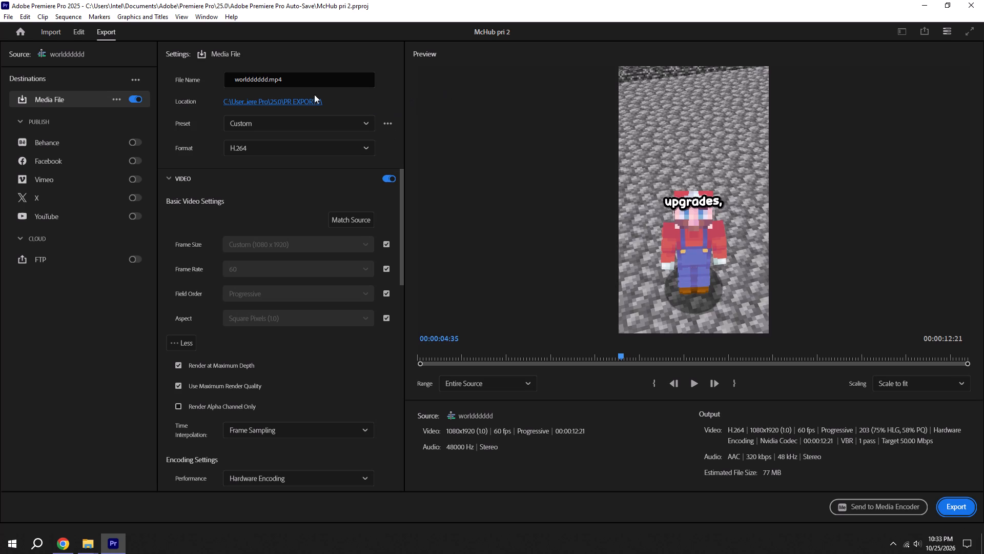
pyautogui.moveTo(315, 80); pyautogui.dragTo(126, 76)
pyautogui.press('BackSpace')
pyautogui.write('McHub 2 pri')
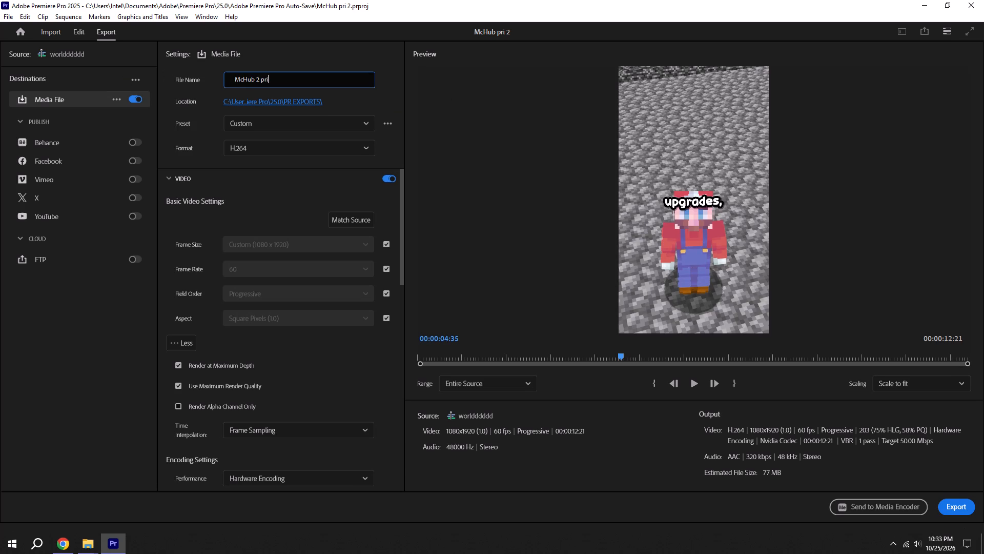
pyautogui.click(967, 512)
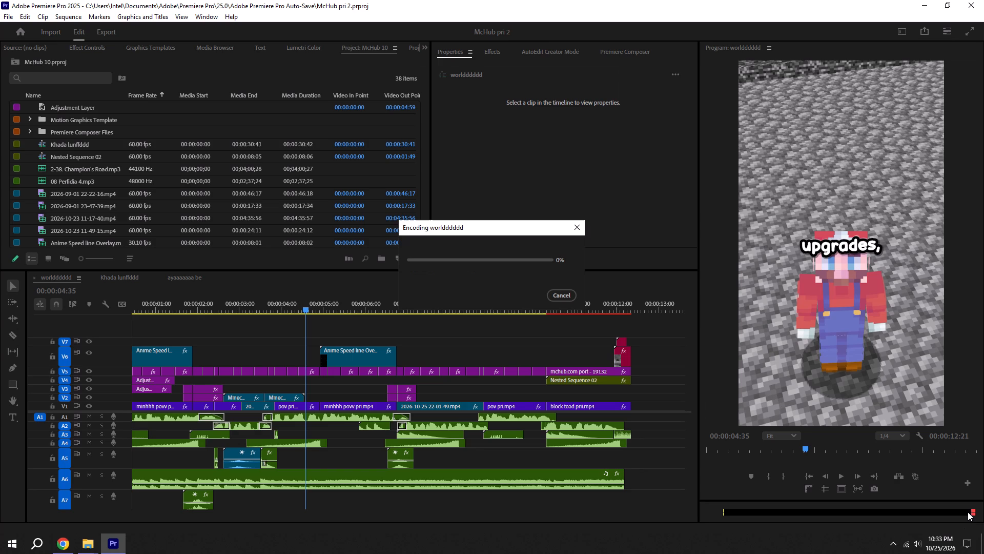
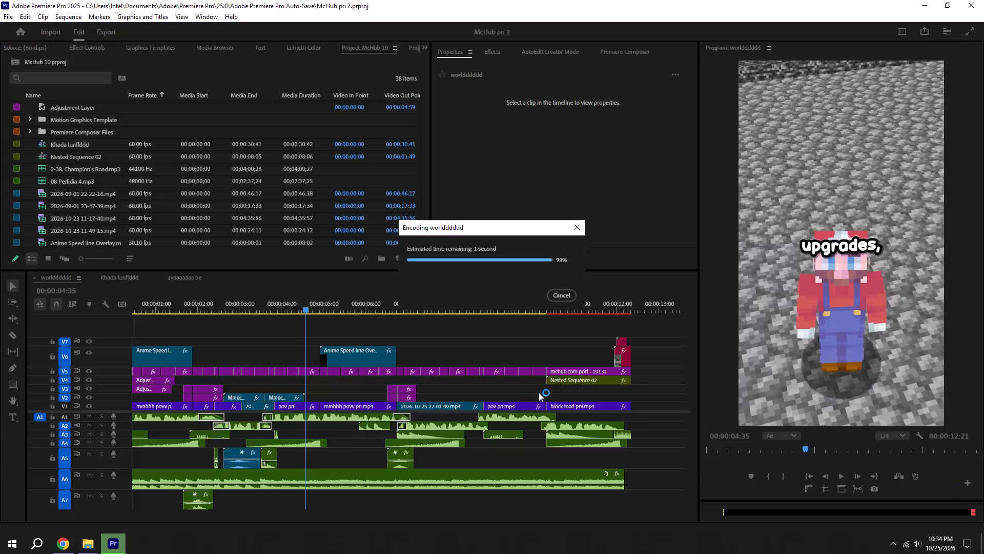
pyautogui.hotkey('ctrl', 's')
# Switch to Chrome, close the Minecraft pickaxe sound effect page and open the Google Drive home page.
pyautogui.click(63, 539)
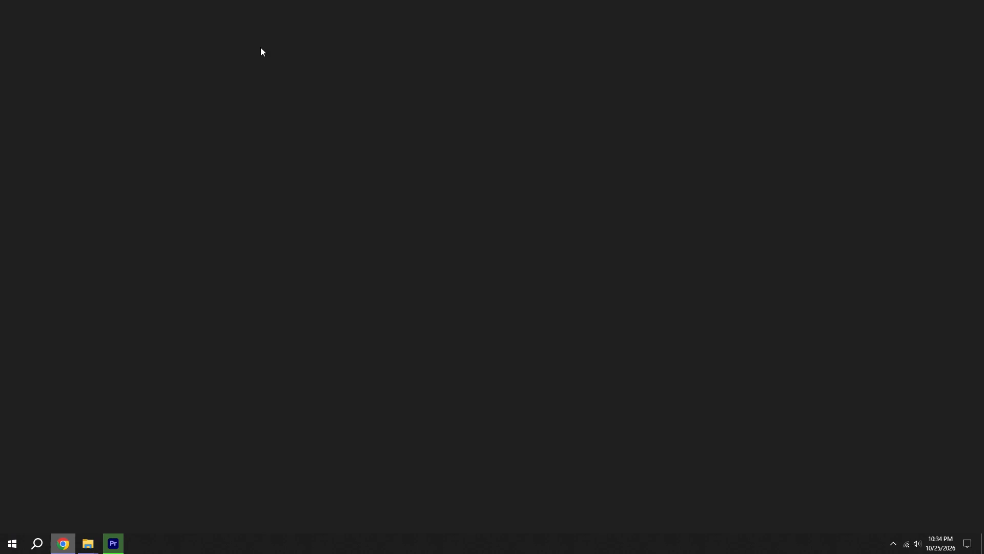
pyautogui.click(149, 9)
pyautogui.click(139, 30)
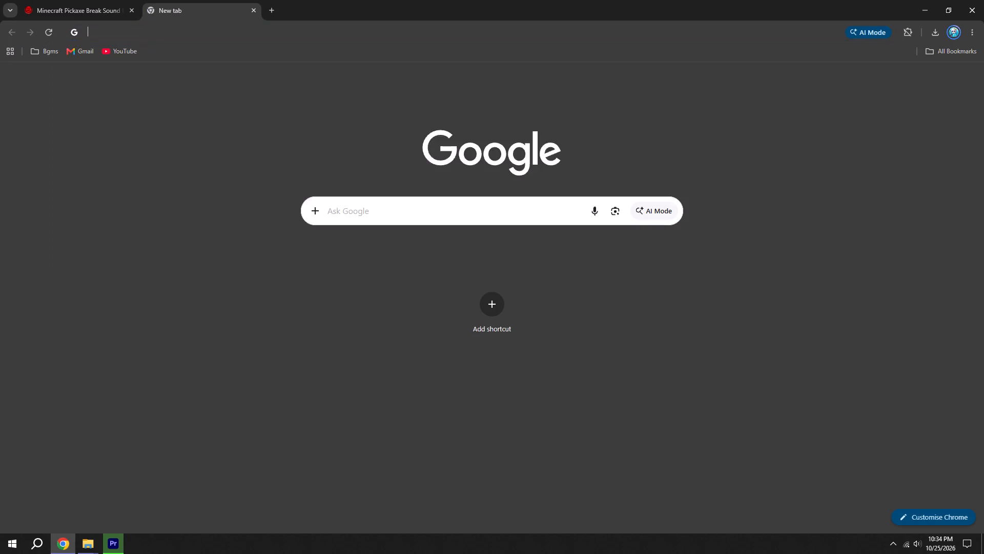
pyautogui.write('dri')
pyautogui.click(131, 6)
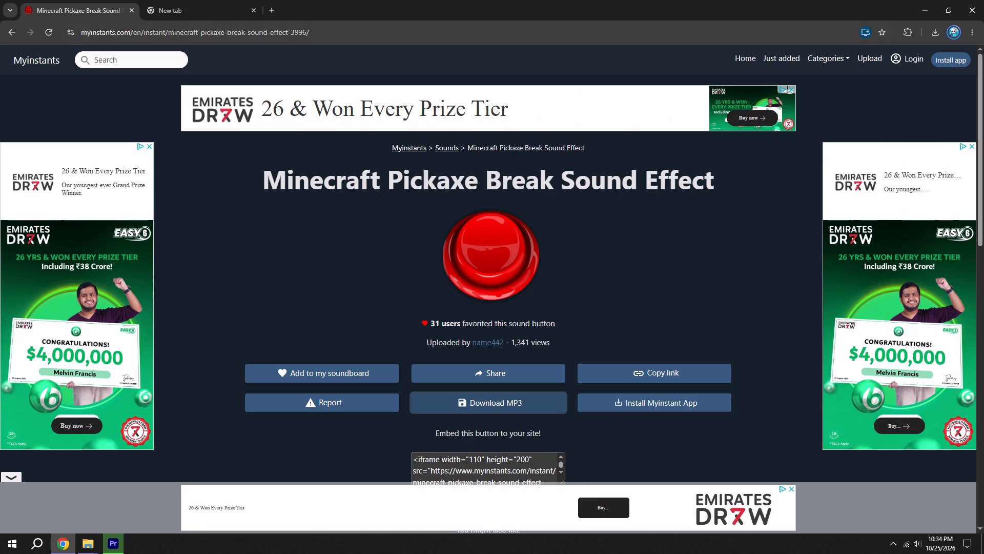
pyautogui.click(127, 11)
pyautogui.click(138, 10)
pyautogui.click(130, 10)
pyautogui.click(166, 32)
pyautogui.press('Return')
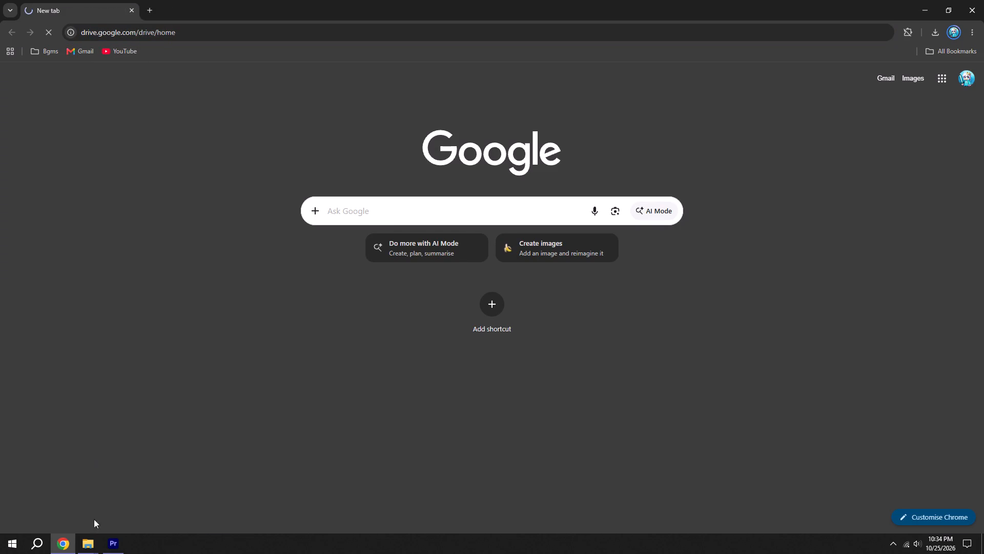
# Switch to Premiere Pro, save the McHub pri 2 project and close the program.
pyautogui.click(124, 544)
pyautogui.moveTo(485, 352); pyautogui.dragTo(489, 346)
pyautogui.hotkey('ctrl', 's')
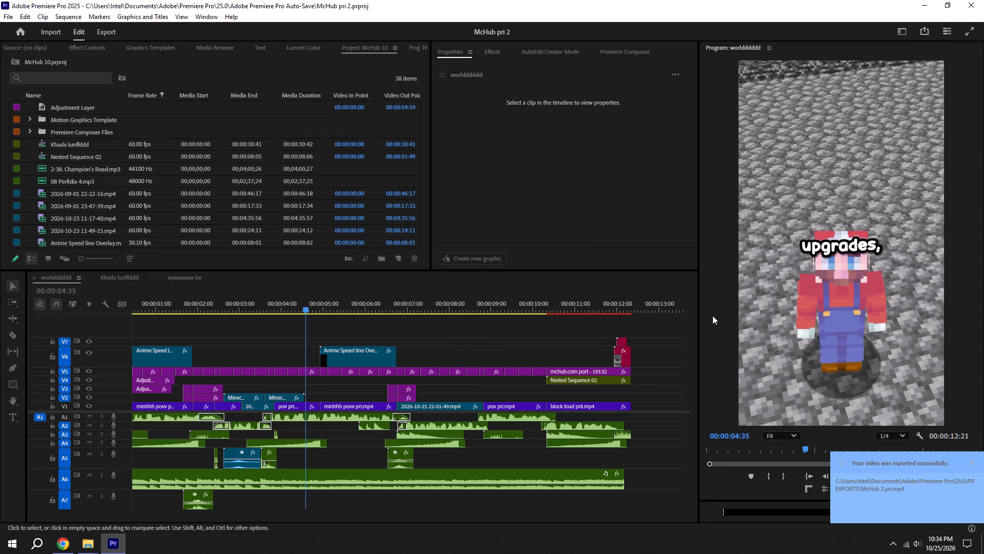
pyautogui.click(983, 0)
pyautogui.click(469, 305)
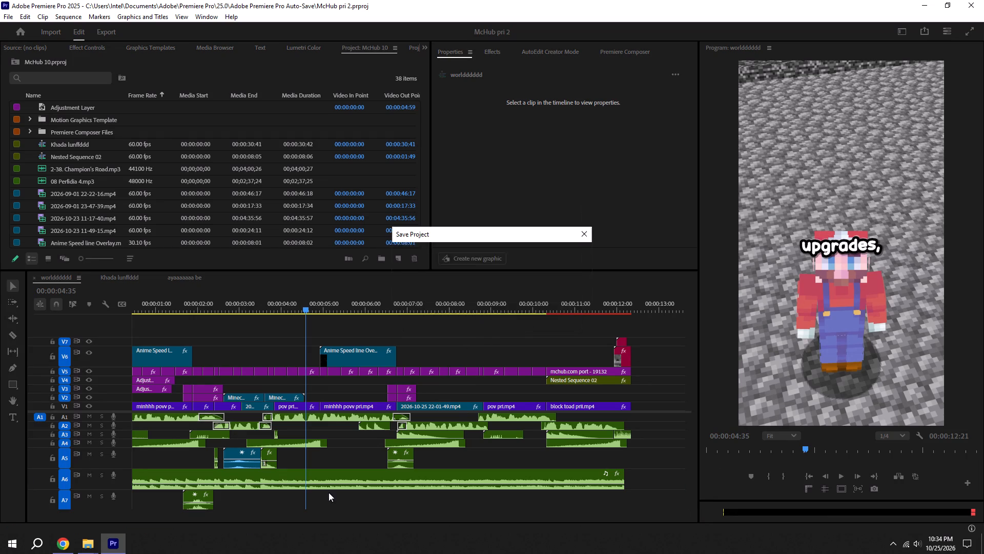
# In File Explorer, open the Documents > Adobe > Premiere Pro > 25.0 > PR EXPORTS folder.
pyautogui.click(86, 543)
pyautogui.moveTo(109, 509); pyautogui.dragTo(111, 504)
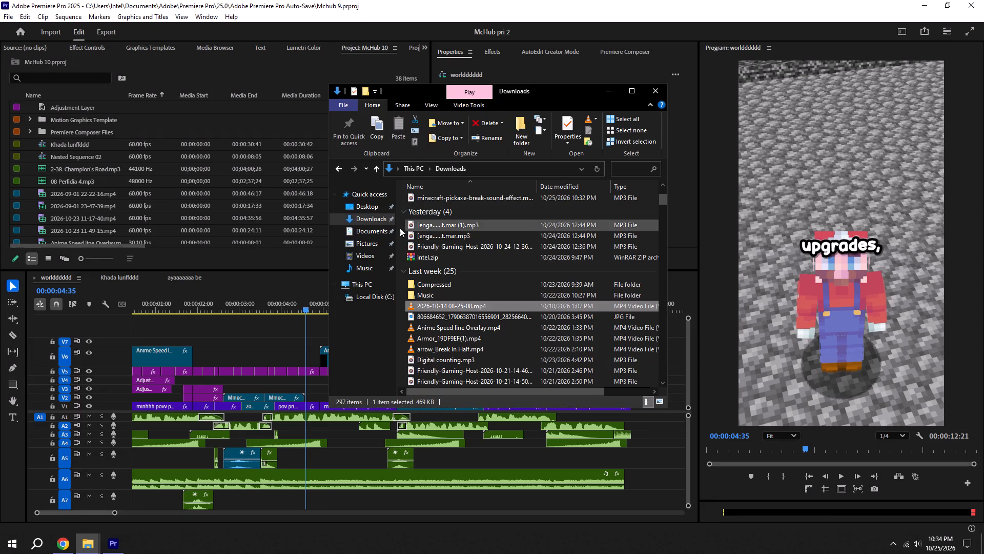
pyautogui.click(376, 232)
pyautogui.doubleClick(436, 199)
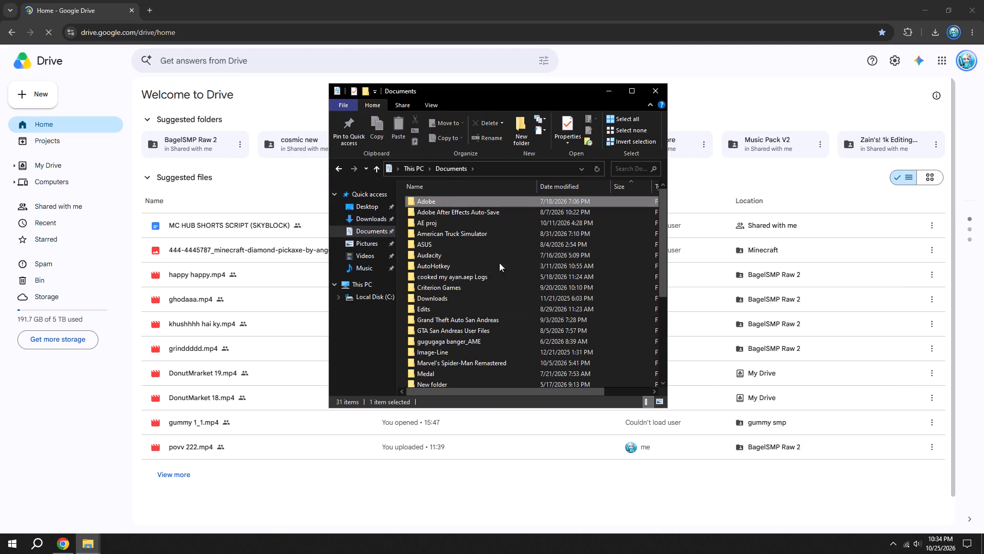
pyautogui.doubleClick(445, 212)
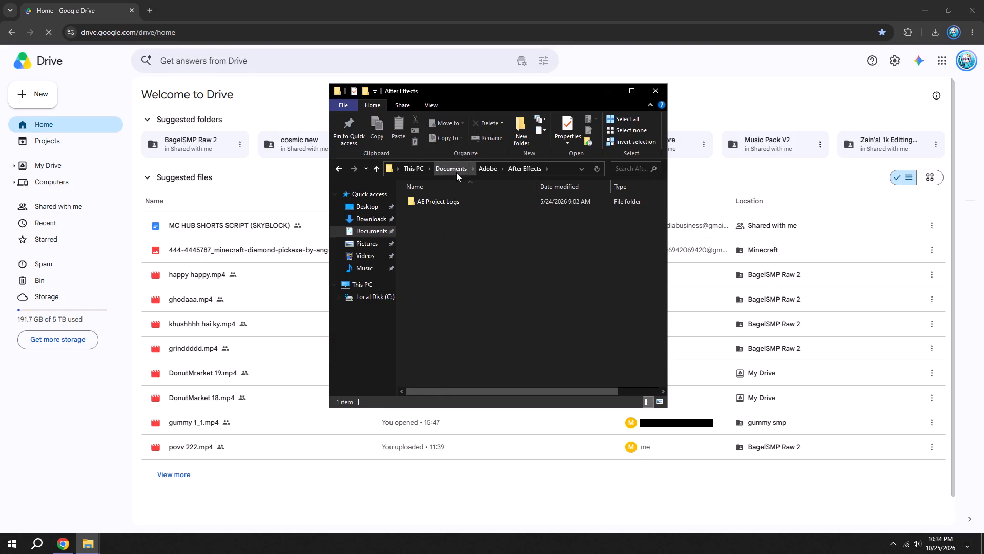
pyautogui.click(488, 168)
pyautogui.doubleClick(454, 254)
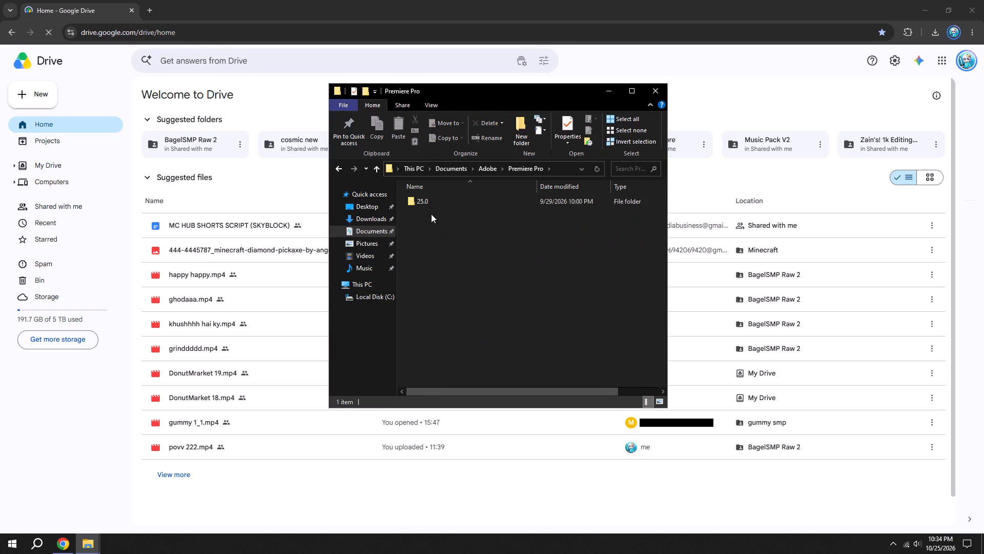
pyautogui.doubleClick(436, 202)
pyautogui.doubleClick(441, 231)
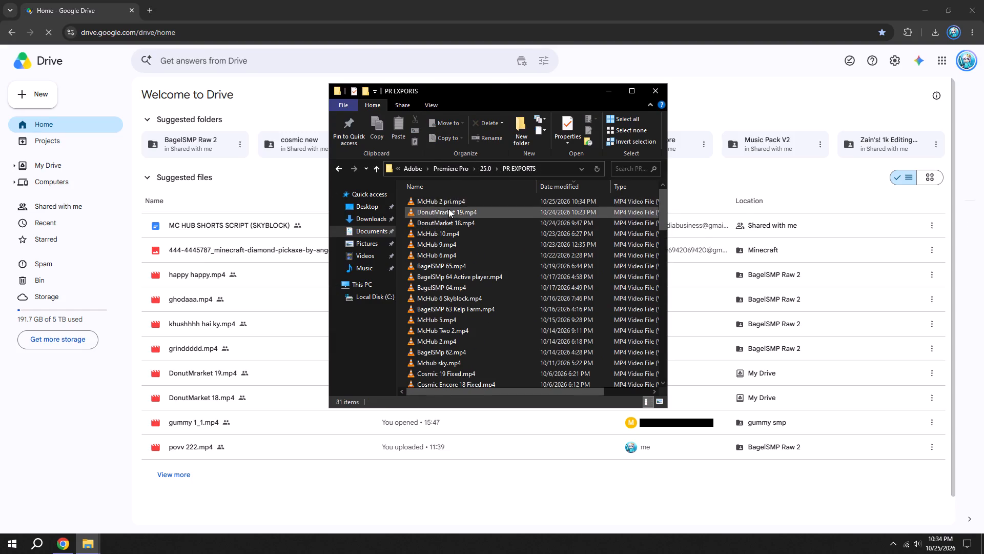
# Upload McHub 2 pri.mp4 from the PR EXPORTS folder to Google Drive in Chrome.
pyautogui.moveTo(447, 205); pyautogui.dragTo(210, 326)
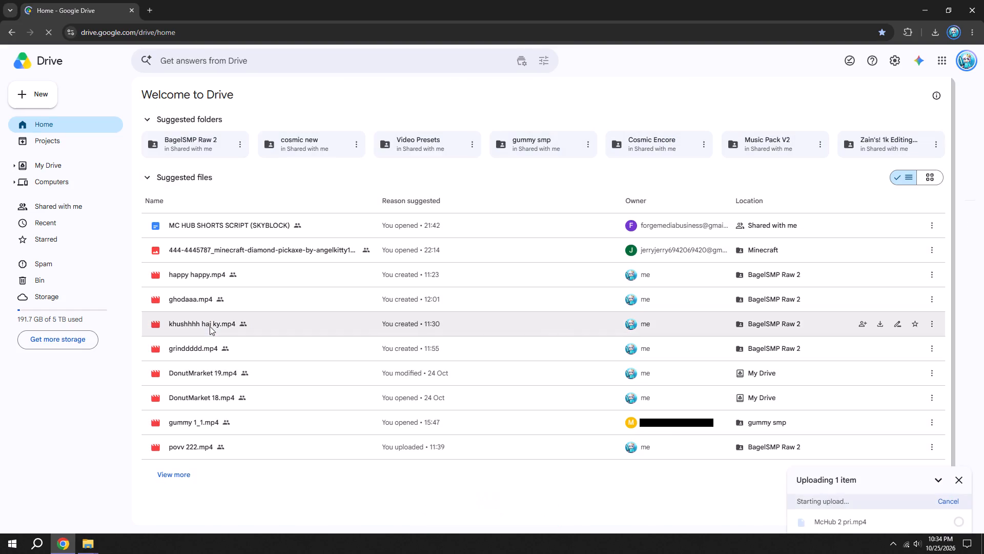